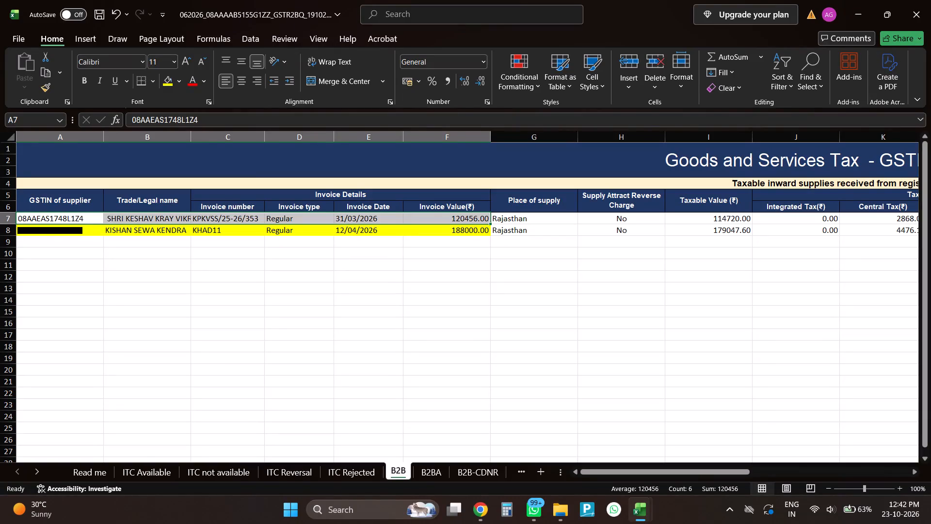
Fill the SHRI KESHAV KRAY VIKRAY invoice row, cells A7 to F7 on the B2B sheet, with yellow.
{"action": "left_click", "coordinate": [165, 85]}
Save the 062026 GSTR-2B workbook with the B2B sheet active and close it.
{"action": "left_click", "coordinate": [96, 474]}
{"action": "left_click", "coordinate": [402, 470]}
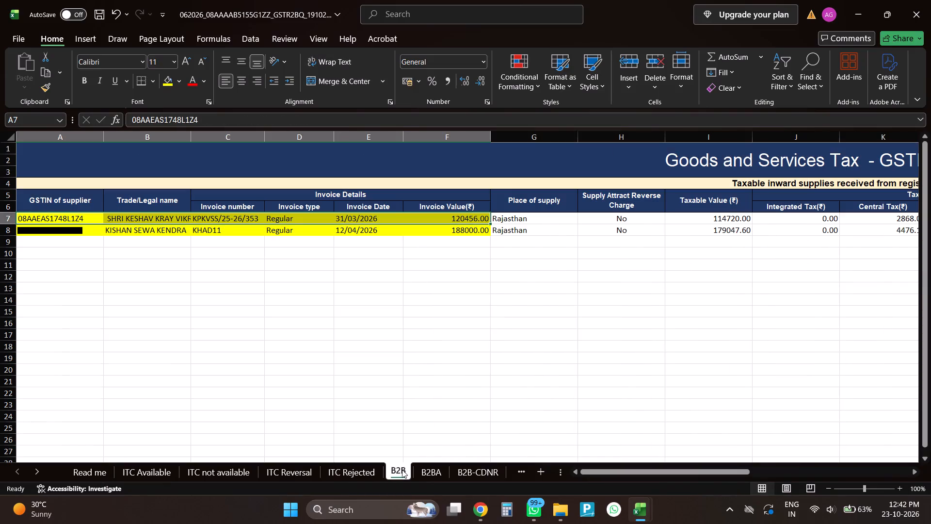
{"action": "key", "text": "ctrl+s"}
{"action": "key", "text": "ctrl+s"}
{"action": "key", "text": "ctrl+s"}
{"action": "key", "text": "ctrl+s"}
{"action": "left_click", "coordinate": [930, 0]}
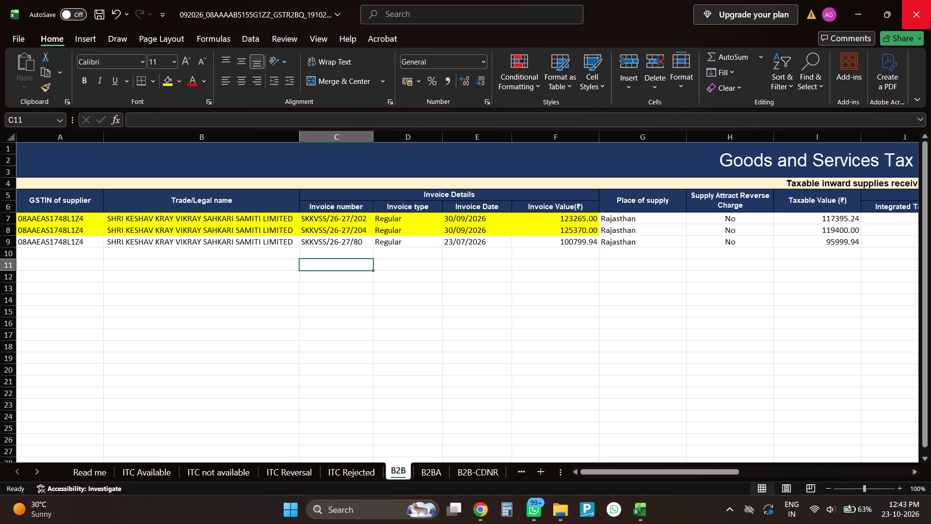
Check the 092026 GSTR-2B invoice rows against the SHRI KESHAV KVSS tax invoices SKKVSS/26-27/202 and SKKVSS/26-27/204 open in Chrome.
{"action": "left_click", "coordinate": [417, 268]}
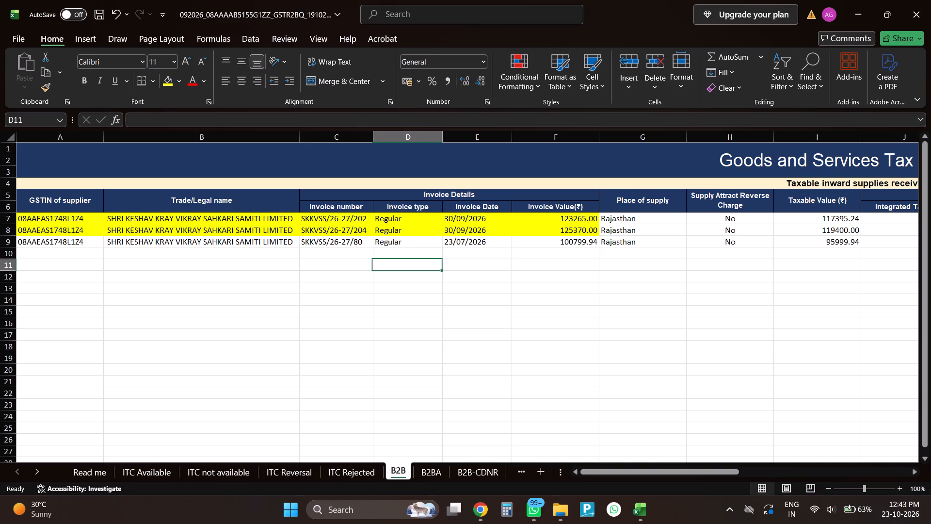
{"action": "left_click", "coordinate": [421, 246]}
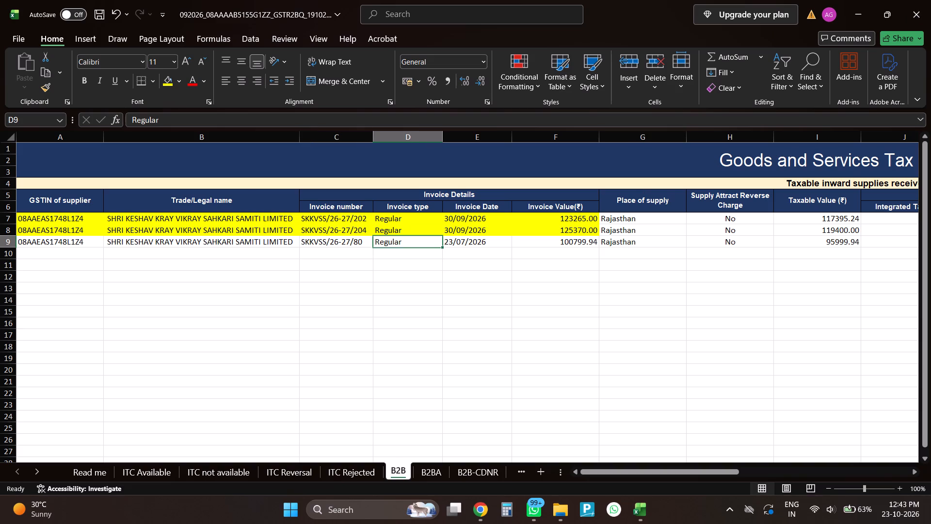
{"action": "key", "text": "alt+Tab"}
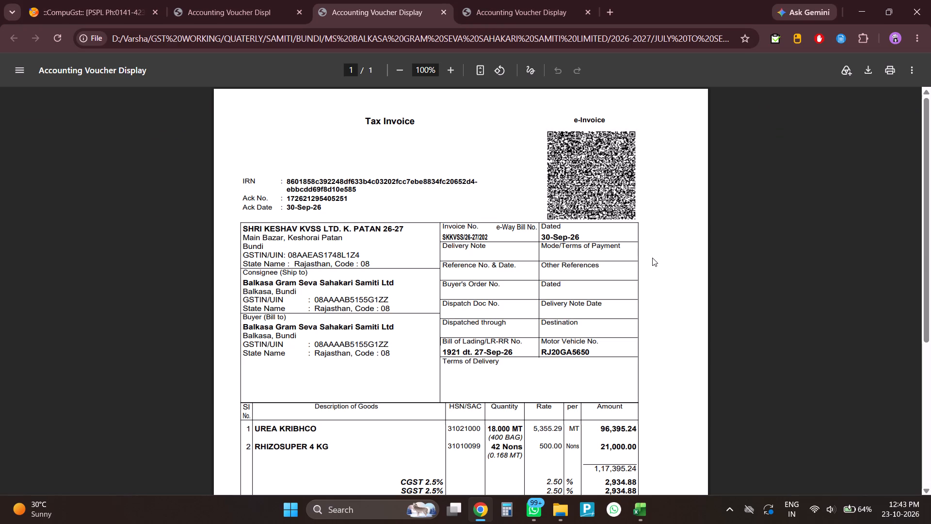
{"action": "scroll", "coordinate": [548, 320], "scroll_direction": "down", "scroll_amount": 7}
{"action": "scroll", "coordinate": [548, 320], "scroll_direction": "up", "scroll_amount": 7}
{"action": "scroll", "coordinate": [548, 320], "scroll_direction": "down", "scroll_amount": 8}
{"action": "scroll", "coordinate": [548, 320], "scroll_direction": "up", "scroll_amount": 7}
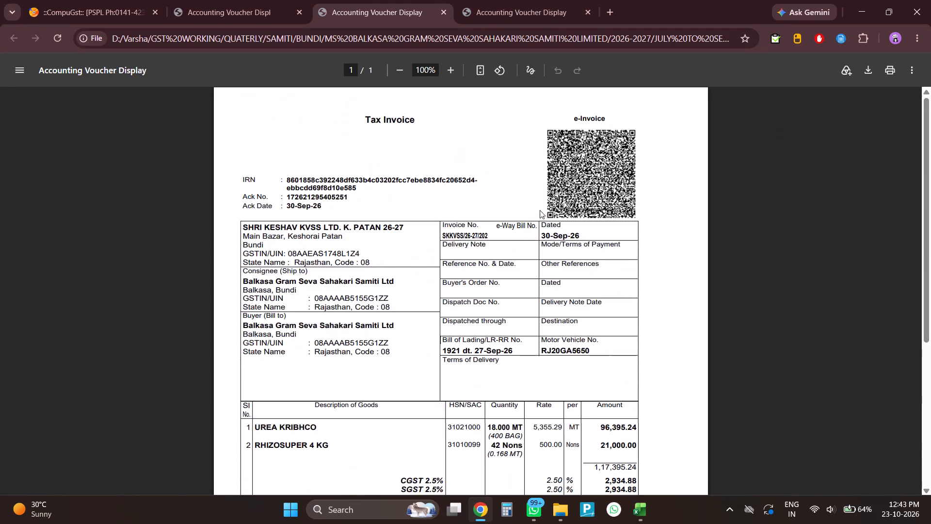
{"action": "left_click", "coordinate": [516, 0]}
{"action": "scroll", "coordinate": [442, 301], "scroll_direction": "up", "scroll_amount": 6}
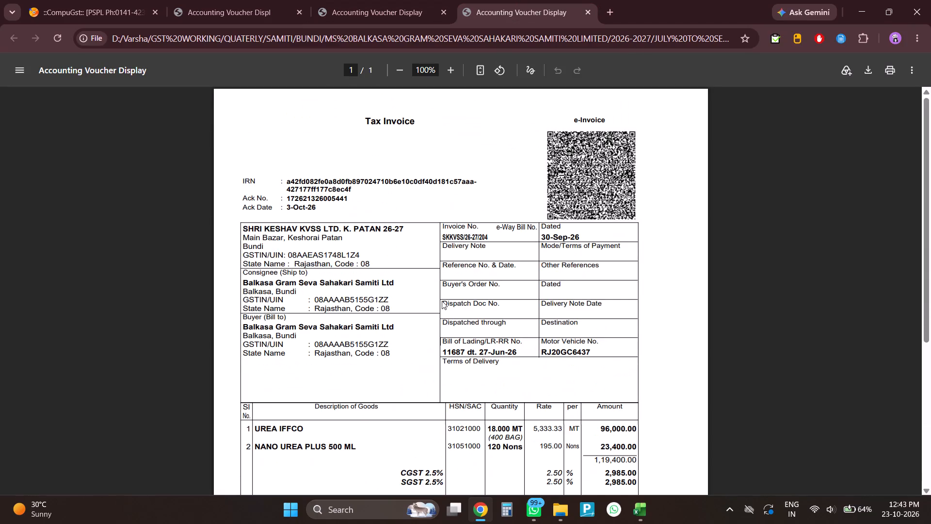
{"action": "scroll", "coordinate": [442, 301], "scroll_direction": "down", "scroll_amount": 8}
{"action": "scroll", "coordinate": [442, 301], "scroll_direction": "up", "scroll_amount": 6}
Review all pages of the KISAN SEWA KENDRA tax invoice KHAD11, including its tax amounts and e-way bill details.
{"action": "left_click", "coordinate": [230, 0]}
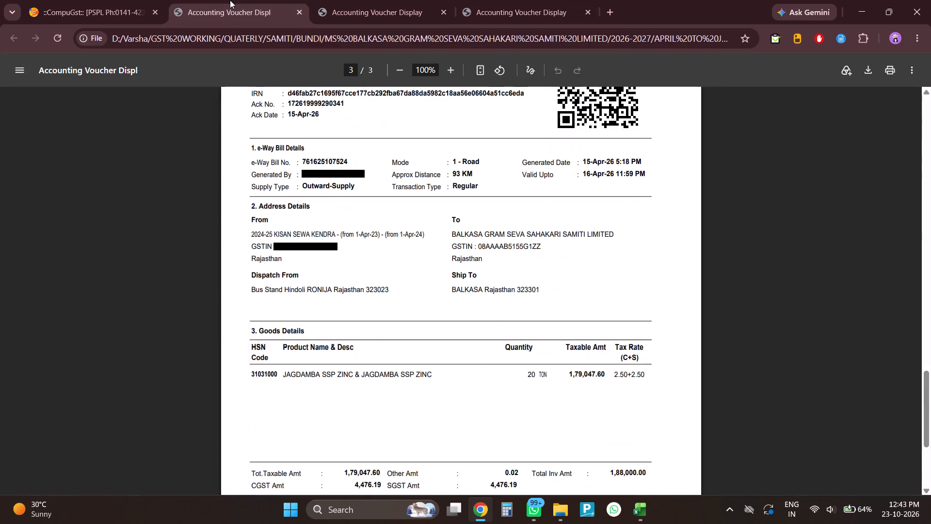
{"action": "scroll", "coordinate": [437, 311], "scroll_direction": "up", "scroll_amount": 20}
{"action": "scroll", "coordinate": [437, 311], "scroll_direction": "up", "scroll_amount": 7}
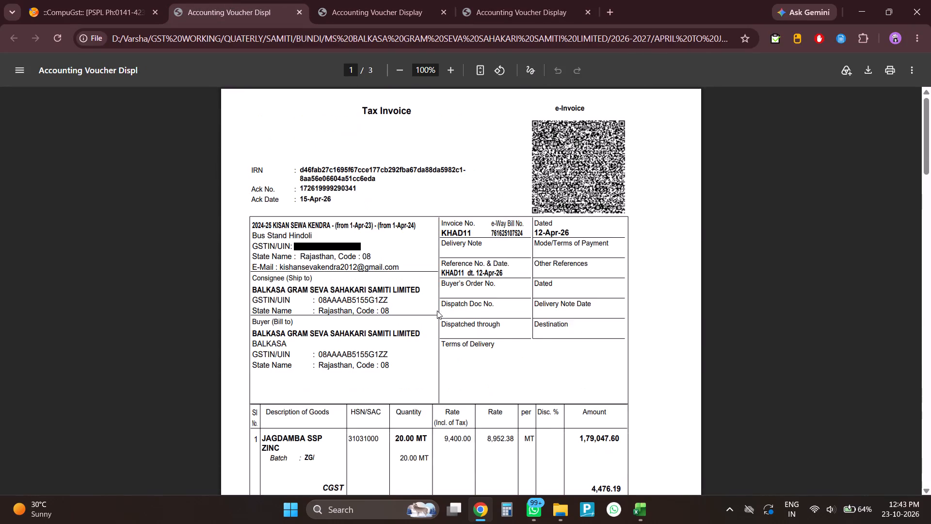
{"action": "scroll", "coordinate": [437, 311], "scroll_direction": "up", "scroll_amount": 5}
{"action": "scroll", "coordinate": [437, 311], "scroll_direction": "down", "scroll_amount": 16}
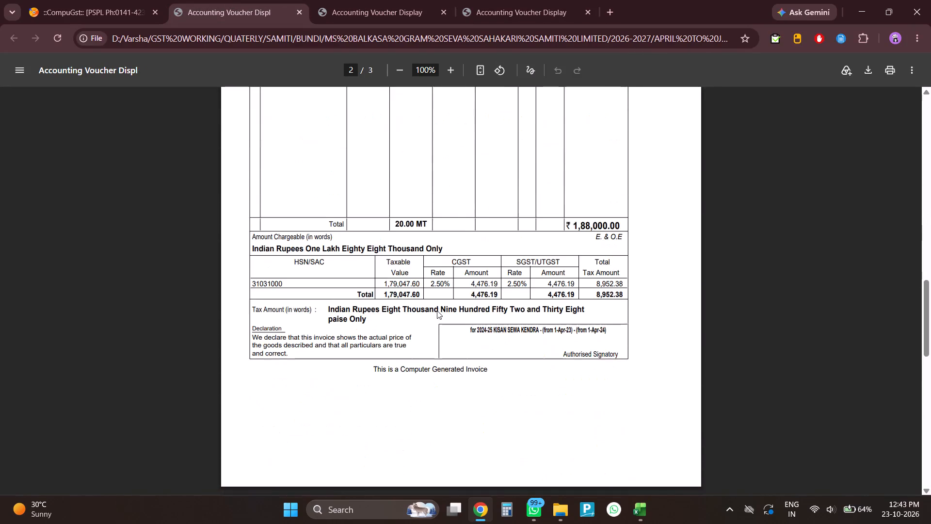
{"action": "scroll", "coordinate": [437, 311], "scroll_direction": "down", "scroll_amount": 7}
{"action": "scroll", "coordinate": [437, 311], "scroll_direction": "down", "scroll_amount": 17}
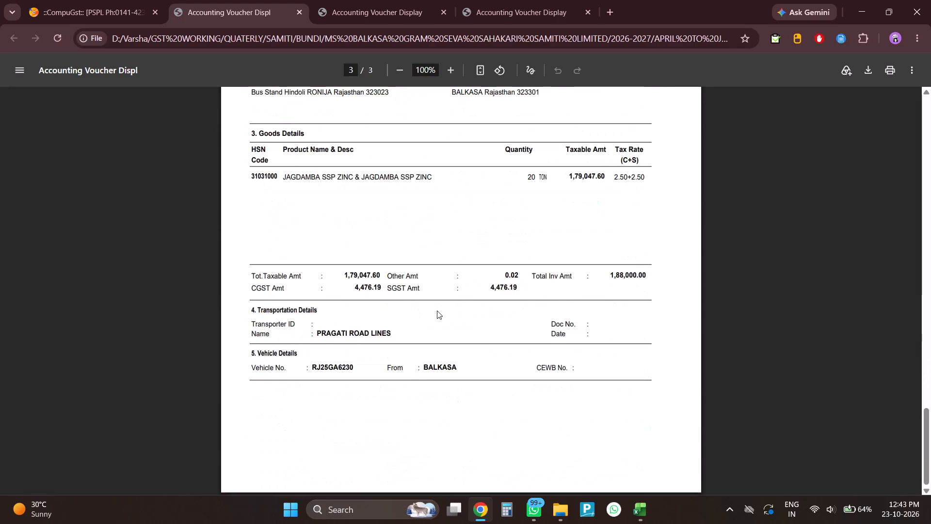
{"action": "scroll", "coordinate": [437, 311], "scroll_direction": "up", "scroll_amount": 20}
{"action": "scroll", "coordinate": [437, 311], "scroll_direction": "up", "scroll_amount": 20}
{"action": "scroll", "coordinate": [437, 311], "scroll_direction": "up", "scroll_amount": 1}
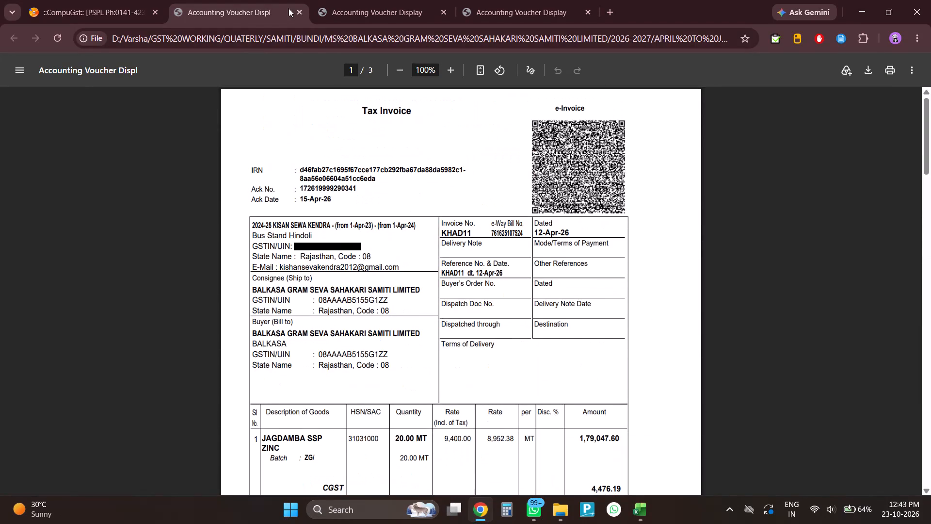
Close the three supplier invoice PDFs in the browser, leaving the CompuGst page open.
{"action": "left_click", "coordinate": [299, 10]}
{"action": "left_click", "coordinate": [299, 10]}
{"action": "left_click", "coordinate": [299, 10]}
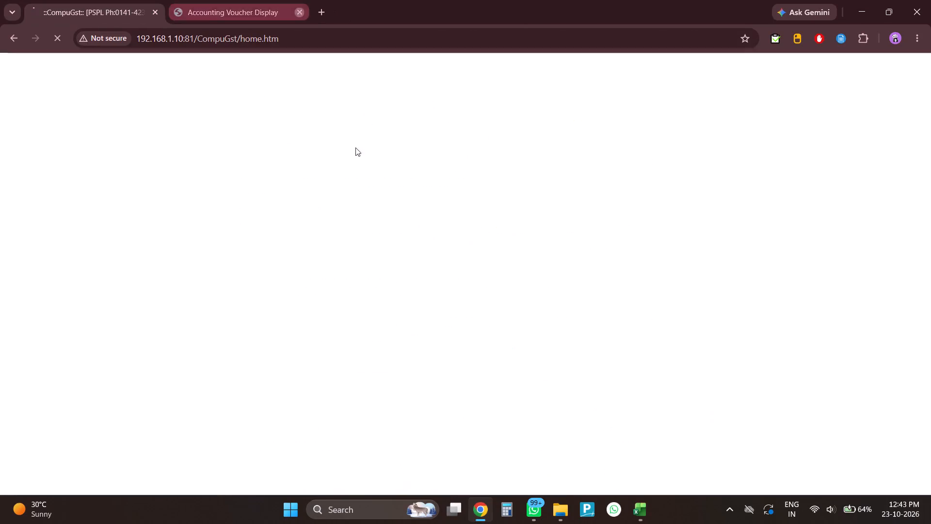
Leave the browser and launch TallyPrime.
{"action": "key", "text": "alt+Tab"}
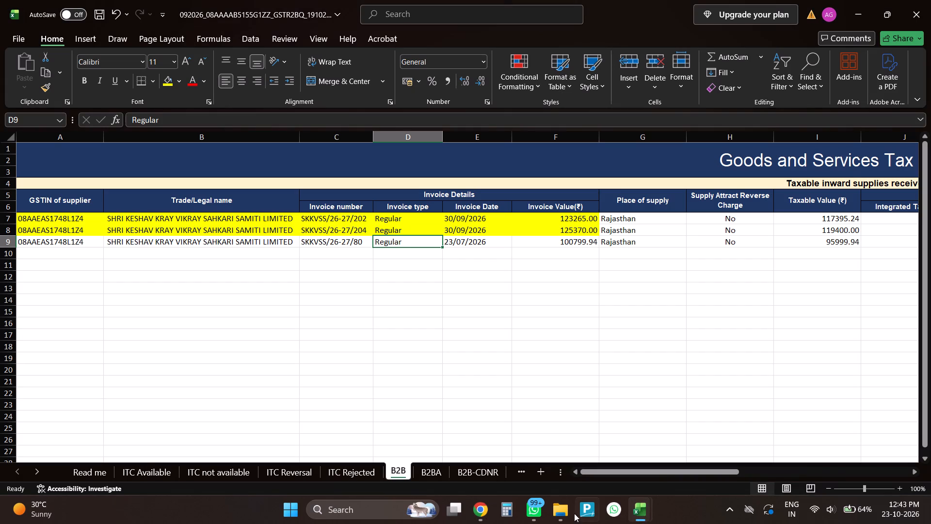
{"action": "key", "text": "alt+Tab"}
{"action": "key", "text": "alt+Tab"}
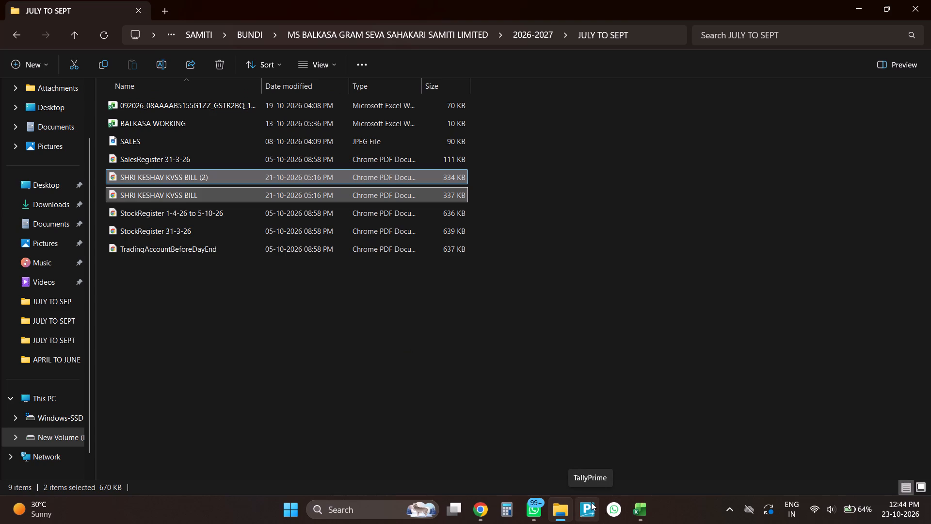
{"action": "left_click", "coordinate": [591, 502]}
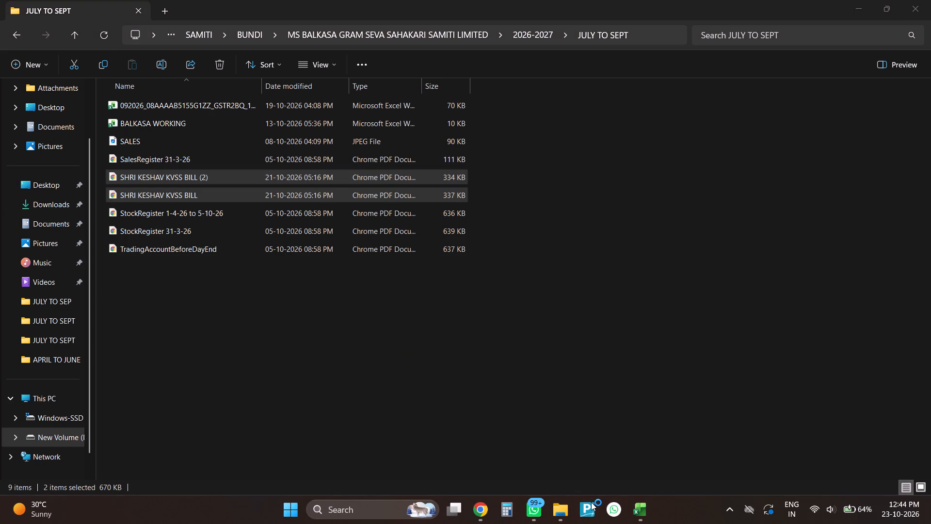
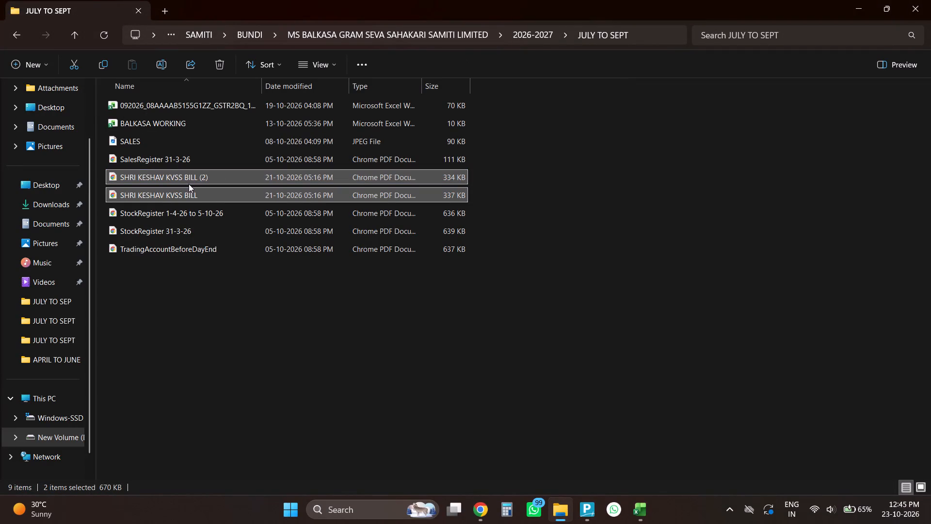
Open the Sales_KHAD11 tax invoice from the 2026-2027 APRIL TO JUNE folder and look over its first page.
{"action": "left_click", "coordinate": [75, 35]}
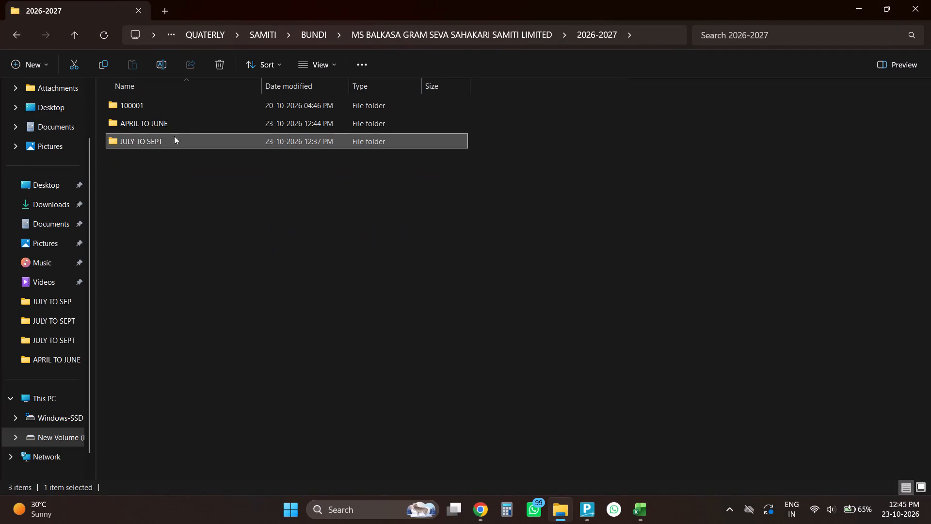
{"action": "triple_click", "coordinate": [155, 115]}
{"action": "double_click", "coordinate": [155, 121]}
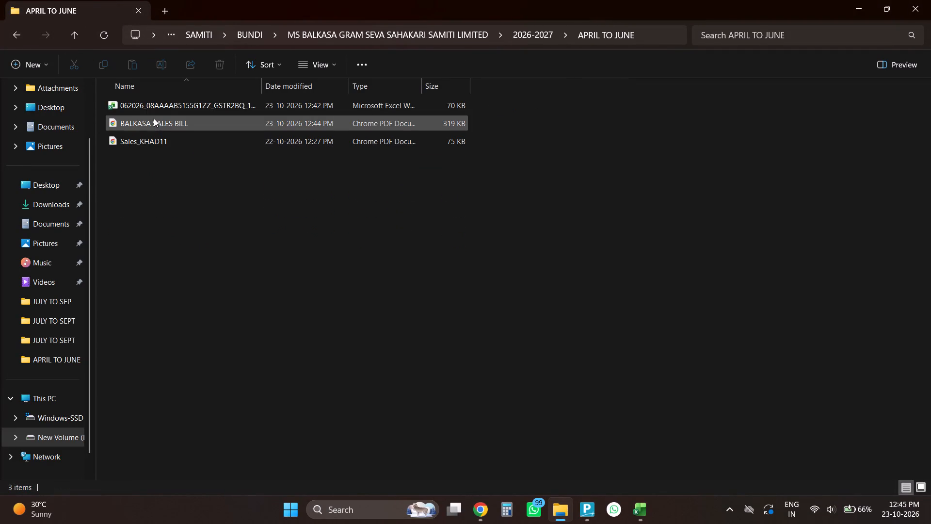
{"action": "double_click", "coordinate": [133, 147]}
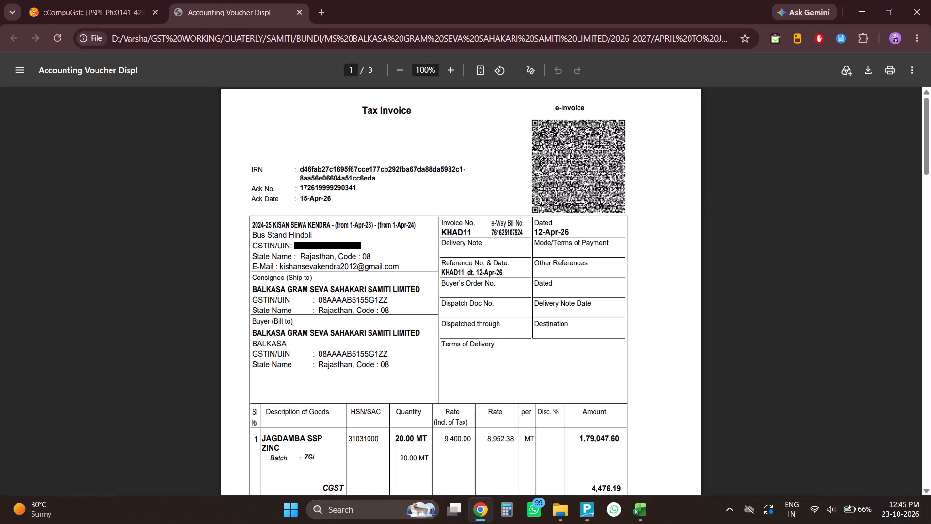
{"action": "scroll", "coordinate": [331, 266], "scroll_direction": "down", "scroll_amount": 18}
{"action": "scroll", "coordinate": [332, 266], "scroll_direction": "up", "scroll_amount": 8}
{"action": "key", "text": "alt+Tab"}
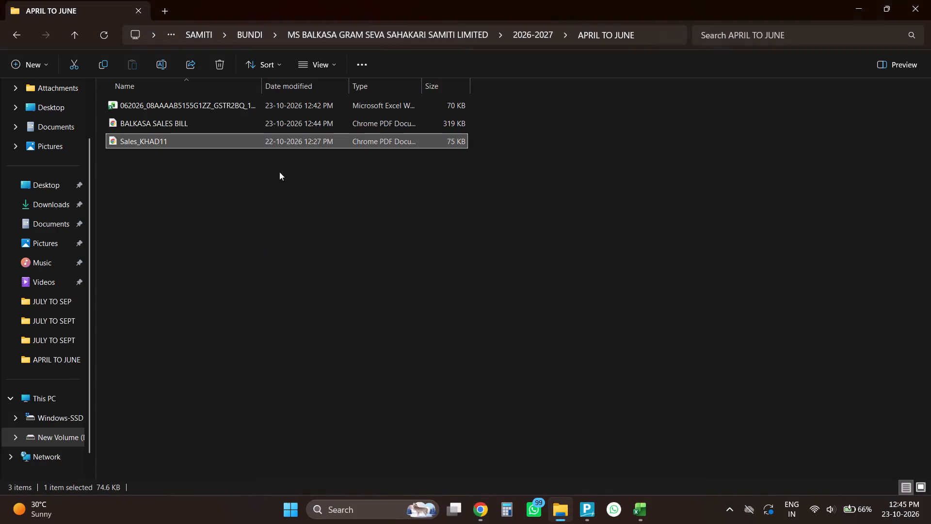
Open the BALKASA SALES BILL PDF and review its supplier, goods, tax amounts and total.
{"action": "double_click", "coordinate": [177, 124]}
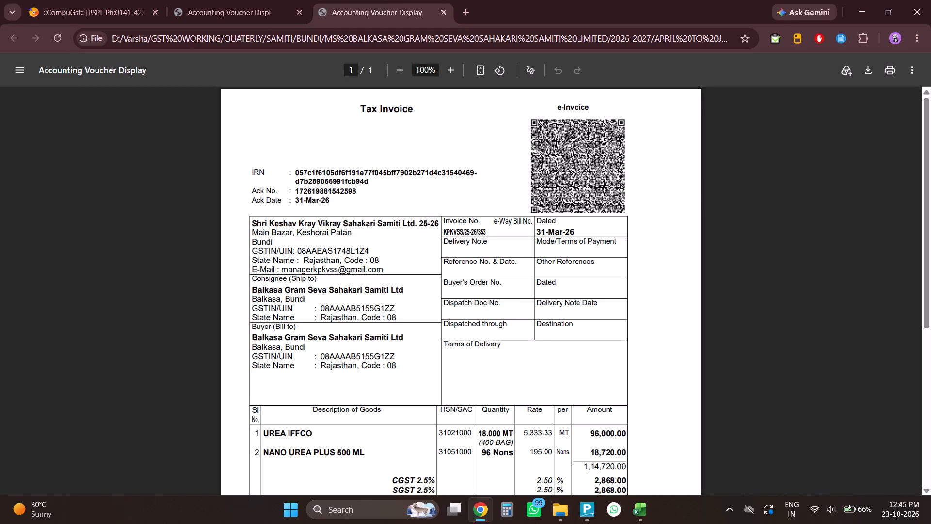
{"action": "scroll", "coordinate": [467, 276], "scroll_direction": "down", "scroll_amount": 14}
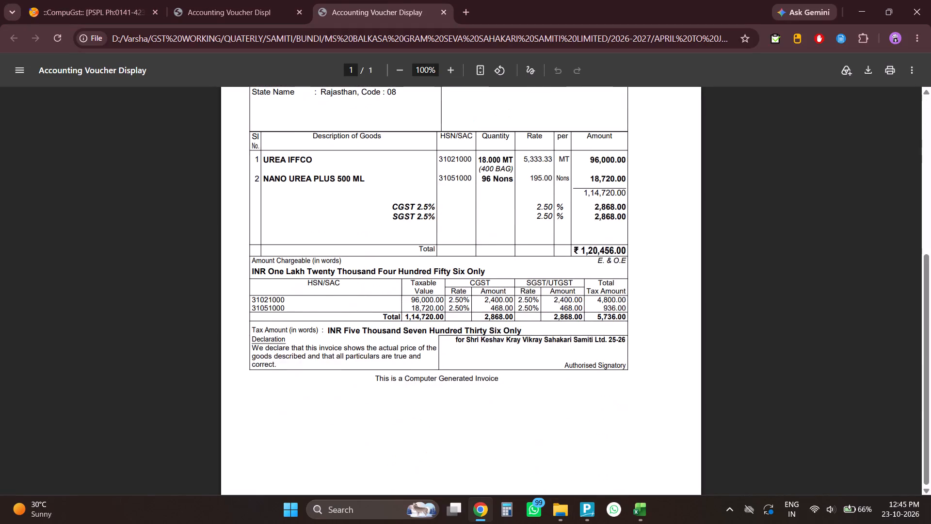
{"action": "scroll", "coordinate": [467, 279], "scroll_direction": "up", "scroll_amount": 12}
{"action": "key", "text": "alt+Tab"}
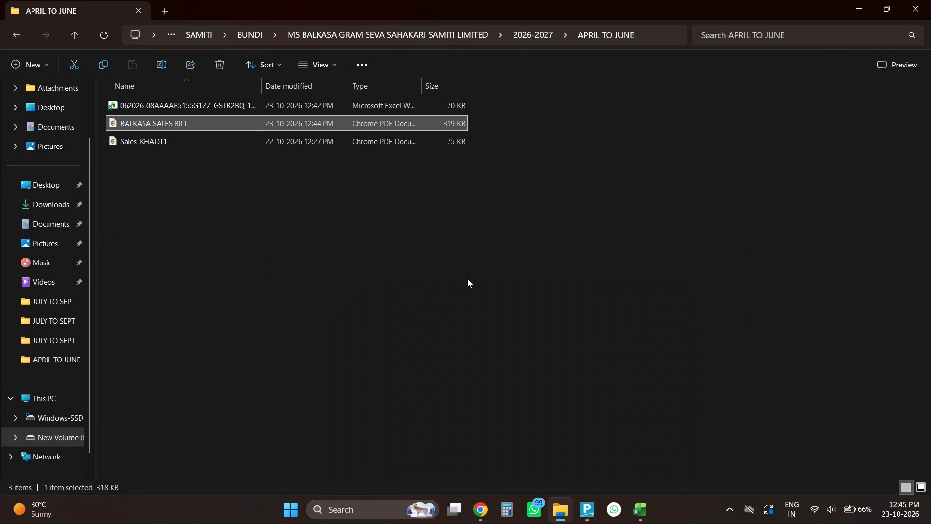
Rename the BALKASA SALES BILL file as SHRI KESHAV BILL.
{"action": "key", "text": "F2"}
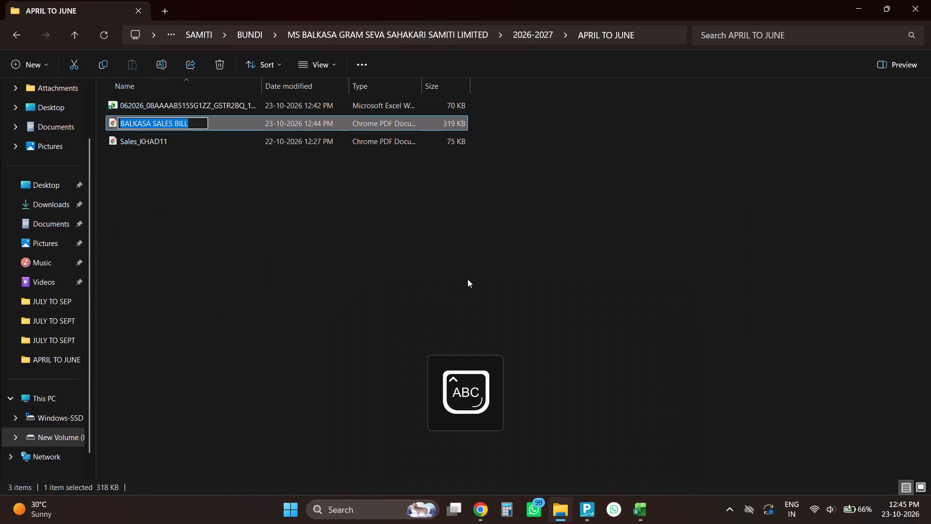
{"action": "type", "text": "SHRI KESHAV BILL"}
{"action": "key", "text": "Return"}
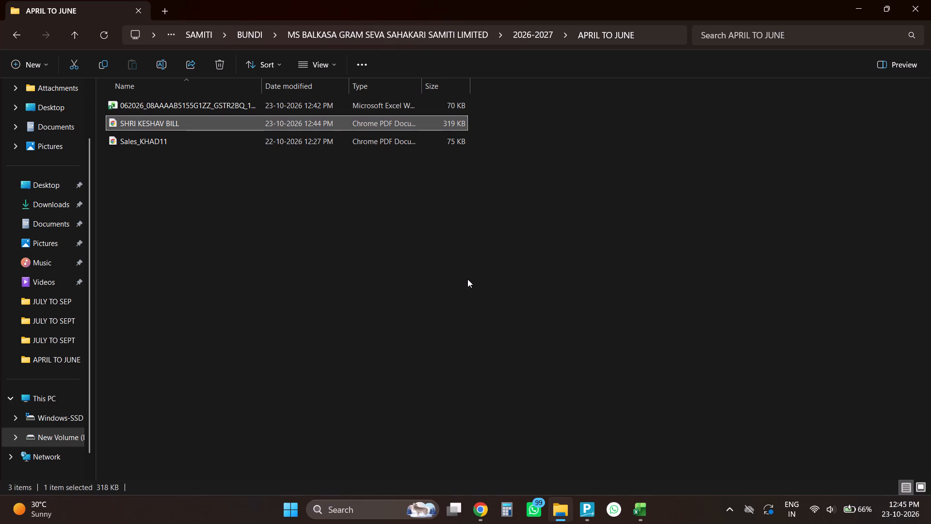
Add KVSS before BILL in the renamed file's name, making it SHRI KESHAV KVSS BILL.
{"action": "key", "text": "F2"}
{"action": "key", "text": "Left"}
{"action": "key", "text": "Left"}
{"action": "key", "text": "Right"}
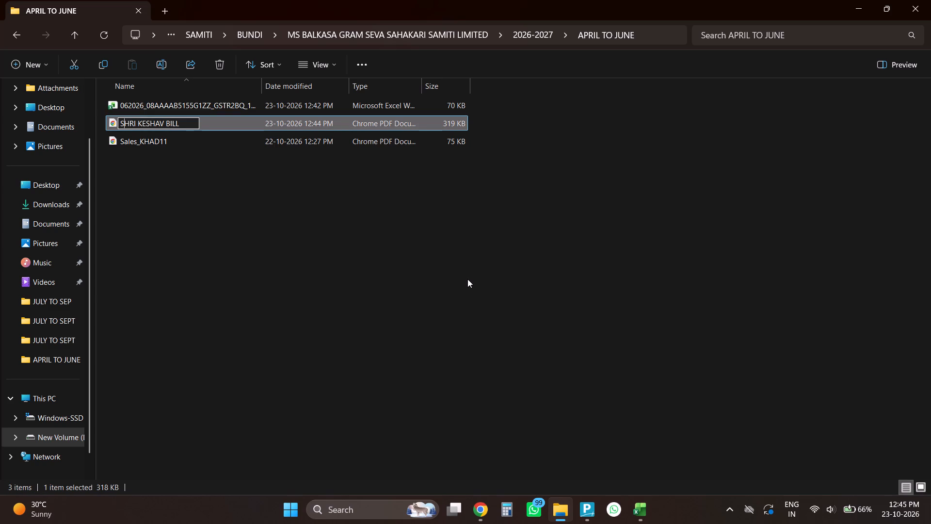
{"action": "key", "text": "Right"}
{"action": "key", "text": "Right"}
{"action": "key", "text": "Right"}
{"action": "key", "text": "Right"}
{"action": "key", "text": "Right"}
{"action": "key", "text": "Right"}
{"action": "key", "text": "Right"}
{"action": "key", "text": "Right"}
{"action": "key", "text": "Right"}
{"action": "key", "text": "Right"}
{"action": "key", "text": "Right"}
{"action": "type", "text": "KVSS"}
{"action": "key", "text": "space"}
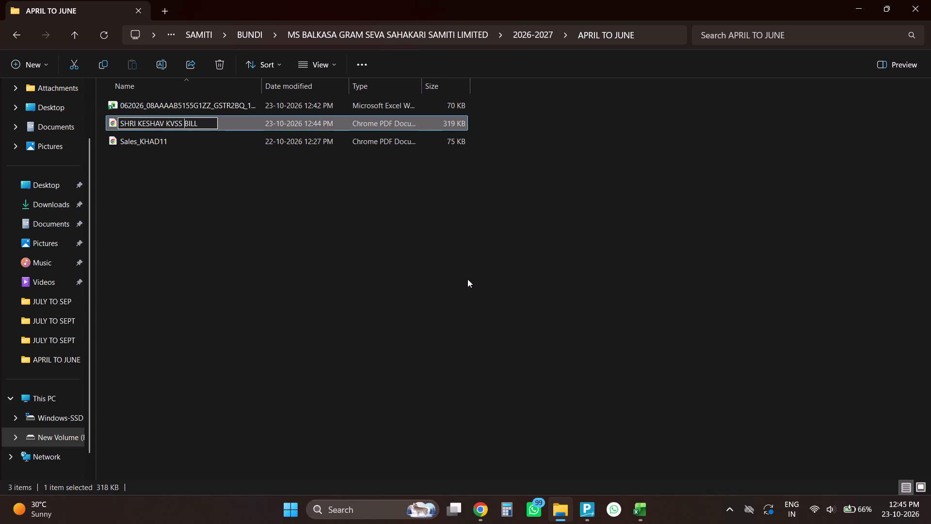
{"action": "key", "text": "Return"}
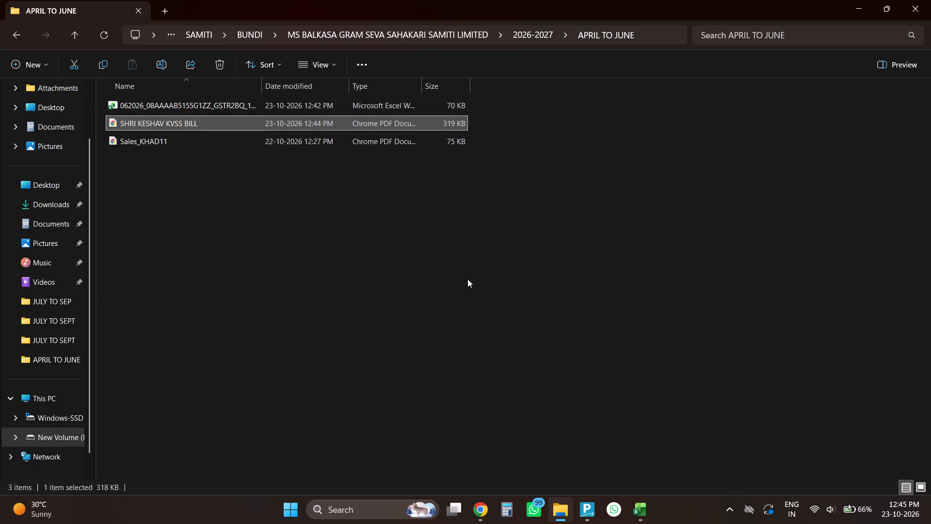
Switch to the 092026 GSTR-2B workbook in Excel and check the B2B invoice rows.
{"action": "key", "text": "alt+Tab"}
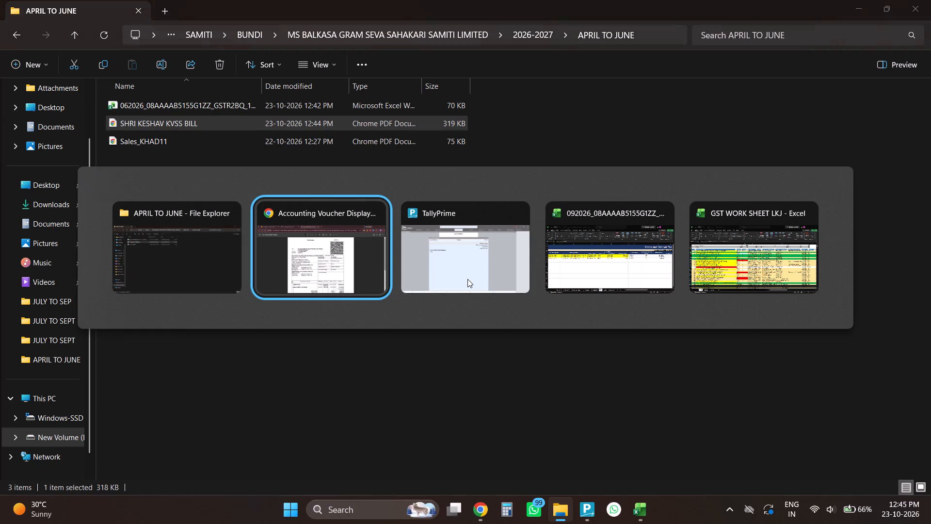
{"action": "key", "text": "alt+Tab"}
{"action": "key", "text": "alt+Tab"}
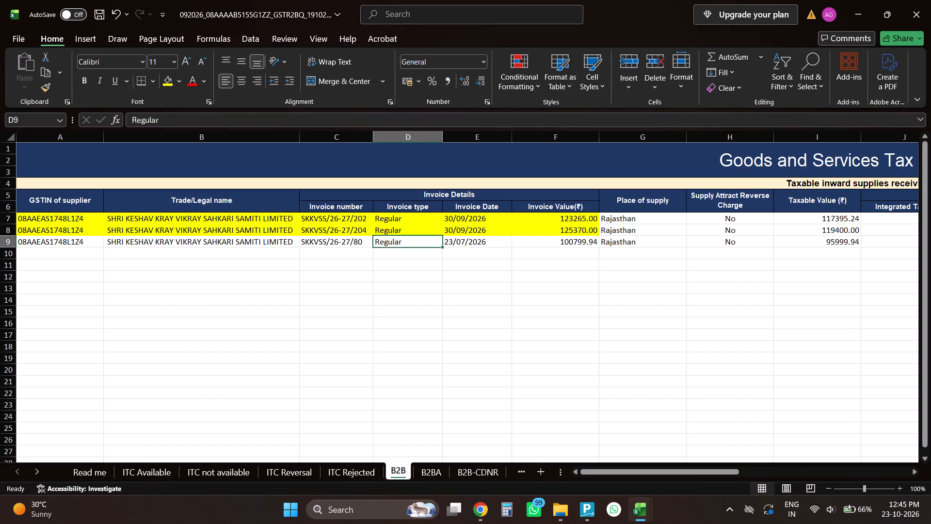
{"action": "left_click", "coordinate": [523, 290]}
Switch to the GST WORK SHEET LKJ workbook and examine the Samiti clients in the GST sheet's client list.
{"action": "key", "text": "alt+Tab"}
{"action": "key", "text": "alt+Tab"}
{"action": "key", "text": "alt+Tab"}
{"action": "key", "text": "alt+Tab"}
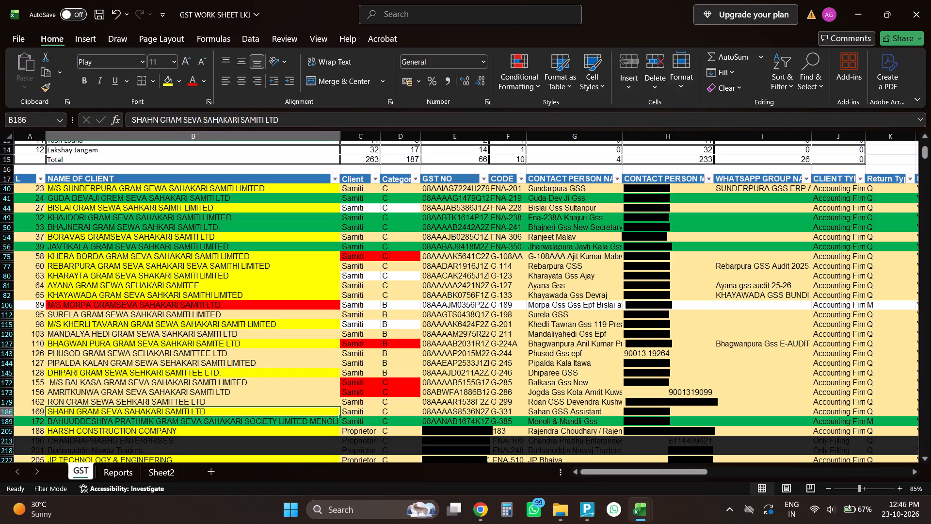
{"action": "scroll", "coordinate": [197, 338], "scroll_direction": "down", "scroll_amount": 1}
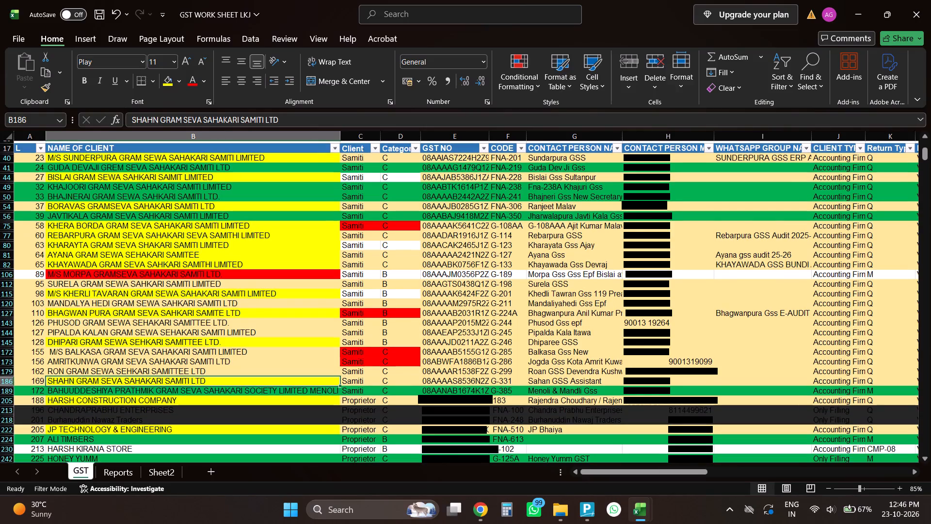
{"action": "left_click", "coordinate": [123, 304]}
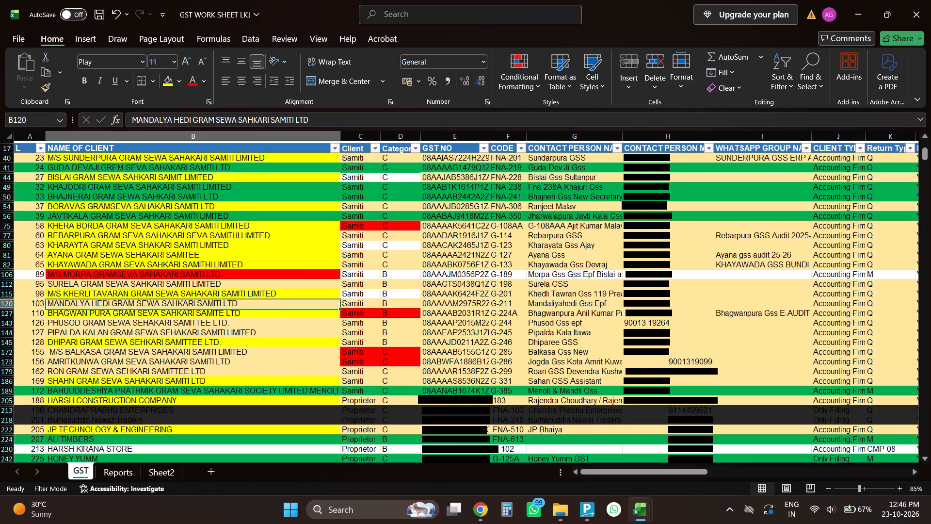
{"action": "left_click", "coordinate": [116, 325]}
{"action": "left_click", "coordinate": [112, 331]}
{"action": "left_click", "coordinate": [108, 360]}
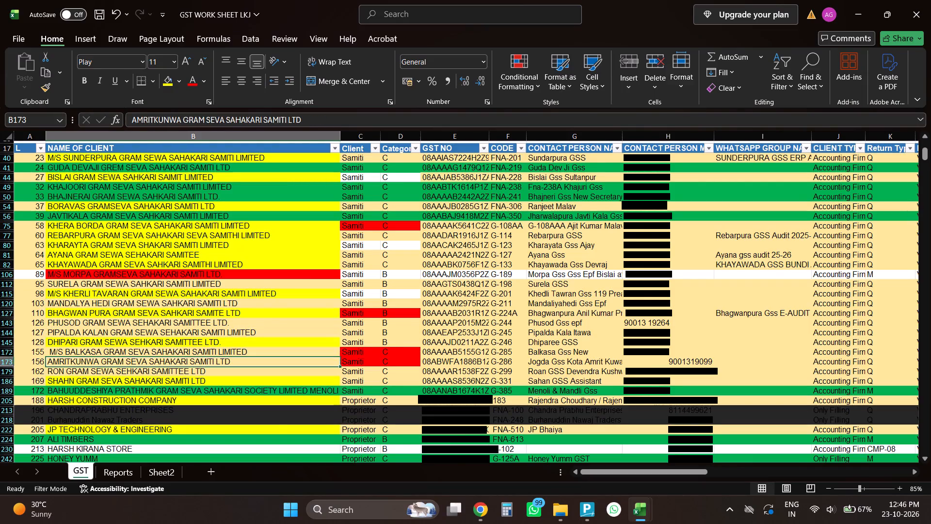
{"action": "left_click", "coordinate": [107, 368]}
{"action": "scroll", "coordinate": [115, 376], "scroll_direction": "down", "scroll_amount": 3}
{"action": "scroll", "coordinate": [115, 376], "scroll_direction": "up", "scroll_amount": 2}
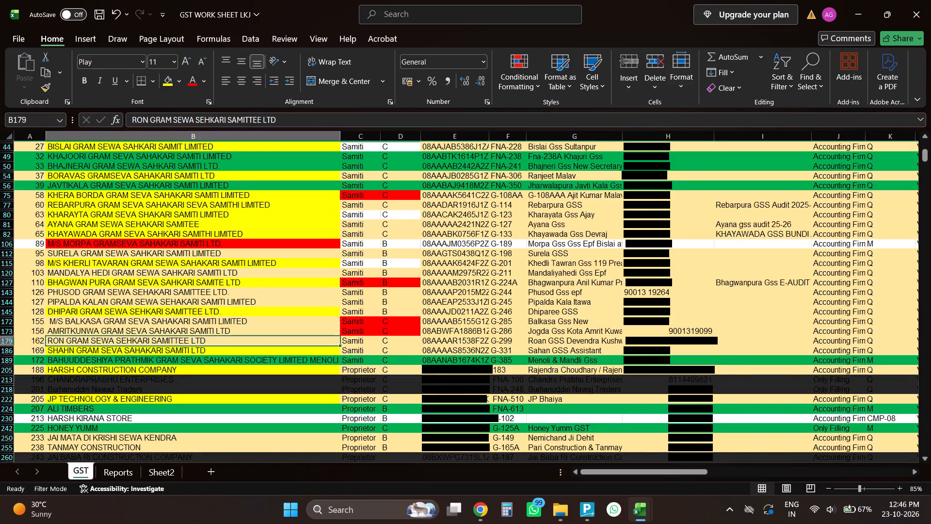
{"action": "scroll", "coordinate": [115, 376], "scroll_direction": "down", "scroll_amount": 3}
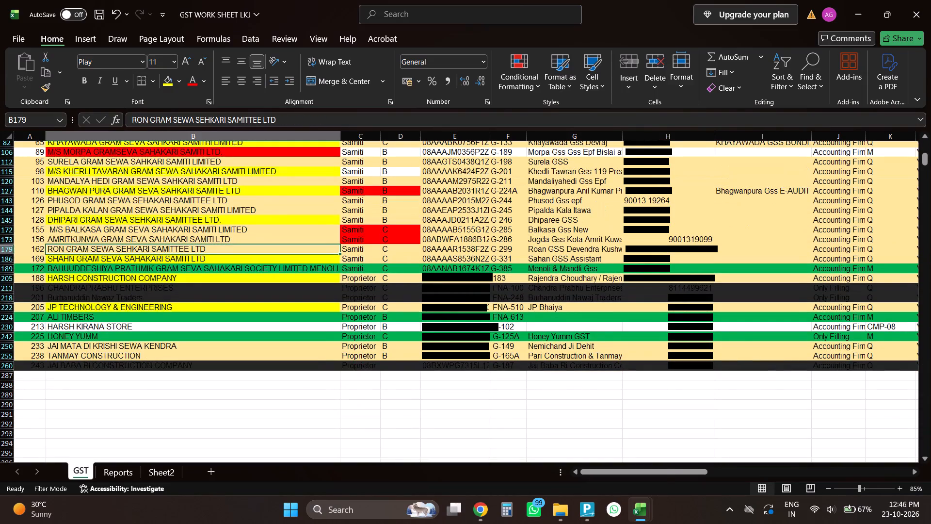
{"action": "scroll", "coordinate": [196, 300], "scroll_direction": "up", "scroll_amount": 12}
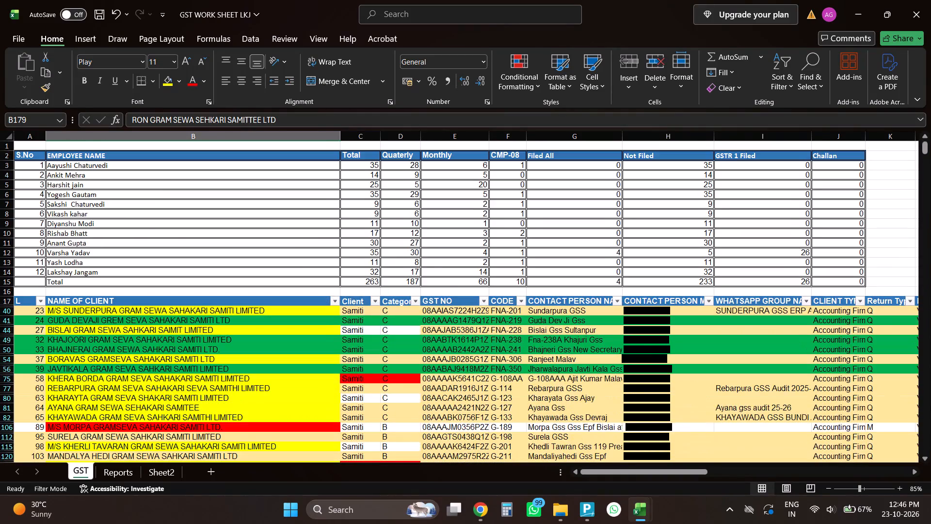
{"action": "scroll", "coordinate": [196, 300], "scroll_direction": "up", "scroll_amount": 5}
{"action": "scroll", "coordinate": [675, 318], "scroll_direction": "down", "scroll_amount": 3}
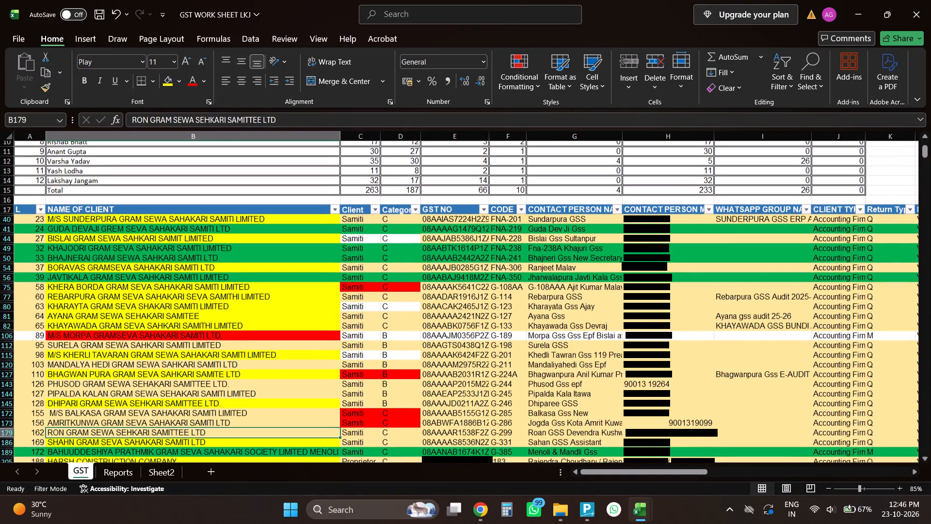
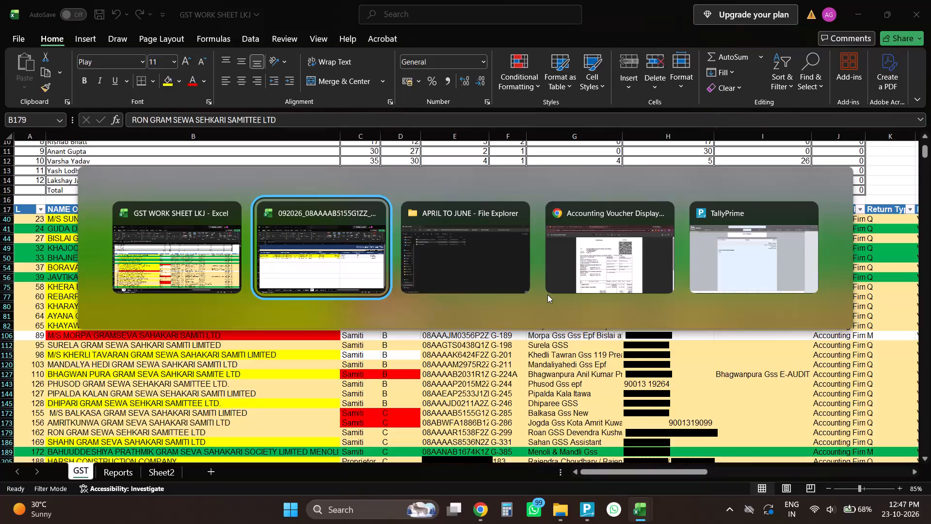
Switch to TallyPrime and browse the company data location to D:\Varsha\GST WORKING.
{"action": "key", "text": "alt+Tab"}
{"action": "key", "text": "alt+Tab"}
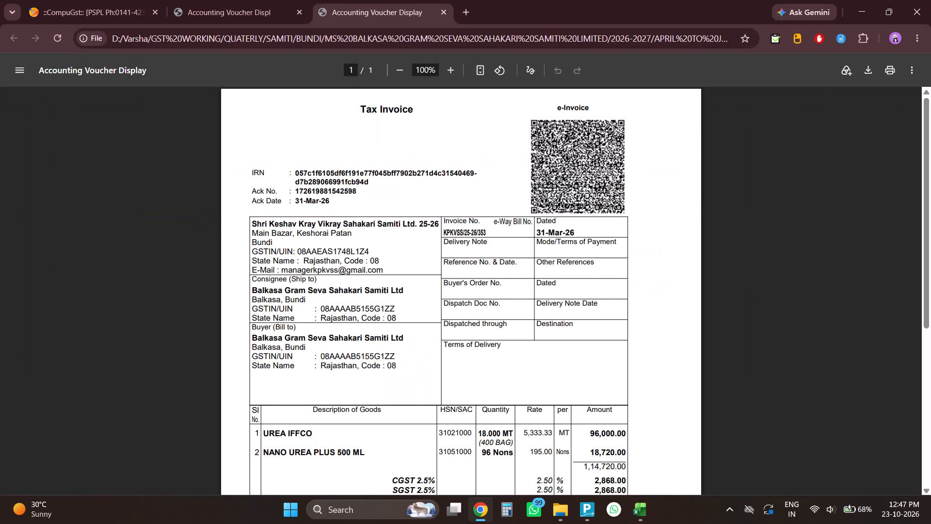
{"action": "key", "text": "alt+Tab"}
{"action": "key", "text": "alt+Tab"}
{"action": "key", "text": "alt+Tab"}
{"action": "key", "text": "alt+Tab"}
{"action": "key", "text": "Down"}
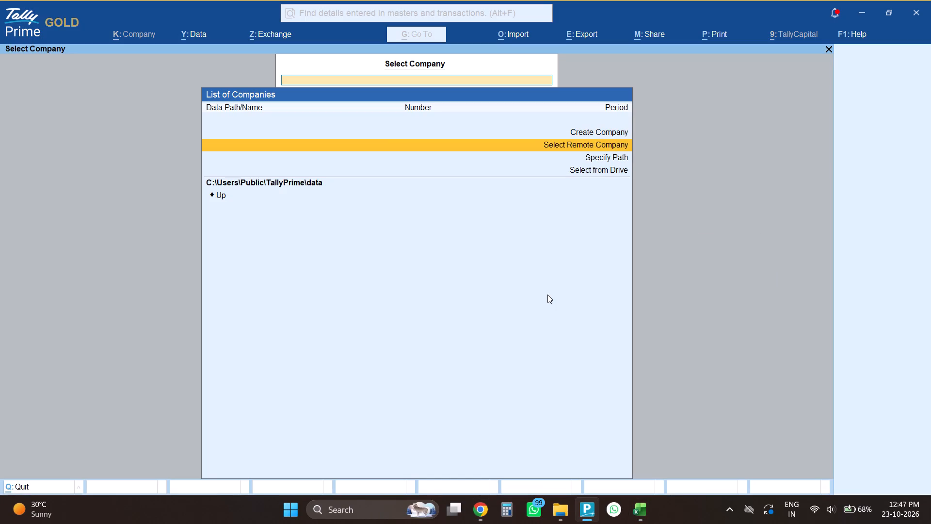
{"action": "key", "text": "Down"}
{"action": "key", "text": "Down"}
{"action": "key", "text": "Return"}
{"action": "key", "text": "Down"}
{"action": "key", "text": "Return"}
{"action": "key", "text": "Down"}
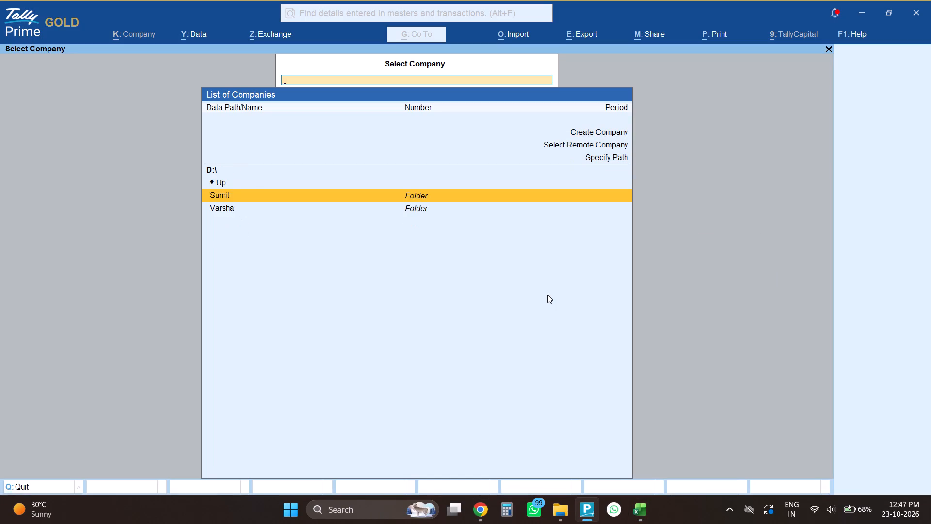
{"action": "key", "text": "Return"}
{"action": "key", "text": "Down"}
{"action": "key", "text": "Down"}
{"action": "key", "text": "Down"}
{"action": "key", "text": "Down"}
{"action": "key", "text": "Down"}
{"action": "key", "text": "Down"}
{"action": "key", "text": "Down"}
{"action": "key", "text": "Down"}
{"action": "key", "text": "Down"}
{"action": "key", "text": "Down"}
{"action": "key", "text": "Down"}
{"action": "key", "text": "Down"}
{"action": "key", "text": "Down"}
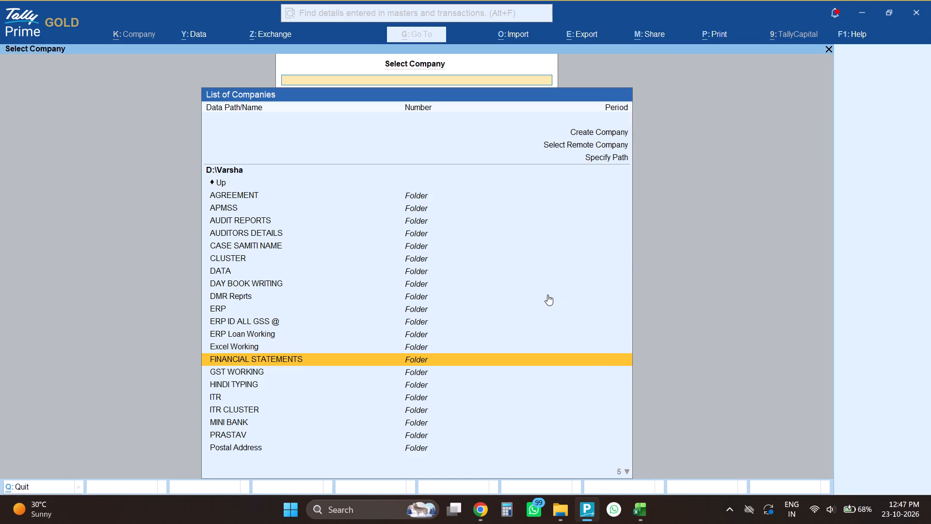
{"action": "key", "text": "Down"}
{"action": "key", "text": "Return"}
Browse through QUATERLY and SAMITI to the BUNDI folder in the company list.
{"action": "key", "text": "Down"}
{"action": "key", "text": "Down"}
{"action": "key", "text": "Down"}
{"action": "key", "text": "Down"}
{"action": "key", "text": "Down"}
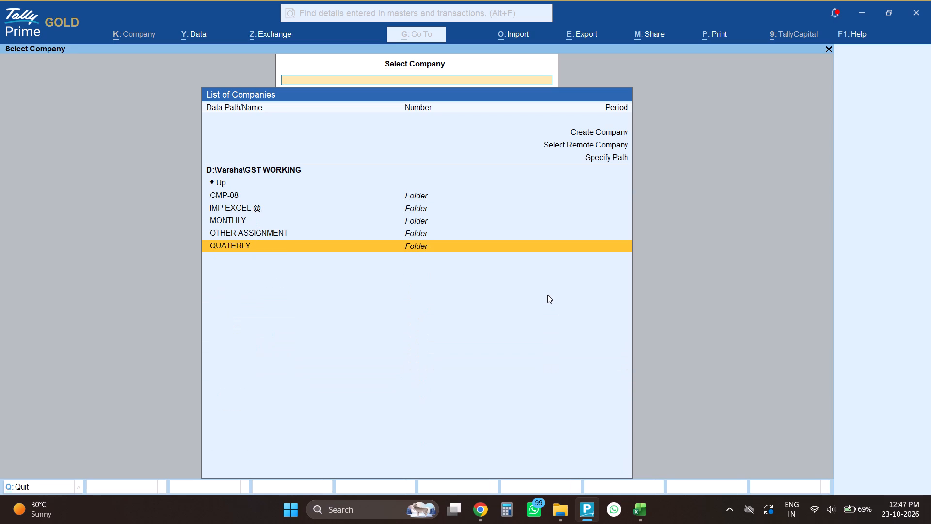
{"action": "key", "text": "Return"}
{"action": "key", "text": "Down"}
{"action": "key", "text": "Return"}
{"action": "key", "text": "Return"}
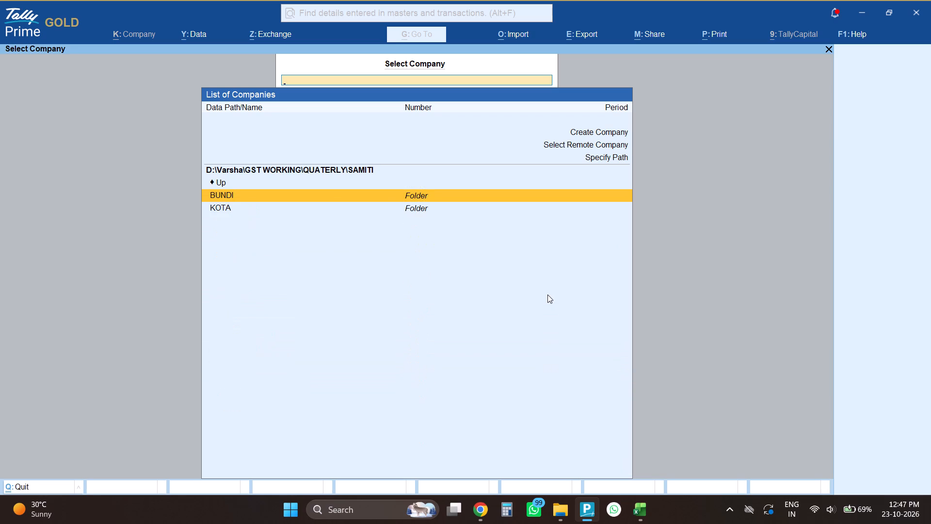
Load the company MS BALKASA GRAM SEVA SAHAKARI SAMITI LIMITED-G-285 from its folder in BUNDI.
{"action": "key", "text": "Down"}
{"action": "key", "text": "Down"}
{"action": "key", "text": "Down"}
{"action": "key", "text": "Down"}
{"action": "key", "text": "Down"}
{"action": "key", "text": "Down"}
{"action": "key", "text": "Up"}
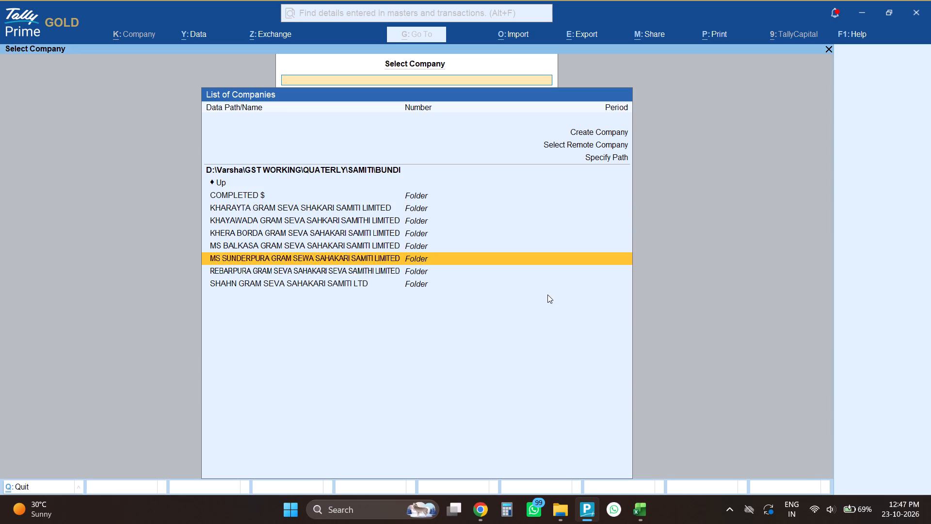
{"action": "key", "text": "Up"}
{"action": "key", "text": "Return"}
{"action": "key", "text": "Down"}
{"action": "key", "text": "Down"}
{"action": "key", "text": "Down"}
{"action": "key", "text": "Down"}
{"action": "key", "text": "Return"}
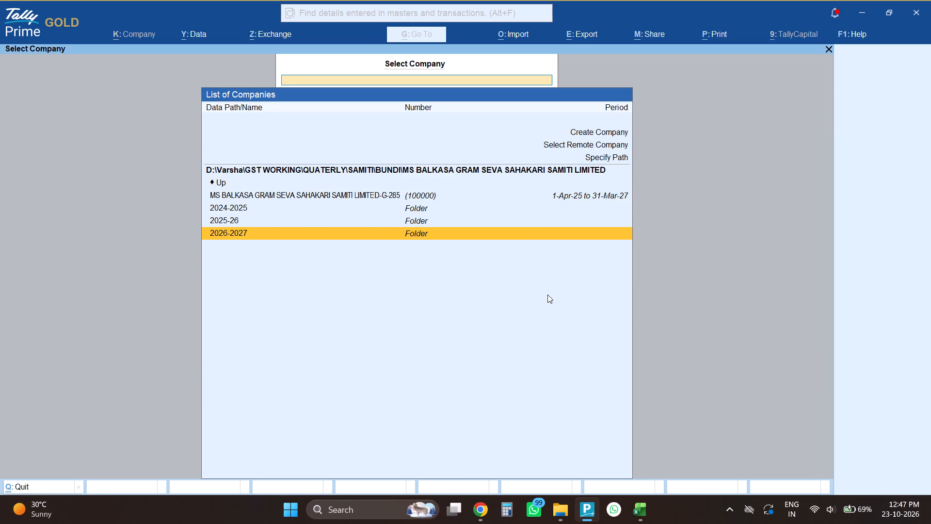
{"action": "key", "text": "Return"}
Open the Balkasa company's Stock Summary and expand it to the detailed, item-level format.
{"action": "key", "text": "s"}
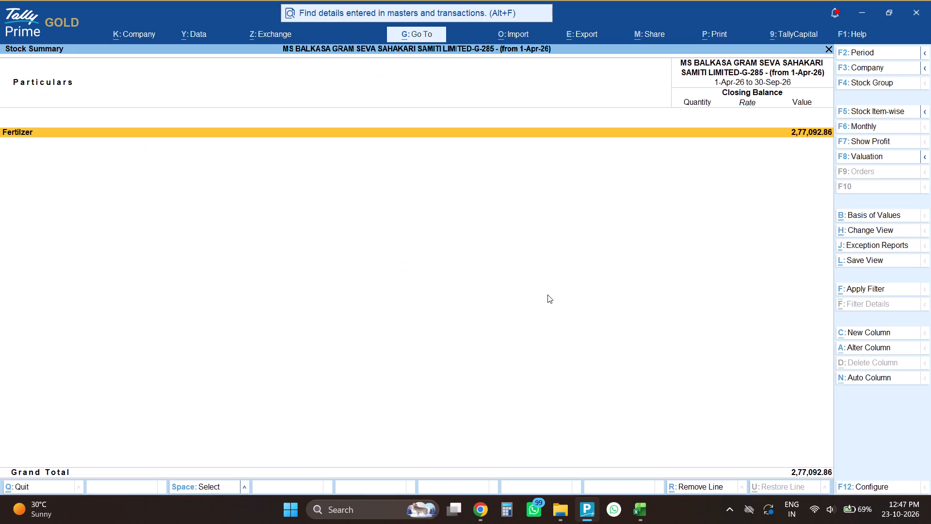
{"action": "key", "text": "alt+F1"}
Configure the Stock Summary to show opening balance, goods inwards and goods outwards, and look through the fertilizer items.
{"action": "key", "text": "F12"}
{"action": "key", "text": "Down"}
{"action": "key", "text": "Down"}
{"action": "key", "text": "Down"}
{"action": "key", "text": "Down"}
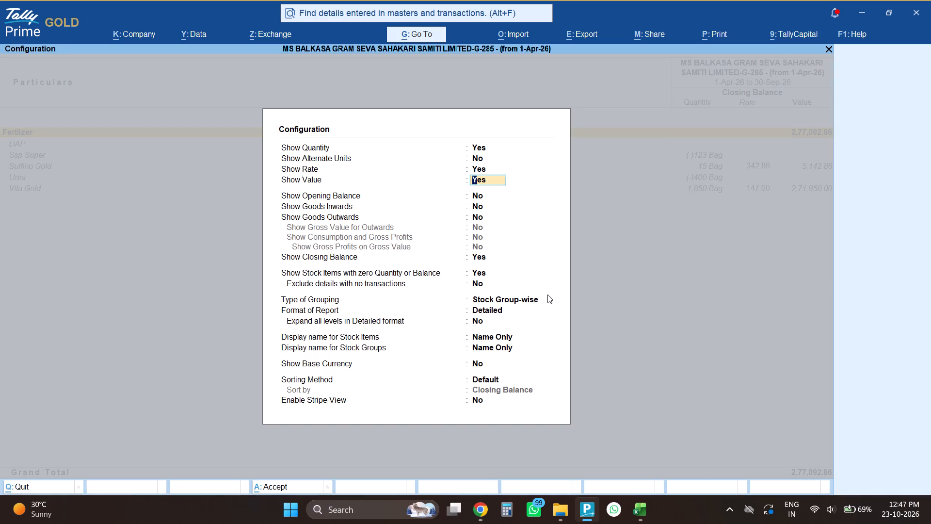
{"action": "key", "text": "y"}
{"action": "key", "text": "Return"}
{"action": "key", "text": "y"}
{"action": "key", "text": "Return"}
{"action": "key", "text": "y"}
{"action": "key", "text": "Return"}
{"action": "key", "text": "ctrl+a"}
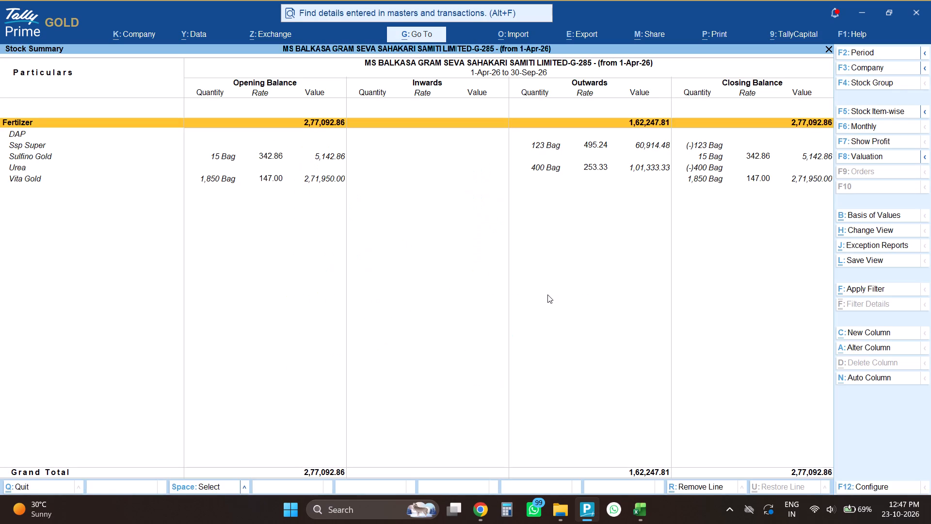
{"action": "key", "text": "Down"}
{"action": "key", "text": "Down"}
{"action": "key", "text": "Down"}
{"action": "key", "text": "Down"}
{"action": "key", "text": "Down"}
Switch to Chrome and close the two open Accounting Voucher Display invoices, keeping CompuGst open.
{"action": "key", "text": "alt+Tab"}
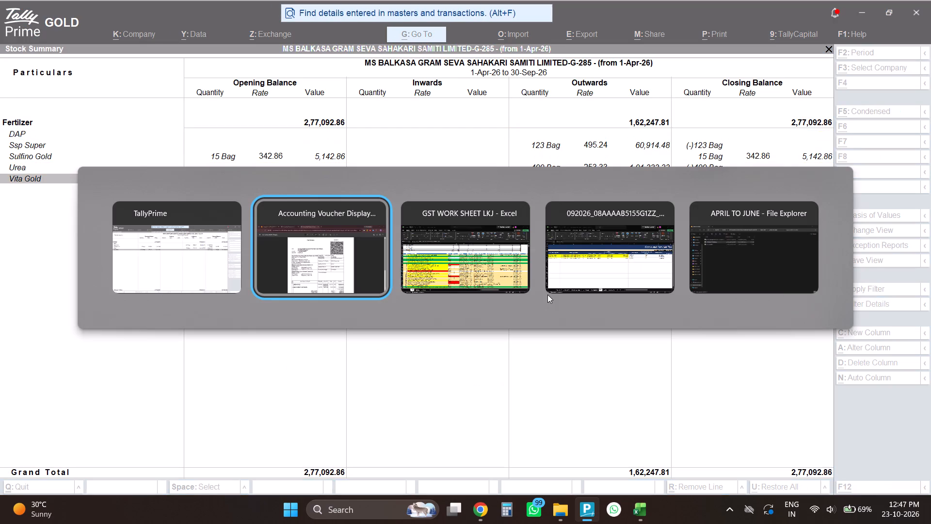
{"action": "key", "text": "alt+Tab"}
{"action": "key", "text": "alt+Tab"}
{"action": "key", "text": "alt+Tab"}
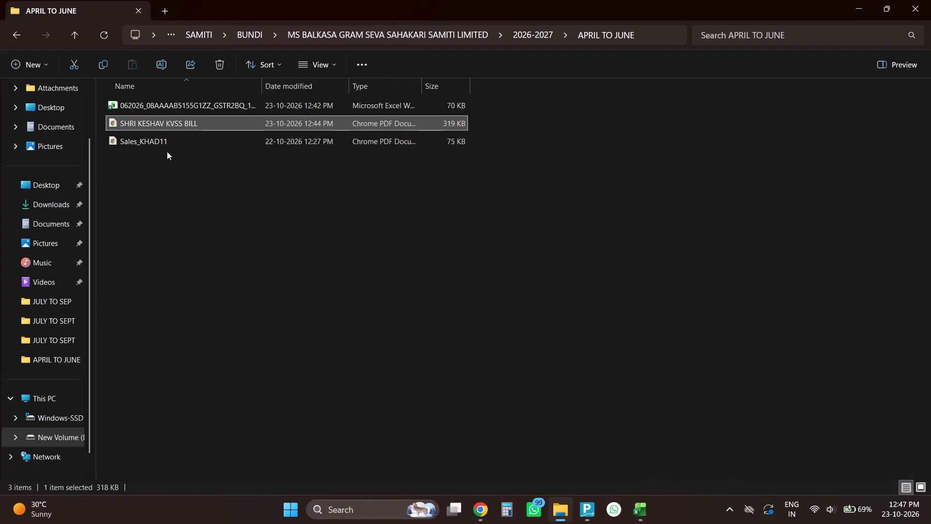
{"action": "key", "text": "alt+Tab"}
{"action": "key", "text": "alt+Tab"}
{"action": "left_click", "coordinate": [238, 0]}
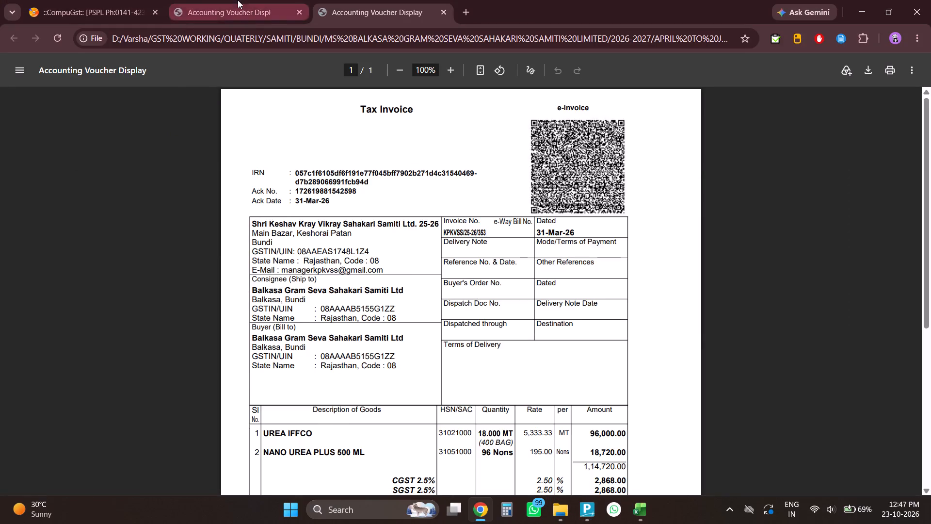
{"action": "left_click", "coordinate": [300, 11]}
{"action": "left_click", "coordinate": [300, 11]}
Open the SHRI KESHAV KVSS BILL and Sales_KHAD11 PDFs together from the APRIL TO JUNE folder.
{"action": "key", "text": "alt+Tab"}
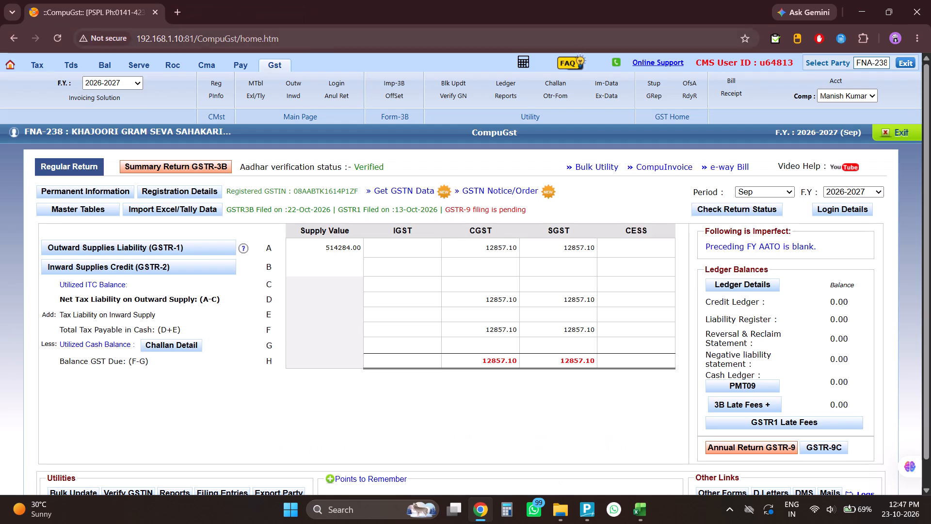
{"action": "key", "text": "shift+Down"}
{"action": "key", "text": "Return"}
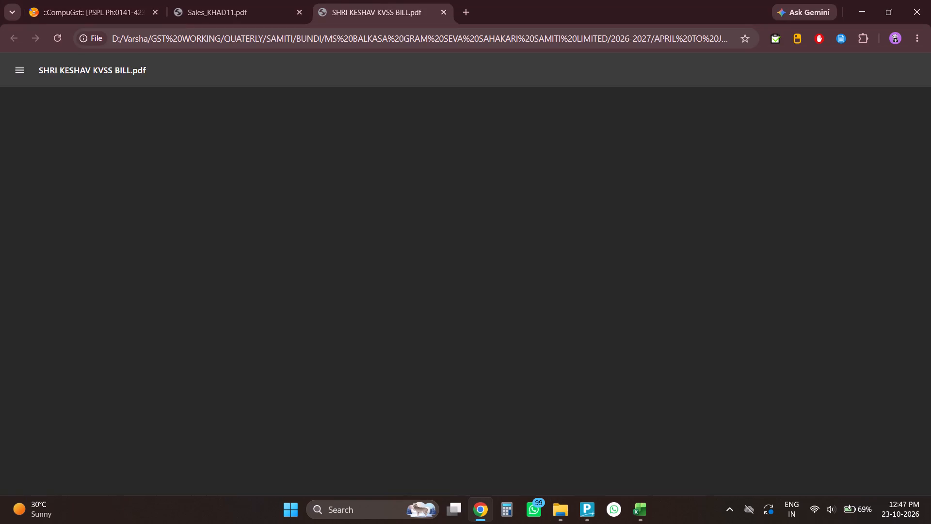
Open the 062026 GSTR-2B workbook from APRIL TO JUNE, check its B2B invoice rows and close it.
{"action": "key", "text": "alt+Tab"}
{"action": "double_click", "coordinate": [303, 106]}
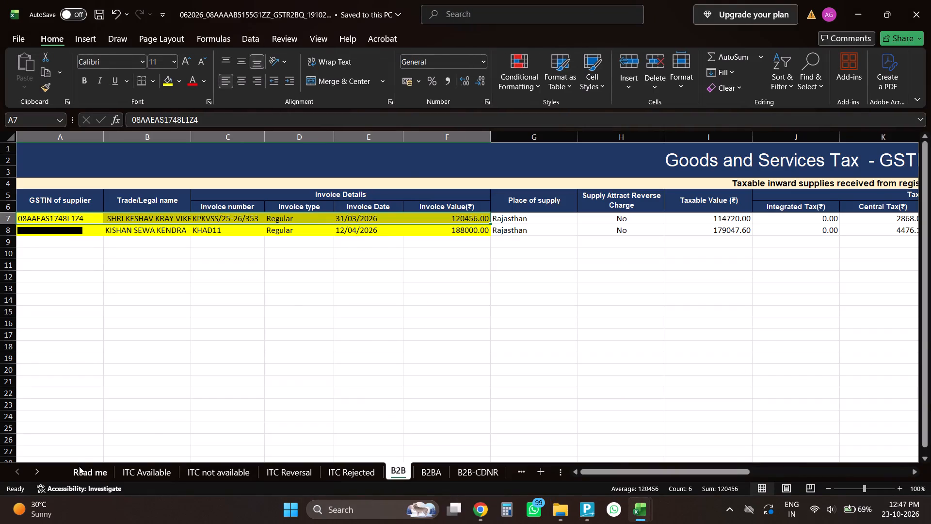
{"action": "left_click", "coordinate": [83, 476]}
{"action": "left_click", "coordinate": [394, 472]}
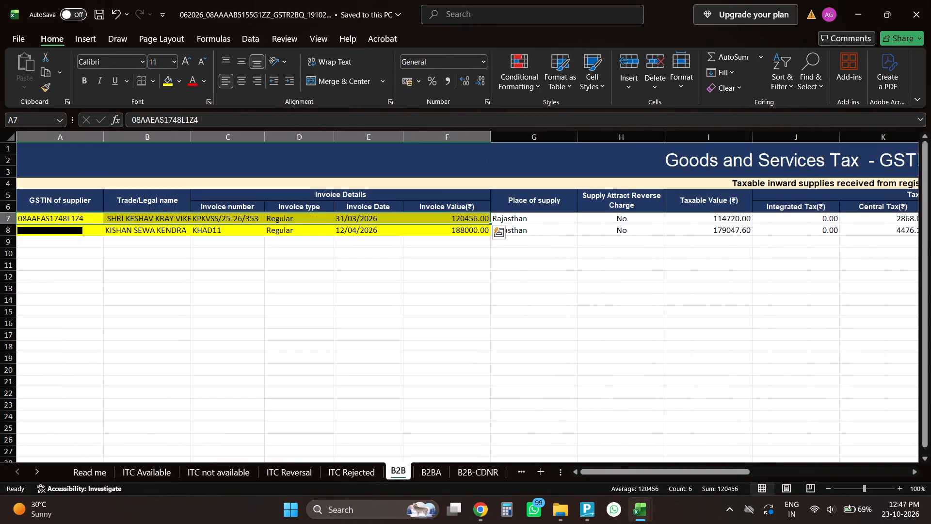
{"action": "left_click", "coordinate": [930, 0]}
{"action": "key", "text": "alt+Tab"}
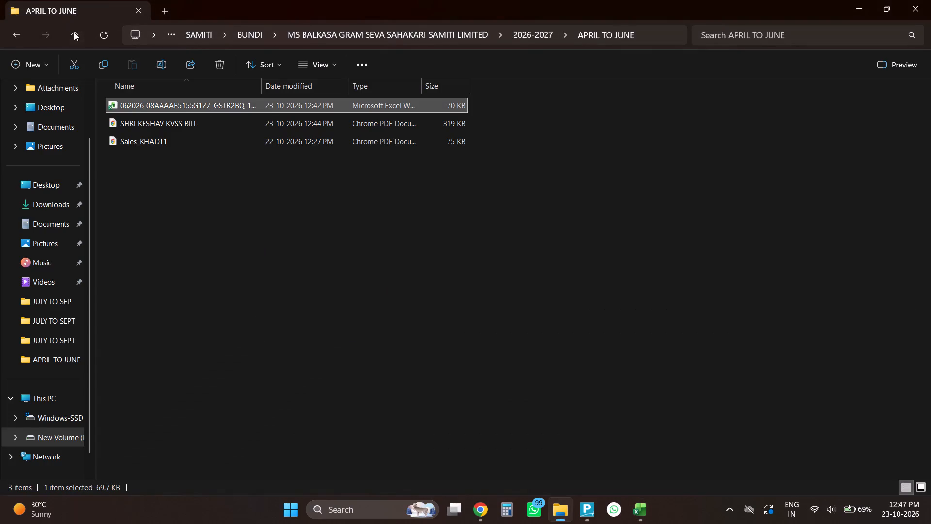
Go to the JULY TO SEPT folder and open the 092026 GSTR-2B workbook to check its B2B invoices.
{"action": "left_click", "coordinate": [74, 32]}
{"action": "double_click", "coordinate": [139, 146]}
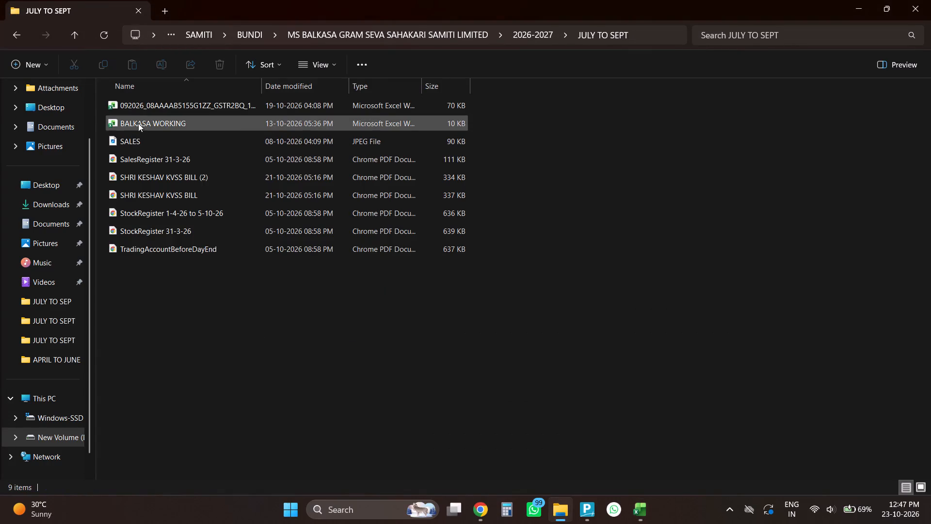
{"action": "double_click", "coordinate": [138, 105]}
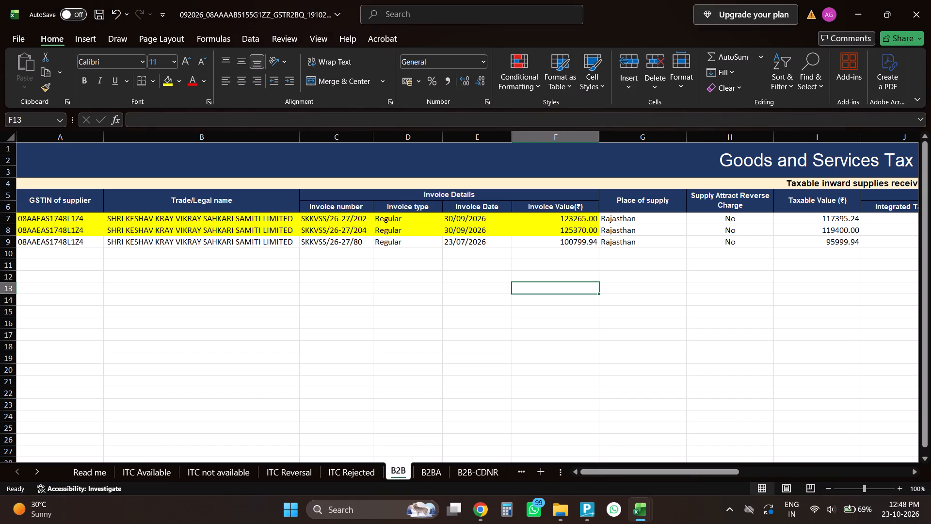
{"action": "key", "text": "alt+Tab"}
{"action": "key", "text": "alt+Tab"}
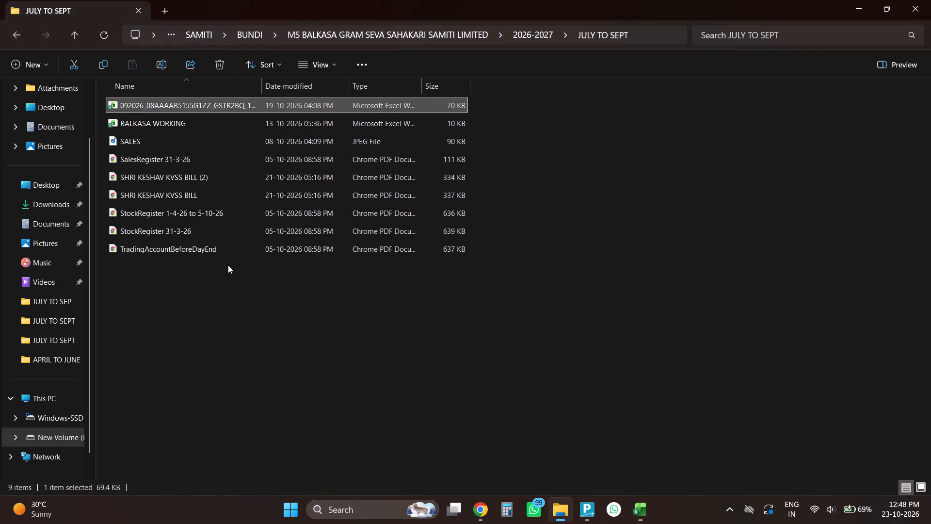
Open the BALKASA WORKING workbook, check its sales difference working and close it.
{"action": "double_click", "coordinate": [127, 122]}
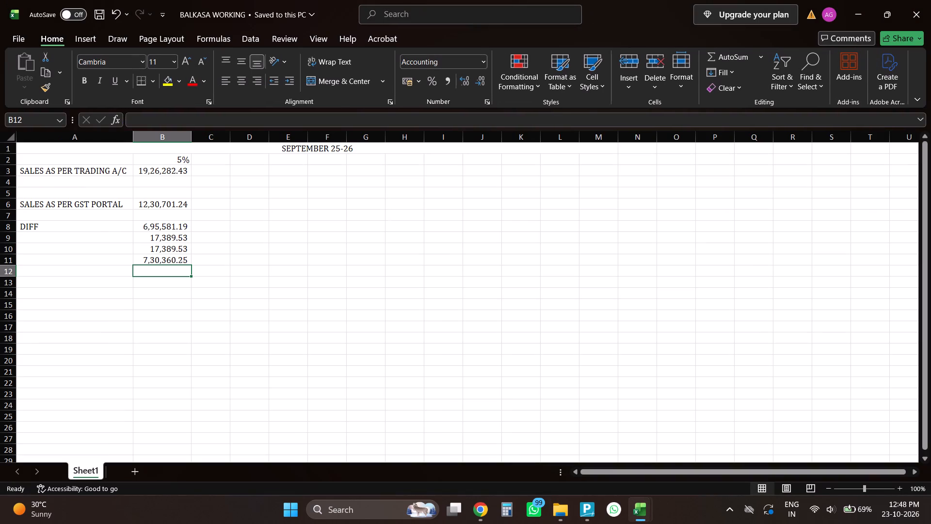
{"action": "left_click", "coordinate": [930, 0]}
{"action": "key", "text": "alt+Tab"}
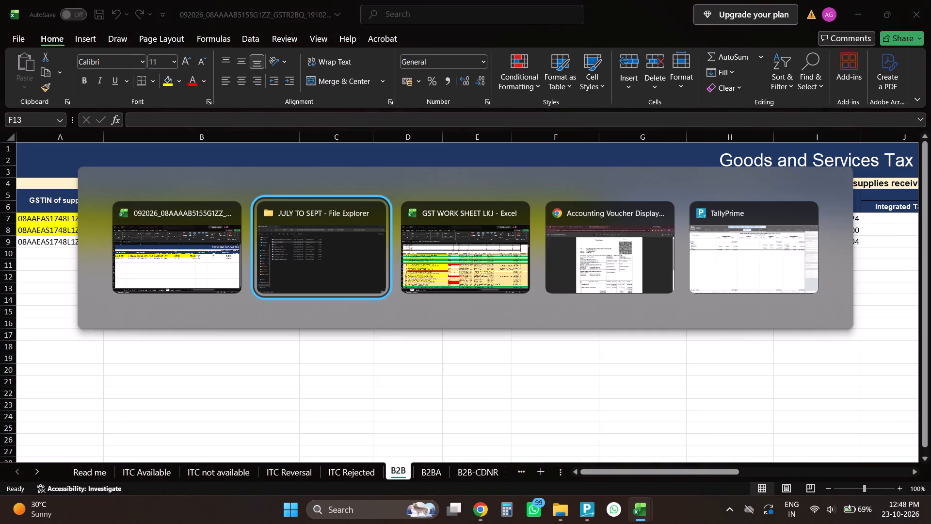
Open the SALES image from the JULY TO SEPT folder and return to the file list.
{"action": "left_click", "coordinate": [129, 144]}
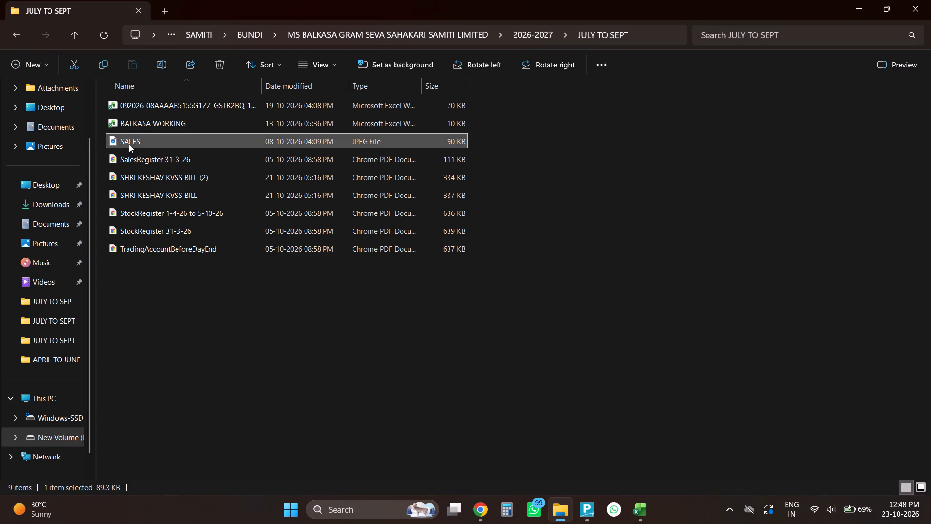
{"action": "double_click", "coordinate": [129, 144]}
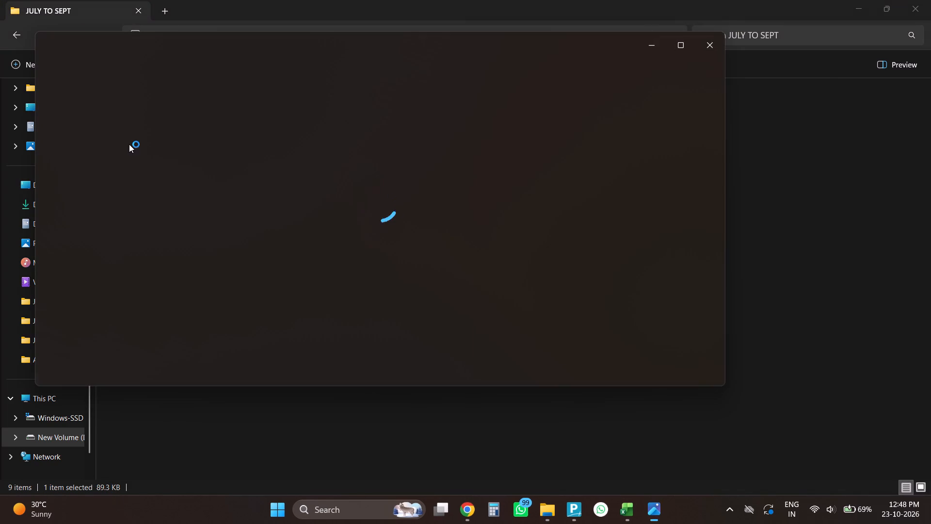
{"action": "key", "text": "alt+Tab"}
Open SHRI KESHAV KVSS BILL and SHRI KESHAV KVSS BILL (2) together from the JULY TO SEPT folder.
{"action": "left_click", "coordinate": [124, 175]}
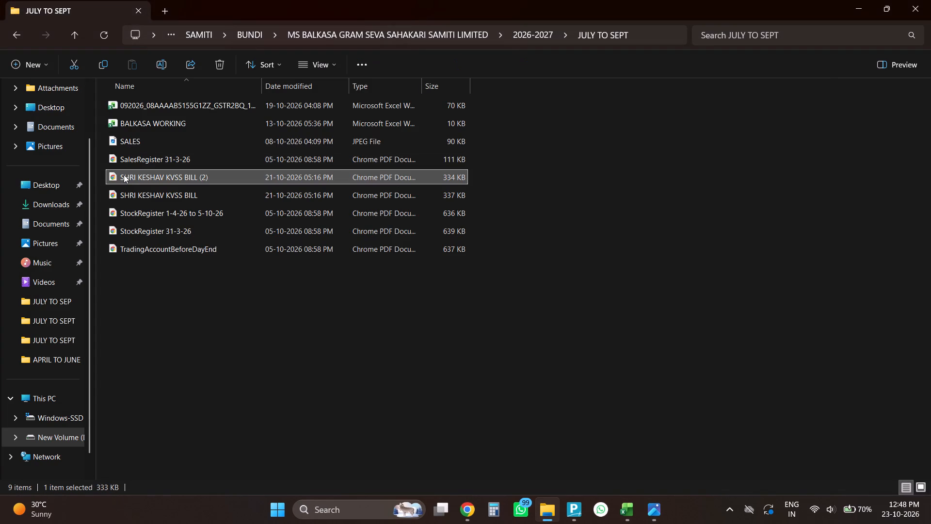
{"action": "key", "text": "shift+Down"}
{"action": "key", "text": "Return"}
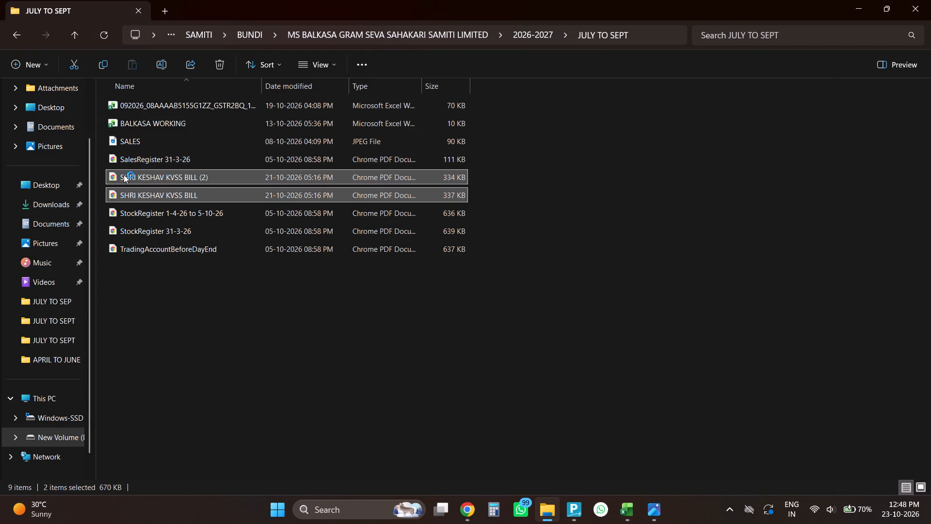
Examine the handwritten sales note in the SALES image full size, close it and return to JULY TO SEPT.
{"action": "key", "text": "alt+Tab"}
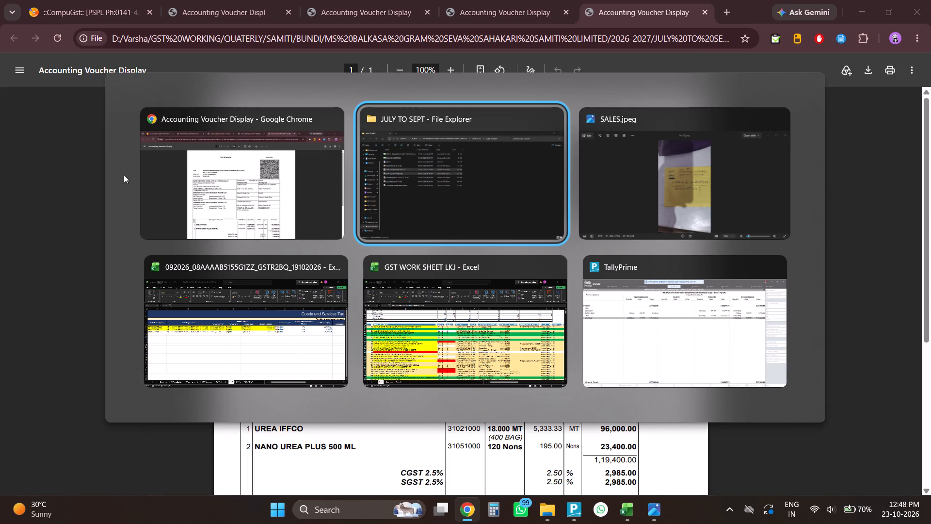
{"action": "key", "text": "alt+Tab"}
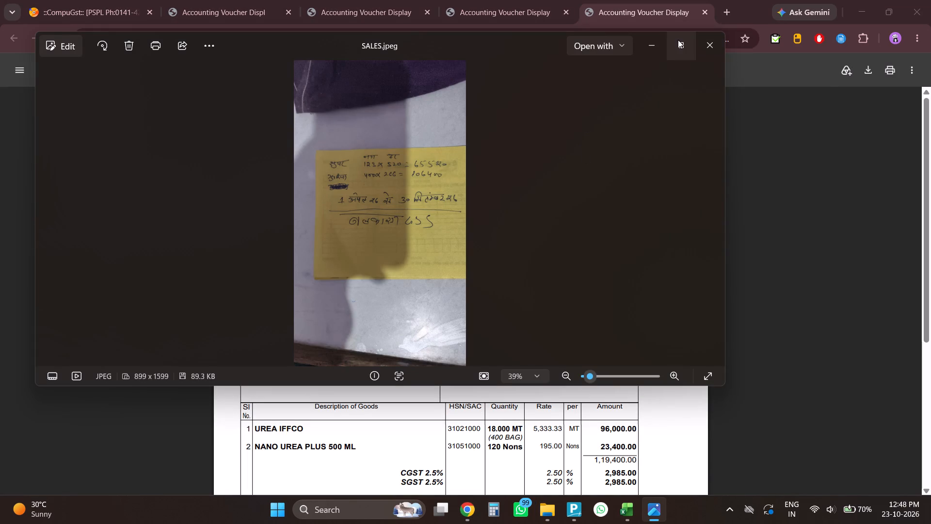
{"action": "left_click", "coordinate": [678, 40]}
{"action": "scroll", "coordinate": [469, 168], "scroll_direction": "up", "scroll_amount": 15}
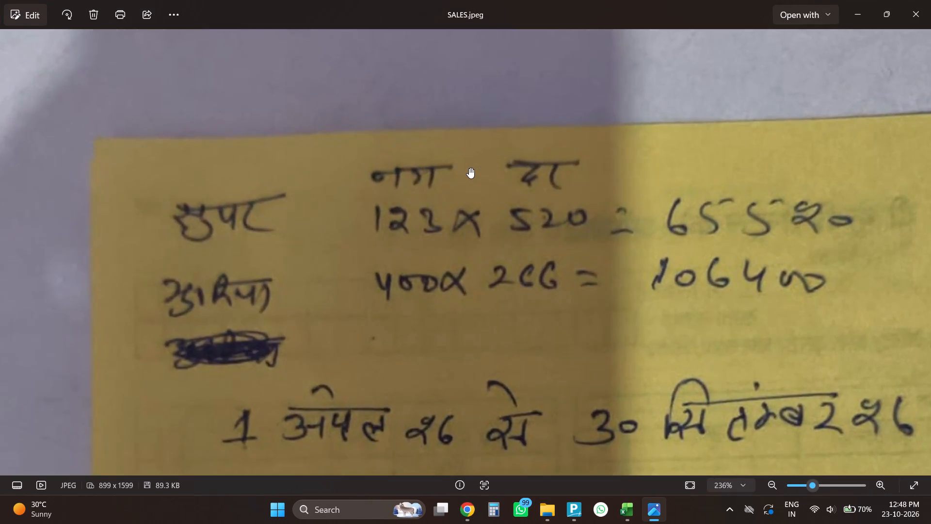
{"action": "scroll", "coordinate": [469, 168], "scroll_direction": "down", "scroll_amount": 13}
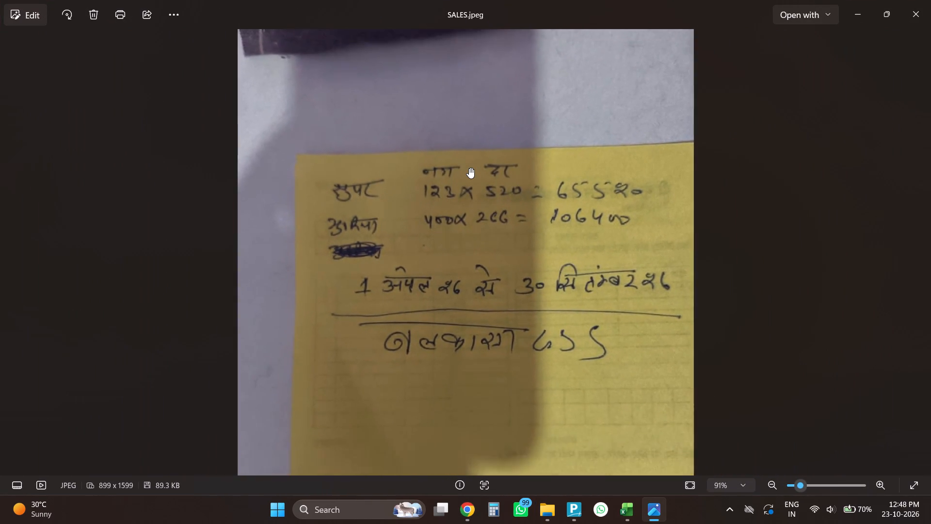
{"action": "scroll", "coordinate": [469, 168], "scroll_direction": "down", "scroll_amount": 6}
{"action": "left_click", "coordinate": [930, 0]}
{"action": "key", "text": "alt+Tab"}
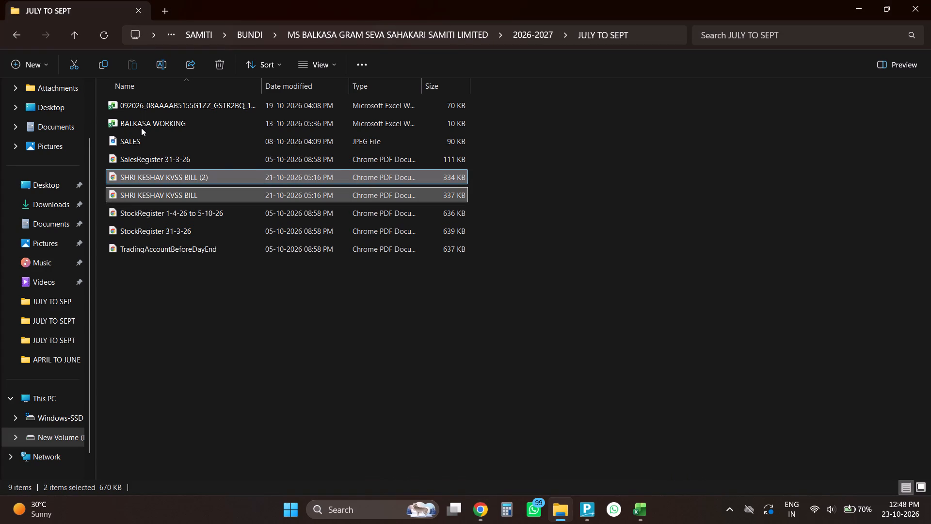
Switch to the 092026 GSTR2BQ workbook in Excel and view the supplier invoices on the B2B sheet.
{"action": "key", "text": "alt+Tab"}
{"action": "key", "text": "alt+Tab"}
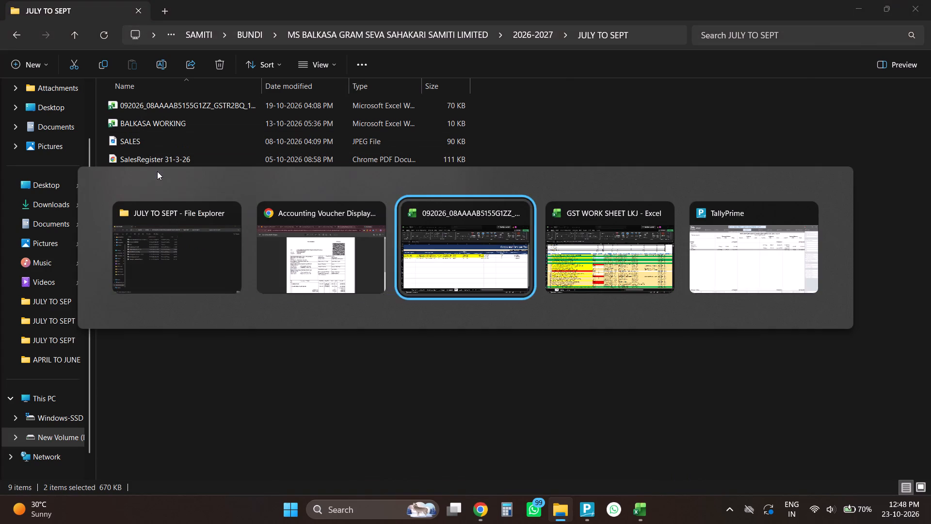
{"action": "left_click", "coordinate": [233, 272]}
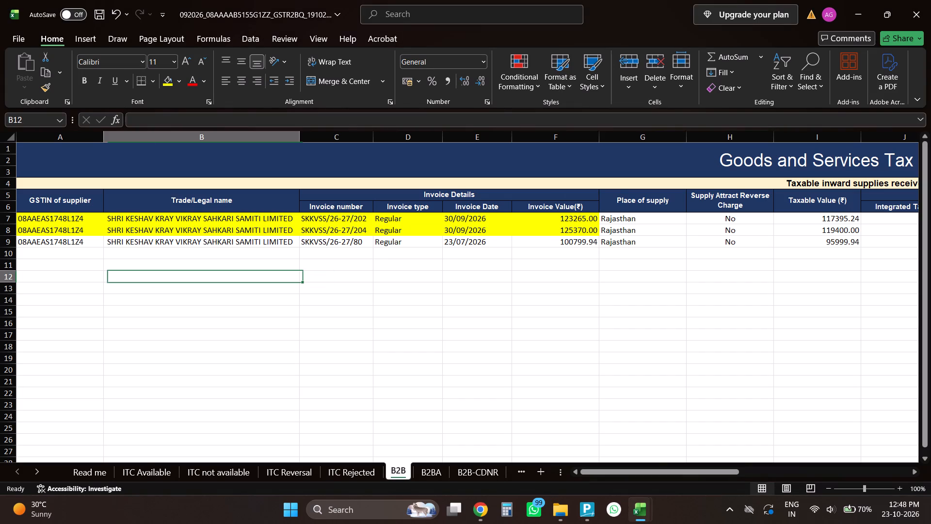
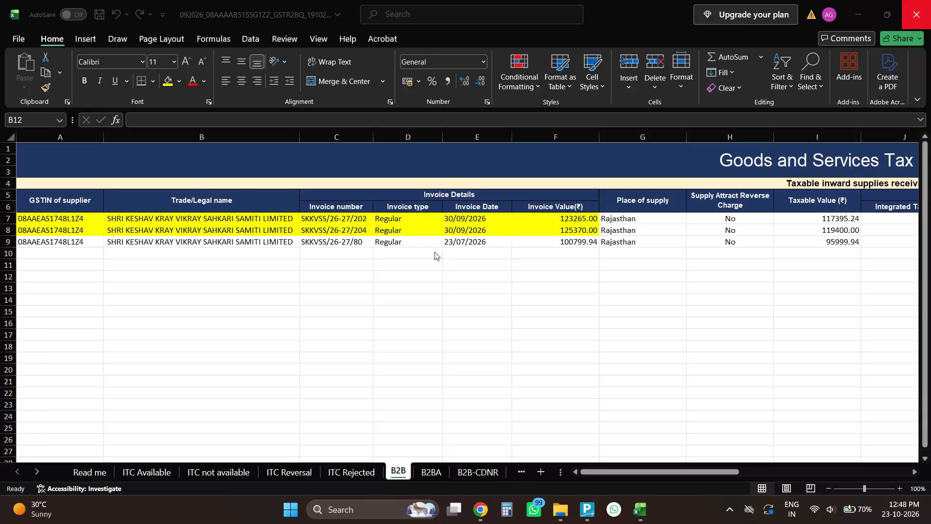
Switch to the JULY TO SEPT folder and open the StockRegister 1-4-26 to 5-10-26 PDF.
{"action": "key", "text": "alt+Tab"}
{"action": "key", "text": "alt+Tab"}
{"action": "key", "text": "alt+Tab"}
{"action": "key", "text": "alt+Tab"}
{"action": "key", "text": "alt+Tab"}
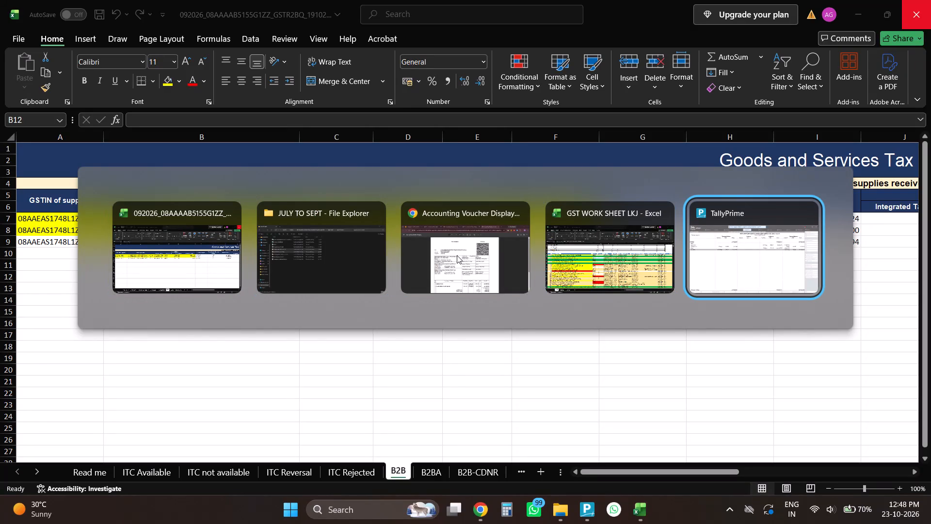
{"action": "key", "text": "alt+Left"}
{"action": "key", "text": "alt+Left"}
{"action": "key", "text": "alt+Left"}
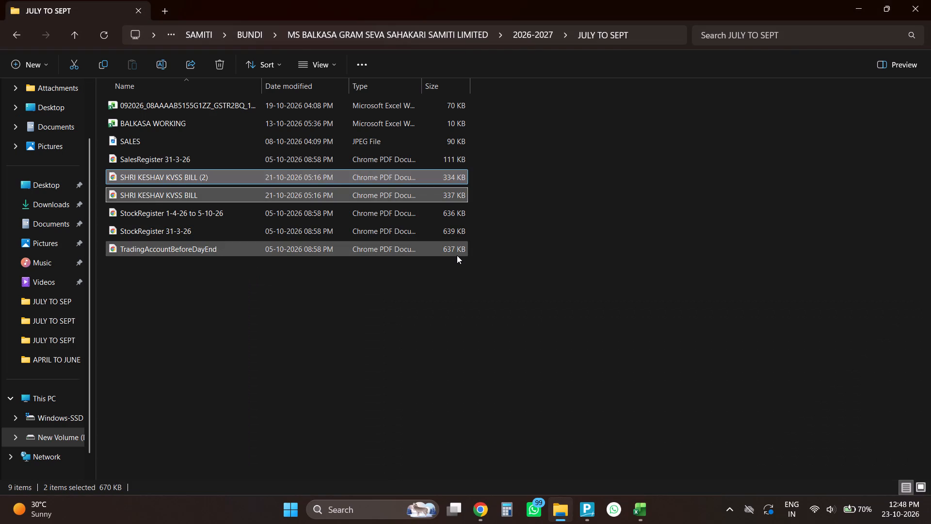
{"action": "key", "text": "Down"}
{"action": "key", "text": "Up"}
{"action": "key", "text": "Up"}
{"action": "key", "text": "Up"}
{"action": "key", "text": "Down"}
{"action": "key", "text": "Down"}
{"action": "key", "text": "Down"}
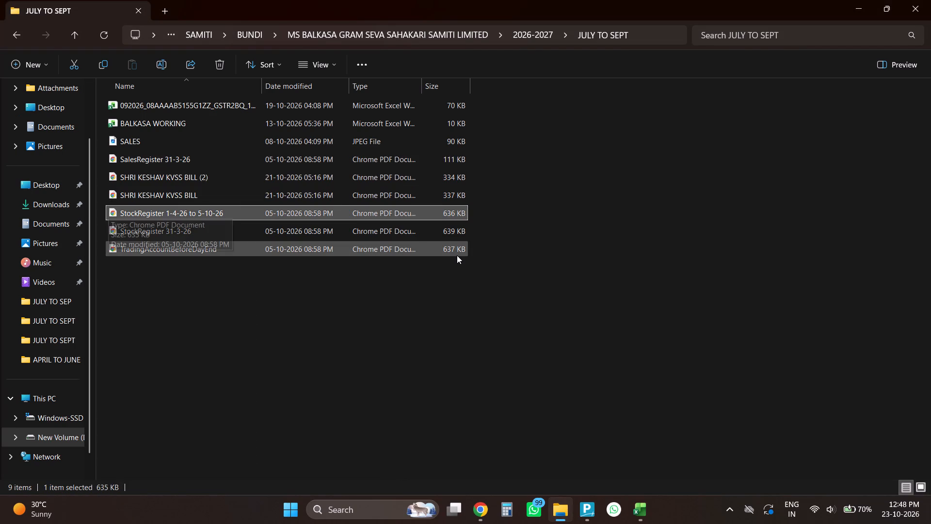
{"action": "key", "text": "Return"}
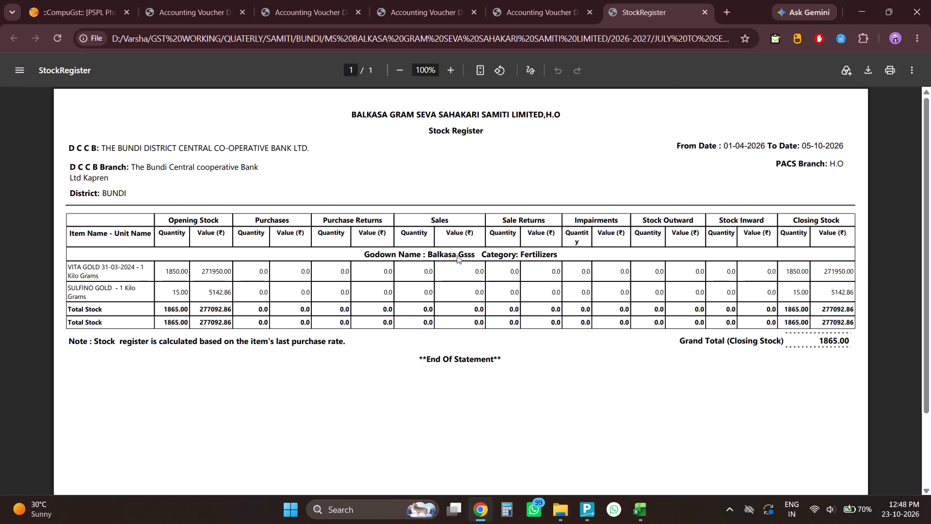
Compare the StockRegister PDF's Vita Gold and Sulfino Gold stock with TallyPrime's Stock Summary, then close the PDF.
{"action": "key", "text": "alt+Tab"}
{"action": "key", "text": "alt+Tab"}
{"action": "key", "text": "alt+Tab"}
{"action": "key", "text": "alt+Tab"}
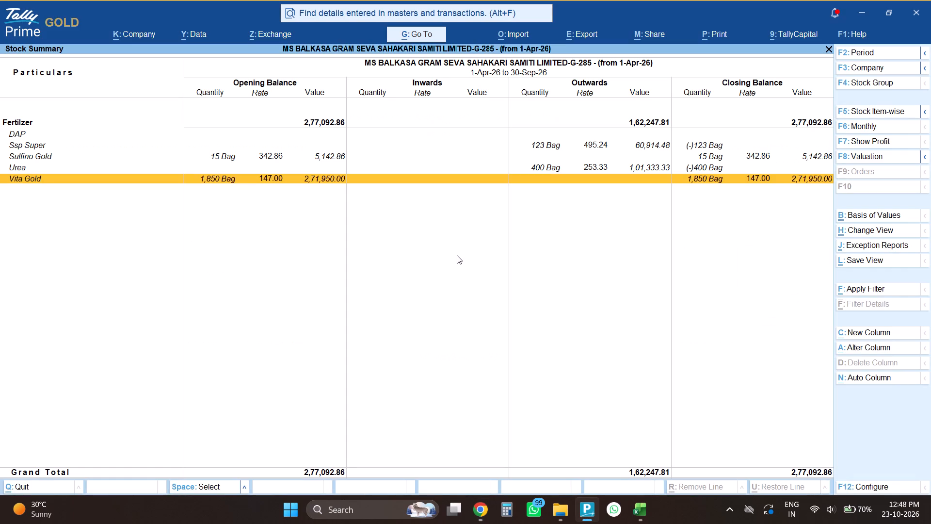
{"action": "key", "text": "alt+Tab"}
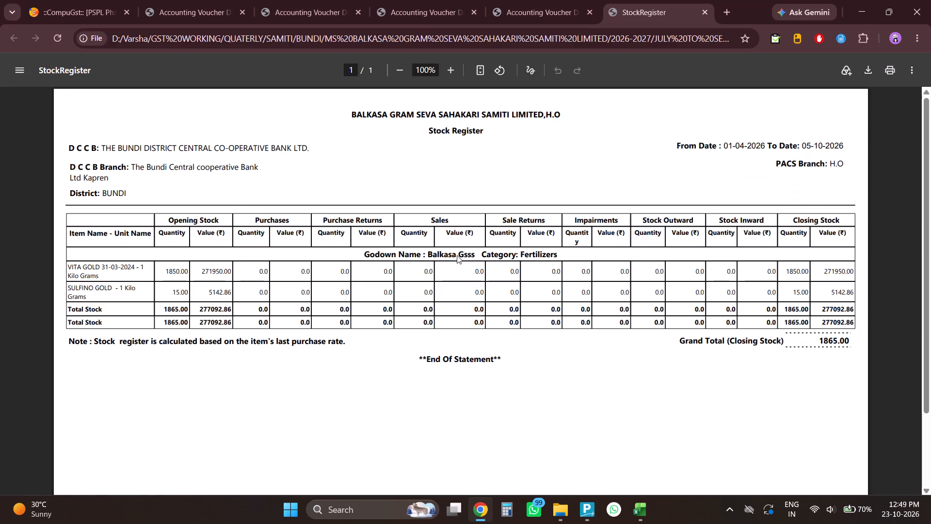
{"action": "key", "text": "alt+Tab"}
{"action": "key", "text": "Up"}
{"action": "key", "text": "Down"}
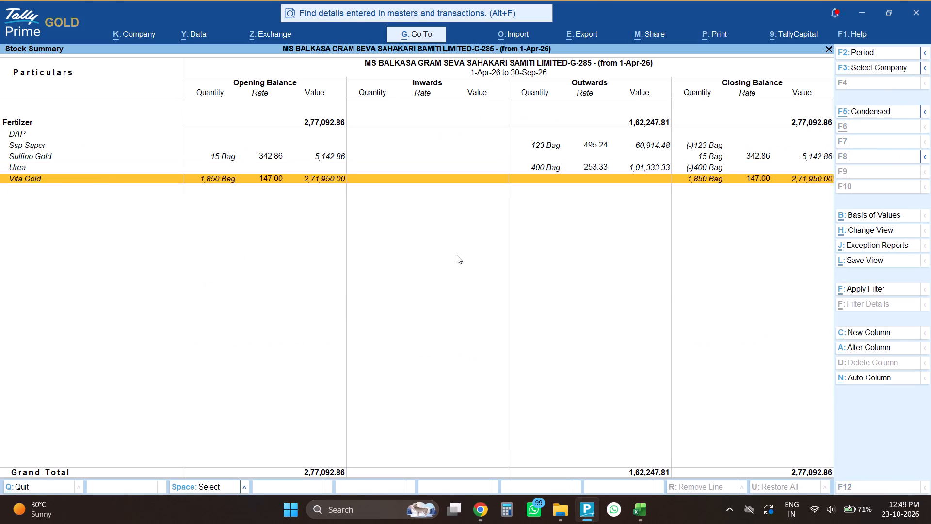
{"action": "key", "text": "alt+Tab"}
{"action": "key", "text": "alt+Tab"}
{"action": "key", "text": "Up"}
{"action": "key", "text": "Up"}
{"action": "key", "text": "alt+Tab"}
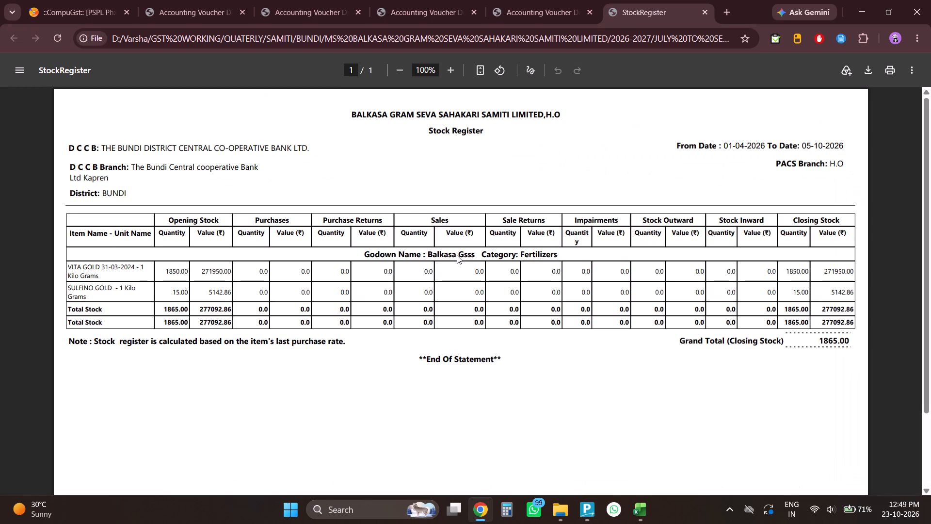
{"action": "key", "text": "alt+Tab"}
{"action": "key", "text": "alt+Tab"}
{"action": "key", "text": "alt+Tab"}
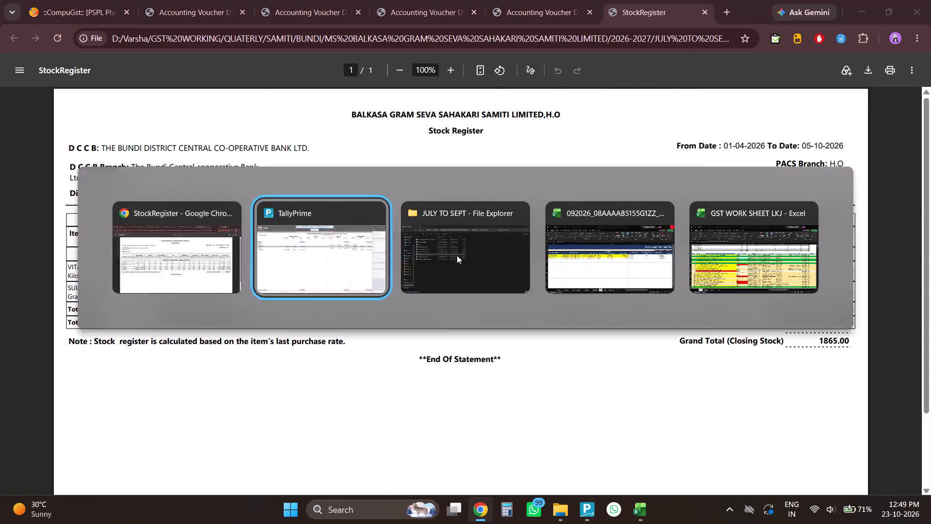
{"action": "key", "text": "alt+Tab"}
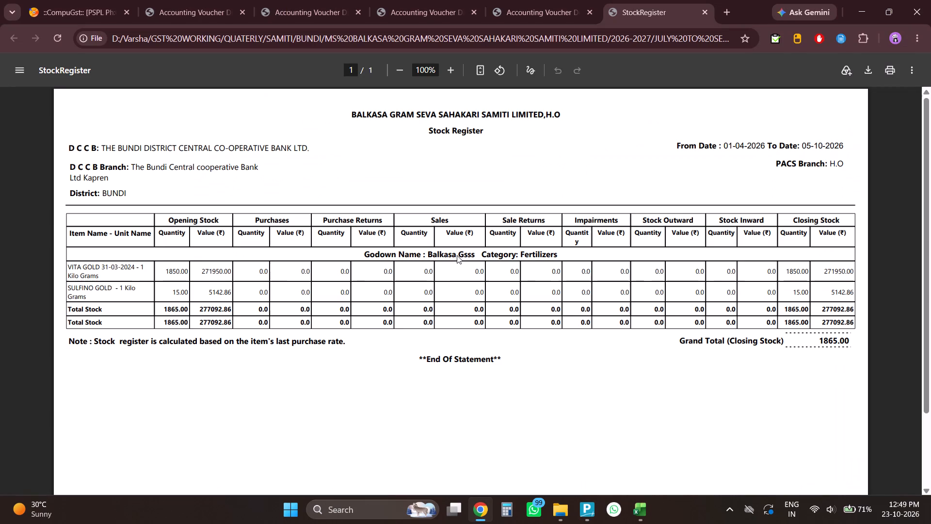
{"action": "key", "text": "alt+Tab"}
{"action": "key", "text": "alt+Tab"}
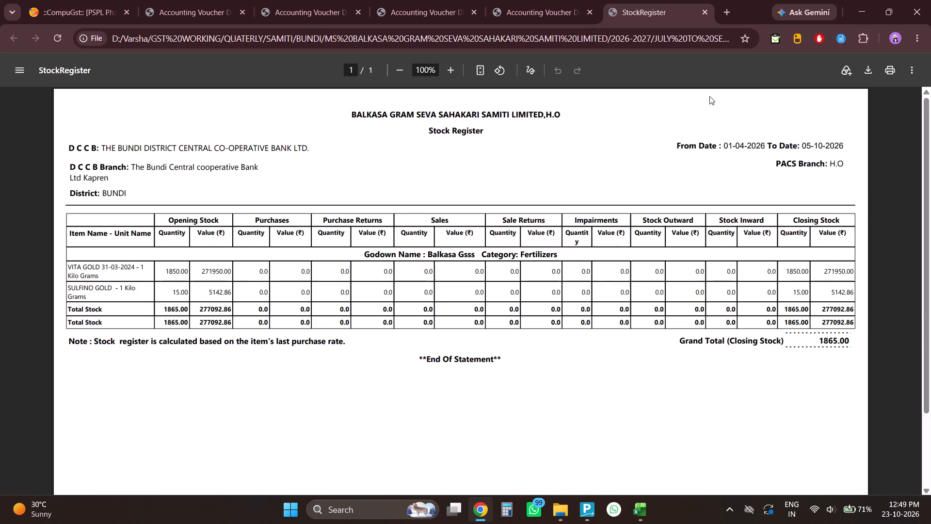
{"action": "left_click", "coordinate": [704, 10]}
Leave the Stock Summary in TallyPrime and open a new purchase voucher.
{"action": "key", "text": "alt+Tab"}
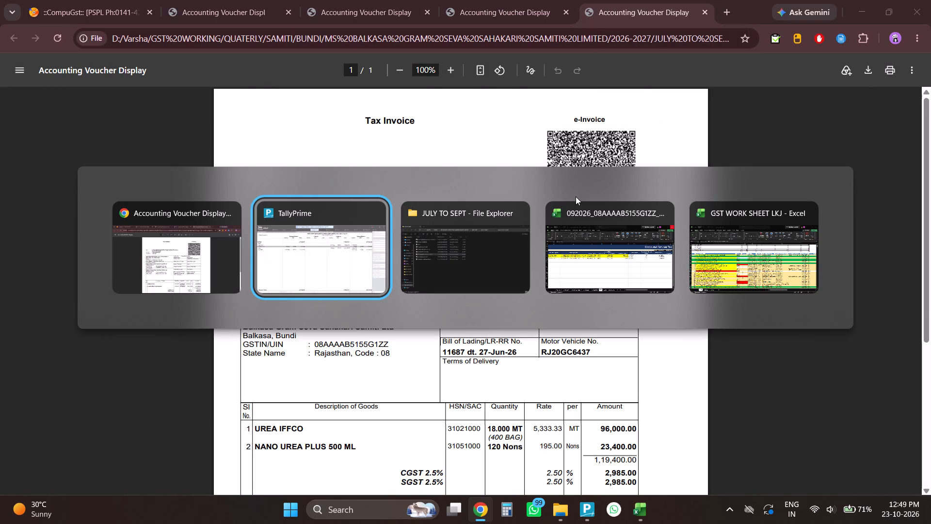
{"action": "key", "text": "Escape"}
{"action": "key", "text": "Escape"}
{"action": "key", "text": "Escape"}
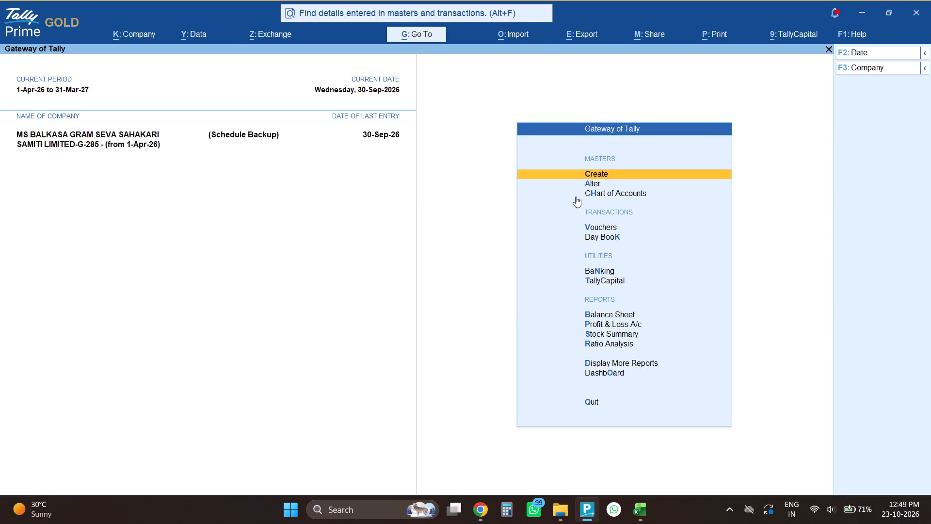
{"action": "key", "text": "v"}
{"action": "key", "text": "F9"}
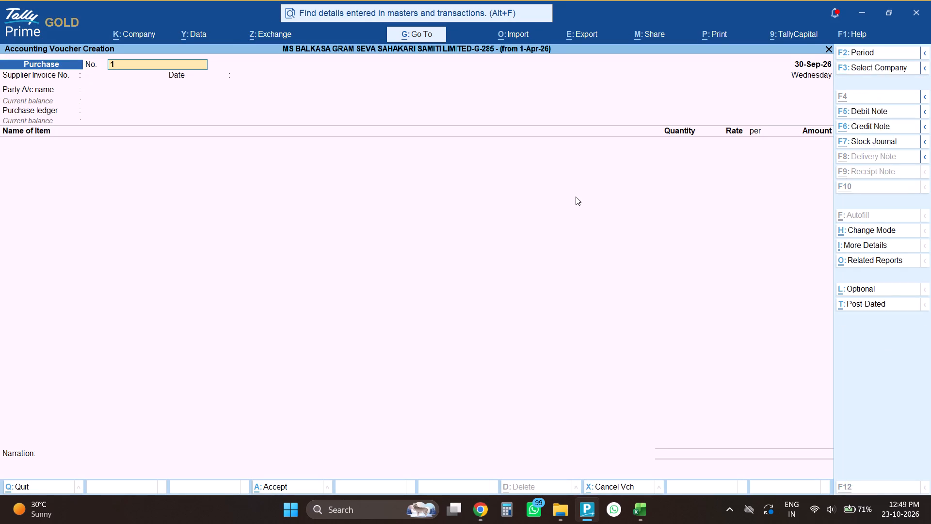
Consult the Kisan Sewa Kendra tax invoice in Chrome and set the TallyPrime purchase voucher's date to 12-4.
{"action": "key", "text": "alt+Tab"}
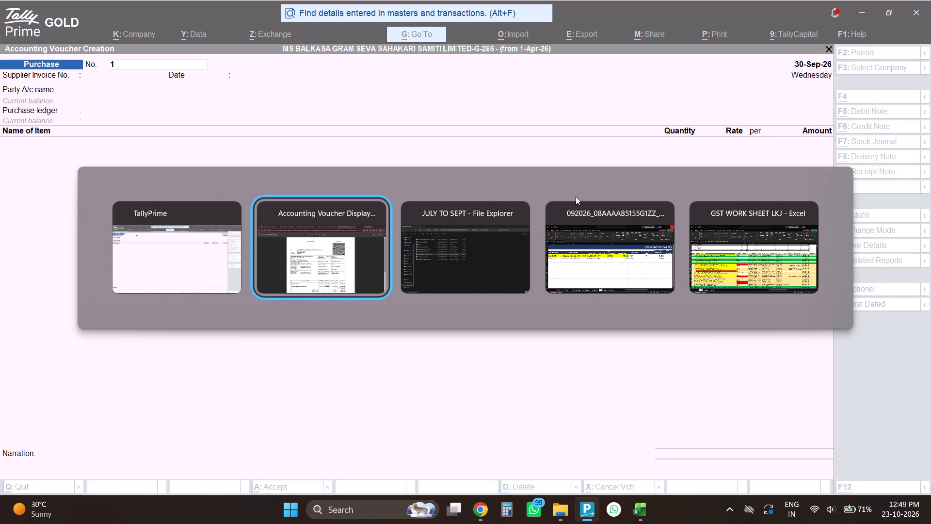
{"action": "key", "text": "alt+Tab"}
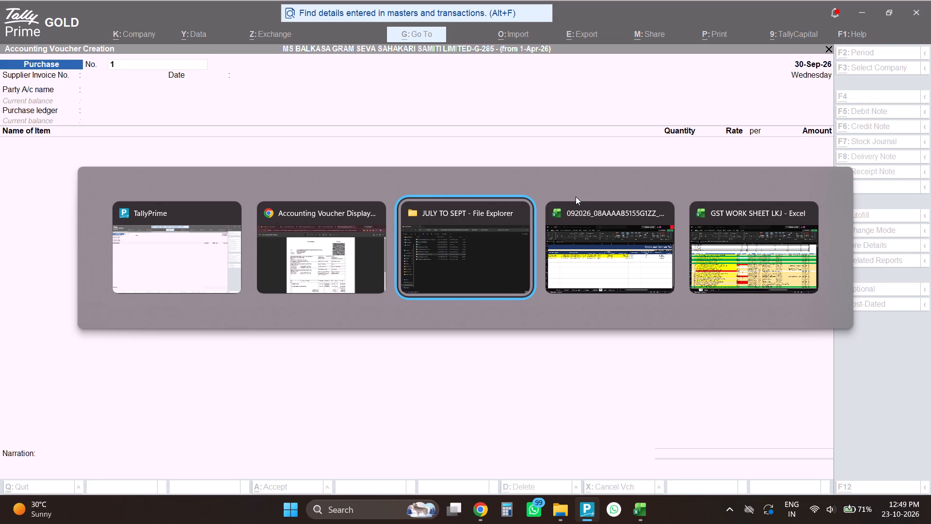
{"action": "key", "text": "alt+Left"}
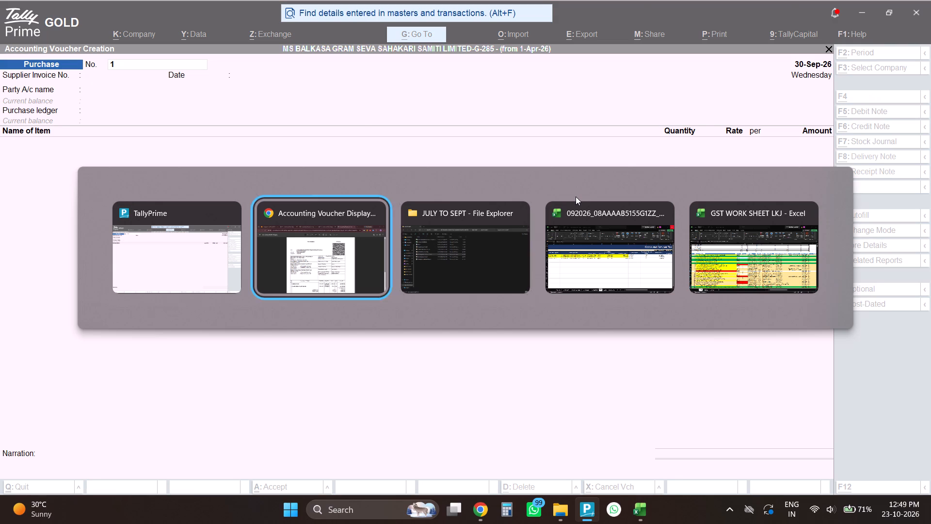
{"action": "left_click", "coordinate": [201, 0]}
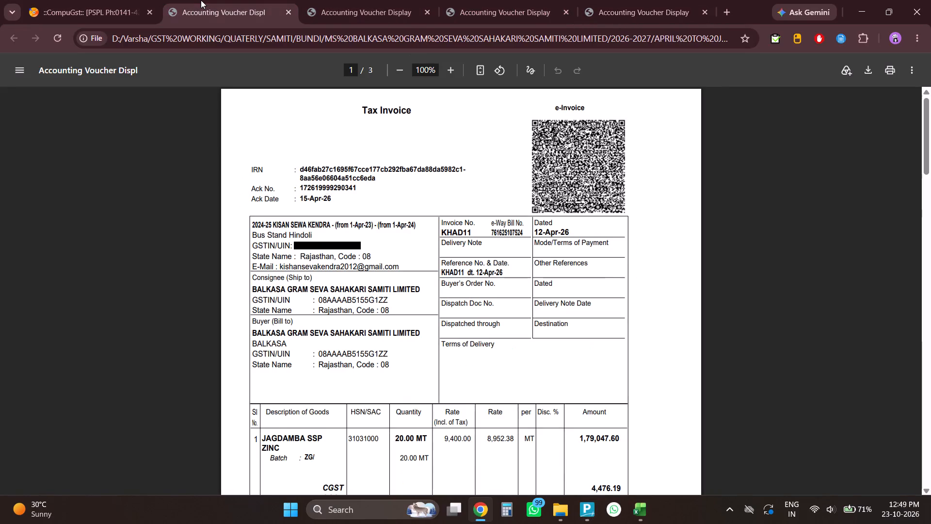
{"action": "scroll", "coordinate": [498, 401], "scroll_direction": "down", "scroll_amount": 6}
{"action": "scroll", "coordinate": [498, 401], "scroll_direction": "up", "scroll_amount": 9}
{"action": "key", "text": "alt+Tab"}
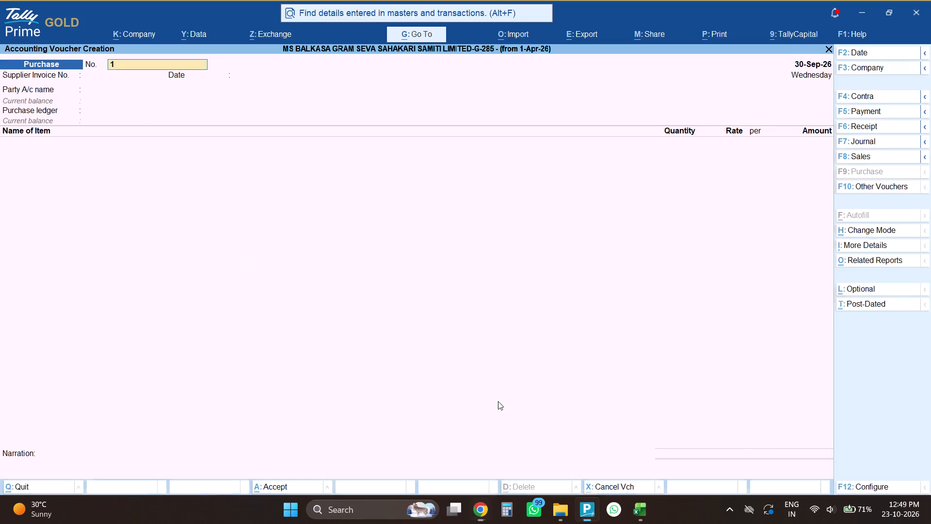
{"action": "key", "text": "F2"}
{"action": "type", "text": "12-"}
{"action": "key", "text": "4"}
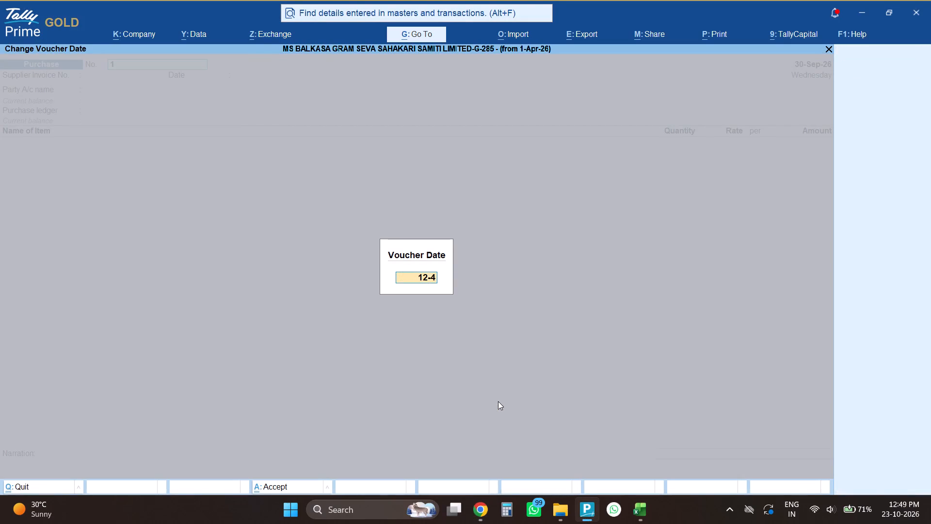
{"action": "key", "text": "Return"}
Copy invoice number KHAD11 from the bill into the voucher number and supplier invoice number, keeping the supplier invoice date 12-Apr-26.
{"action": "key", "text": "alt+Tab"}
{"action": "key", "text": "alt+Tab"}
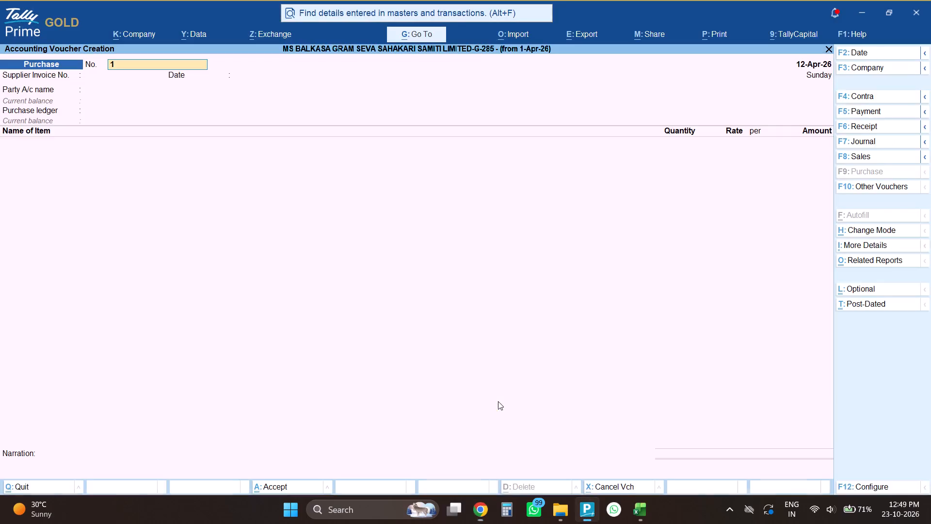
{"action": "key", "text": "alt+Tab"}
{"action": "key", "text": "alt+Tab"}
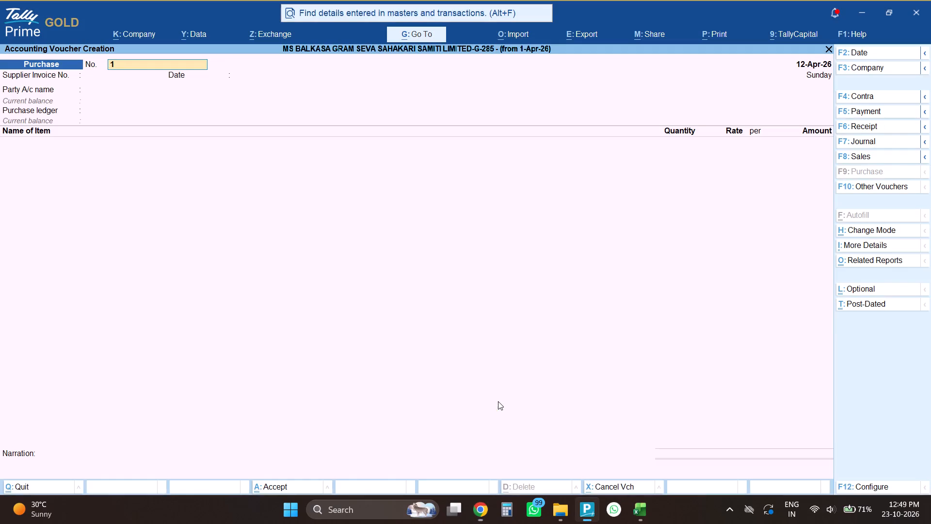
{"action": "key", "text": "alt+Tab"}
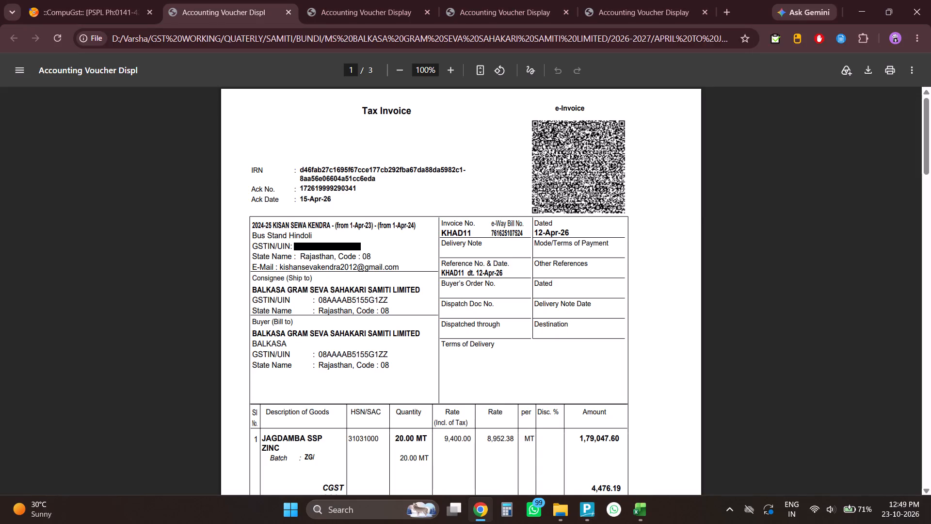
{"action": "left_click_drag", "start_coordinate": [437, 235], "coordinate": [471, 232]}
{"action": "left_click_drag", "start_coordinate": [471, 232], "coordinate": [471, 232]}
{"action": "key", "text": "ctrl+c"}
{"action": "key", "text": "alt+Tab"}
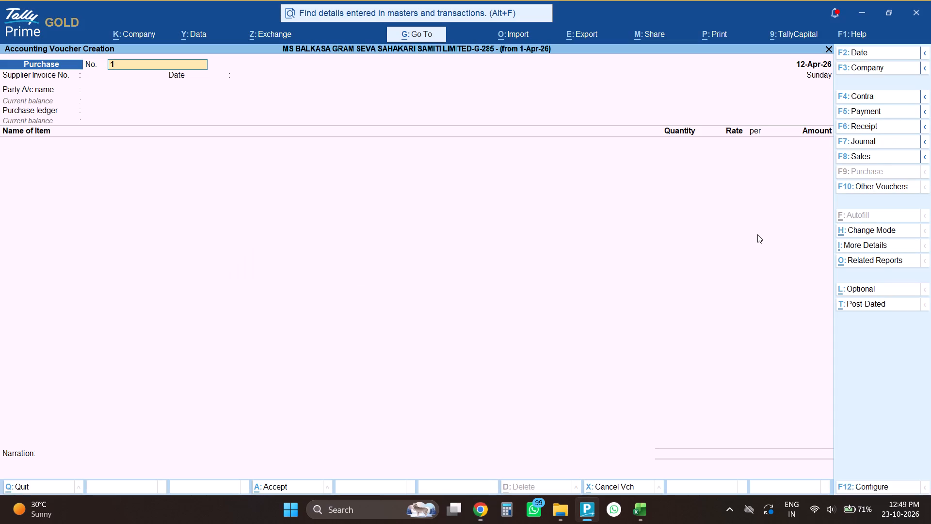
{"action": "key", "text": "ctrl+v"}
{"action": "key", "text": "ctrl+Return"}
{"action": "key", "text": "ctrl+period"}
{"action": "key", "text": "Return"}
{"action": "key", "text": "ctrl+v"}
{"action": "key", "text": "Return"}
{"action": "key", "text": "Return"}
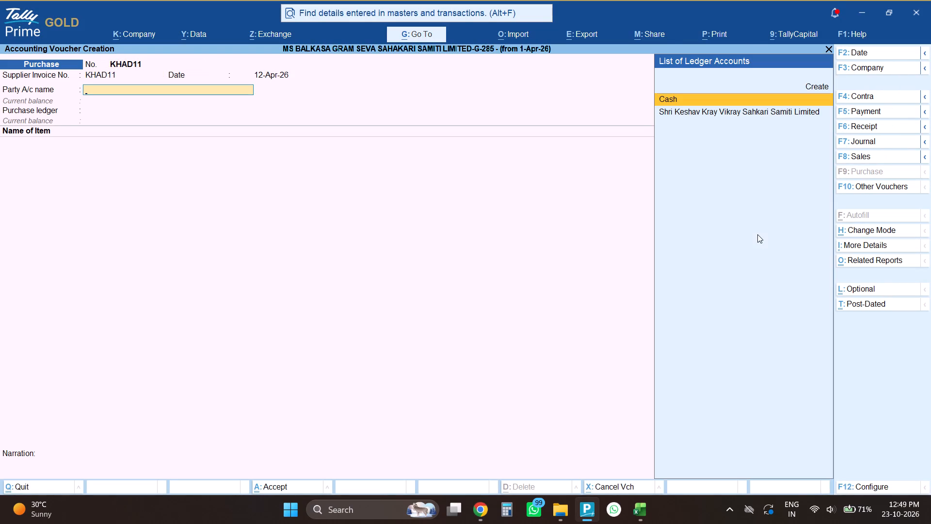
Create a new party ledger from the voucher, named KISAN SEWA KENDRA as copied from the invoice, under Sundry Creditors.
{"action": "key", "text": "alt+Tab"}
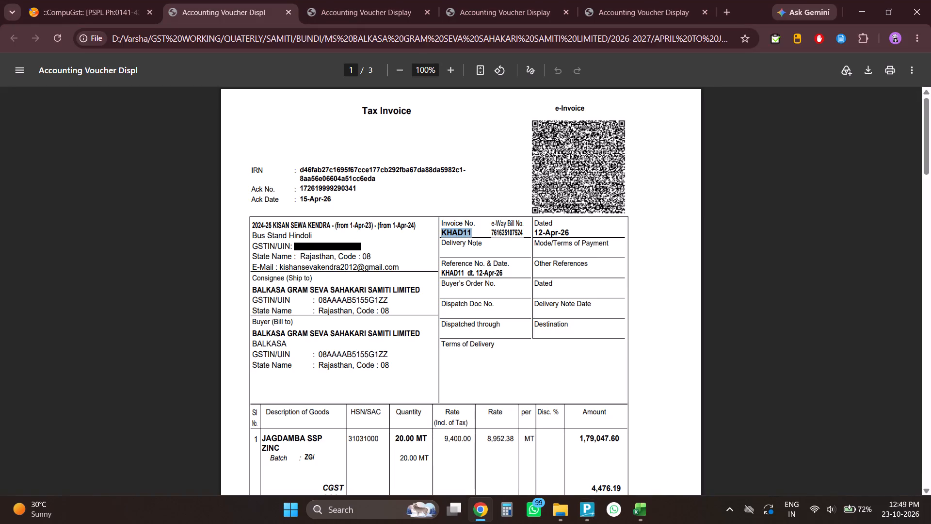
{"action": "key", "text": "alt+Tab"}
{"action": "key", "text": "Up"}
{"action": "key", "text": "Return"}
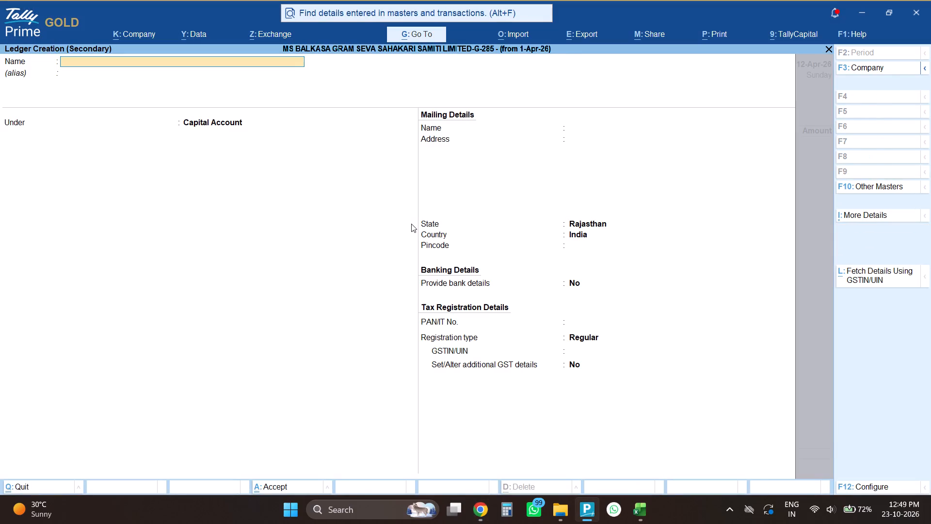
{"action": "key", "text": "alt+Tab"}
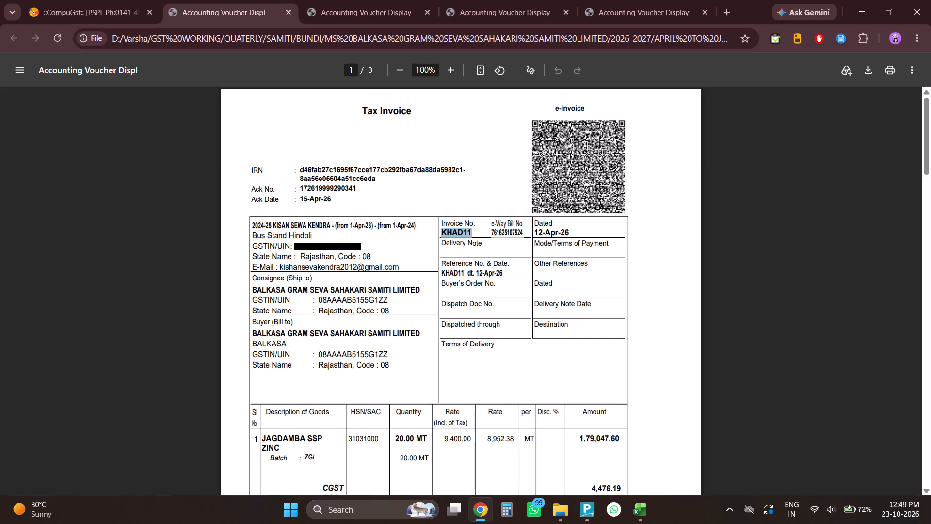
{"action": "left_click_drag", "start_coordinate": [272, 223], "coordinate": [283, 222]}
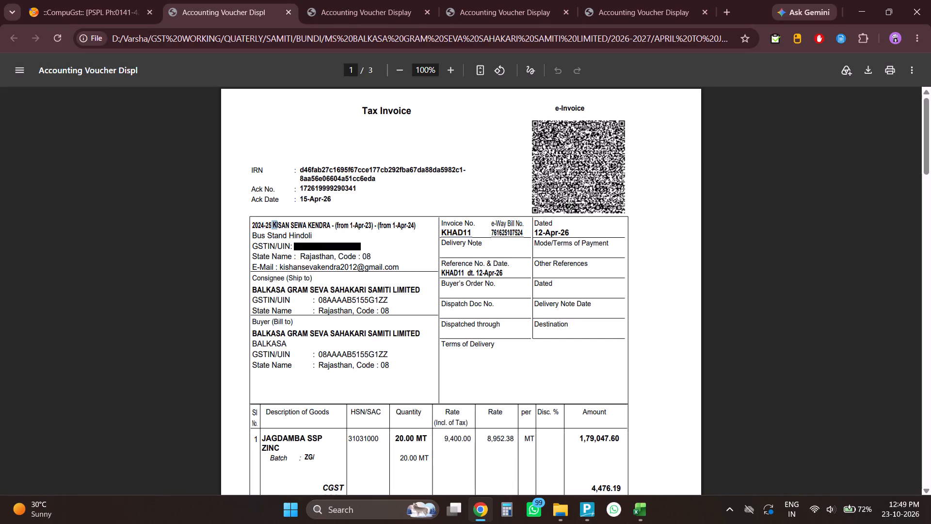
{"action": "left_click_drag", "start_coordinate": [283, 222], "coordinate": [332, 222]}
{"action": "key", "text": "ctrl+c"}
{"action": "key", "text": "alt+Tab"}
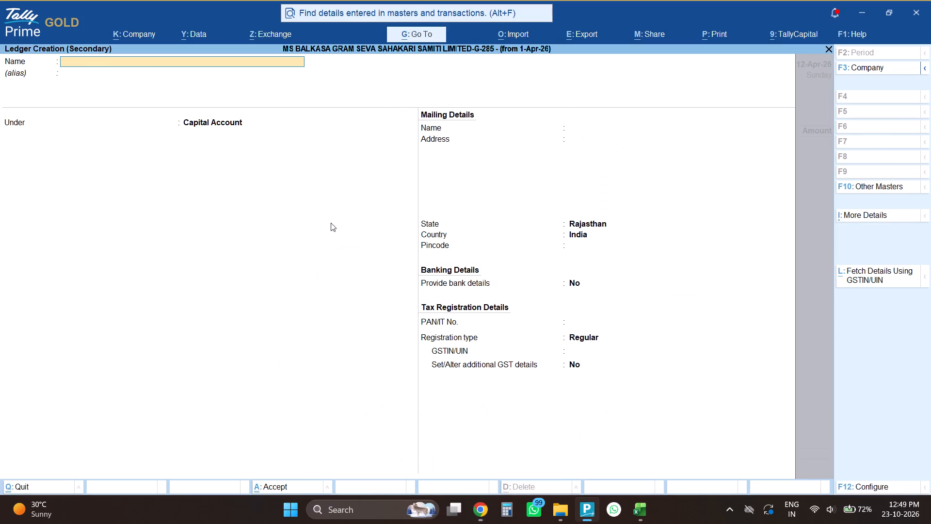
{"action": "key", "text": "ctrl+v"}
{"action": "key", "text": "Return"}
{"action": "key", "text": "Return"}
{"action": "type", "text": "SUND"}
{"action": "key", "text": "Down"}
{"action": "key", "text": "Return"}
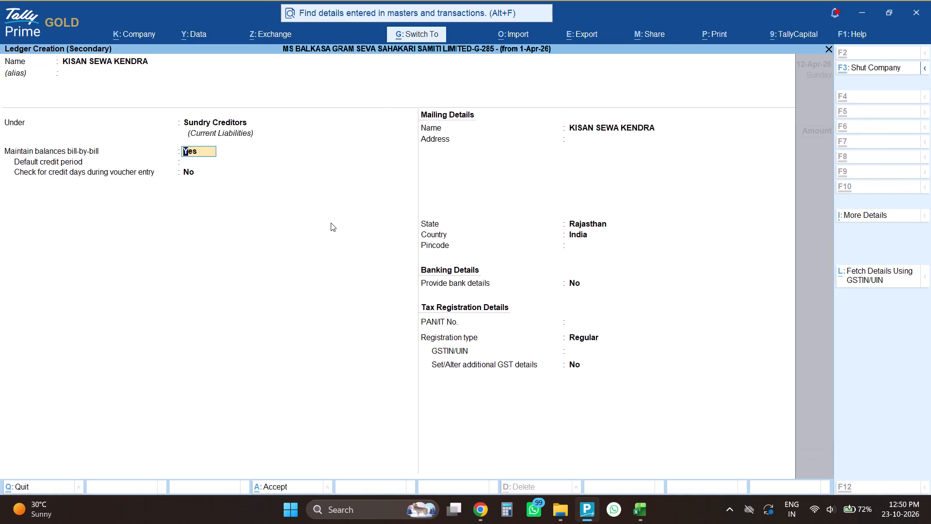
Accept bill-by-bill balances Yes, state Rajasthan, country India and registration type Regular for the new supplier ledger.
{"action": "key", "text": "Return"}
{"action": "key", "text": "Return"}
{"action": "key", "text": "Return"}
{"action": "key", "text": "Return"}
{"action": "key", "text": "Return"}
{"action": "key", "text": "Return"}
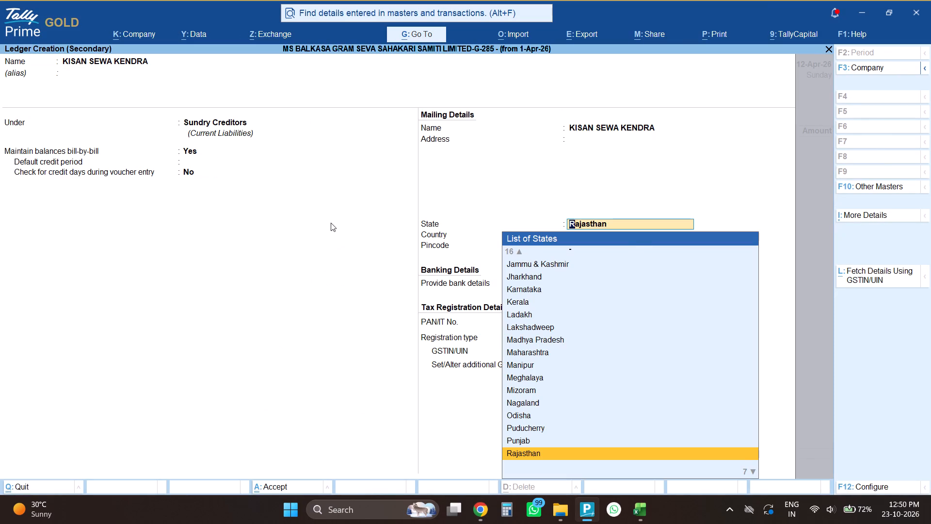
{"action": "key", "text": "Return"}
{"action": "key", "text": "Return"}
{"action": "key", "text": "Return"}
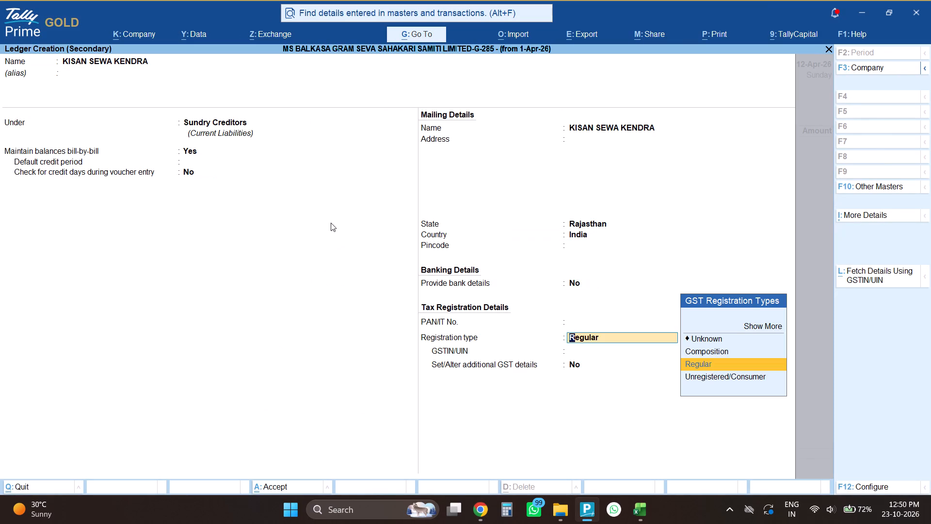
{"action": "key", "text": "Return"}
Copy the supplier's GSTIN from the invoice into the ledger and fetch the party details using that GSTIN.
{"action": "key", "text": "alt+Tab"}
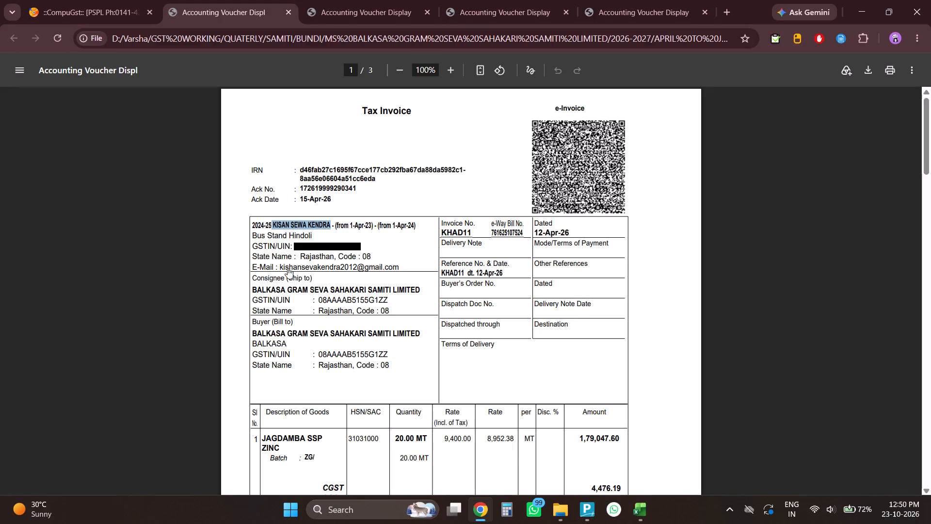
{"action": "left_click_drag", "start_coordinate": [295, 246], "coordinate": [366, 249]}
{"action": "key", "text": "ctrl+c"}
{"action": "key", "text": "alt+Tab"}
{"action": "key", "text": "ctrl+v"}
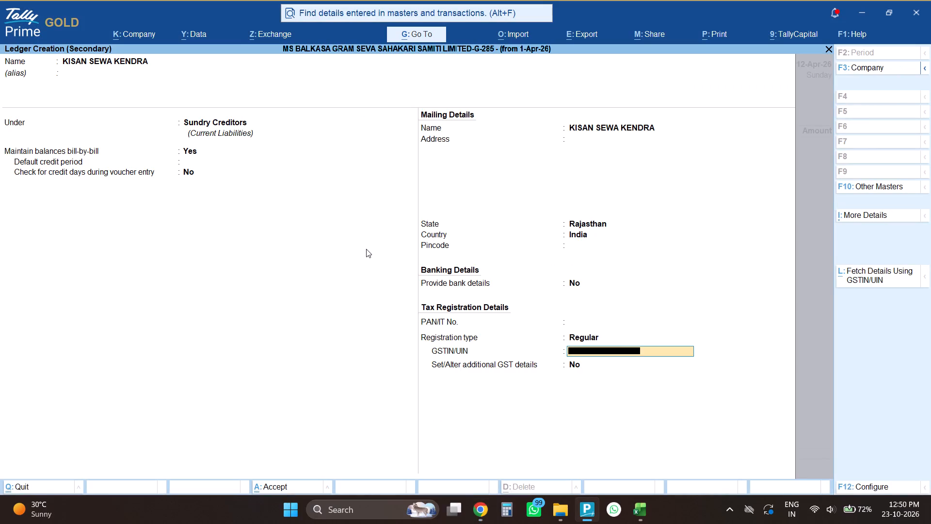
{"action": "left_click", "coordinate": [873, 270]}
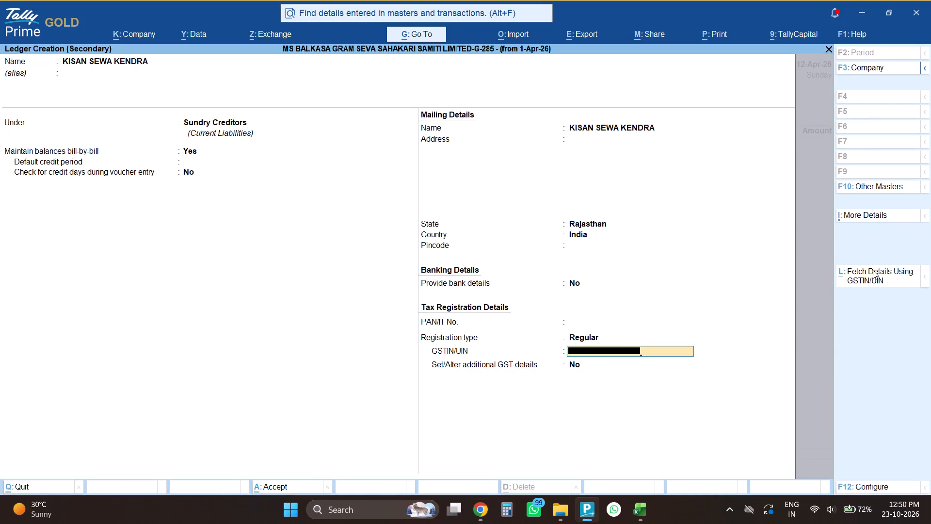
{"action": "key", "text": "ctrl+v"}
{"action": "key", "text": "Return"}
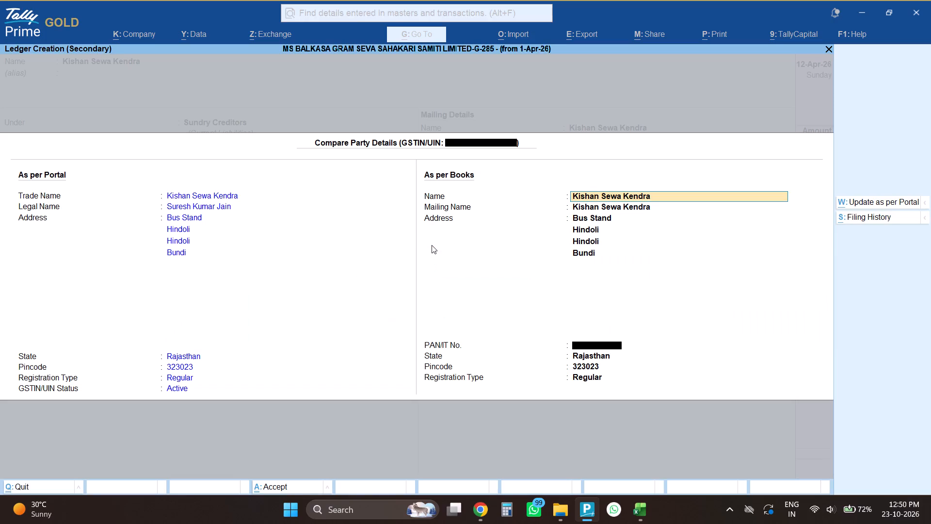
Update the Kishan Sewa Kendra ledger as per the portal details, check it against the invoice and save the ledger.
{"action": "left_click", "coordinate": [869, 201]}
{"action": "key", "text": "alt+Tab"}
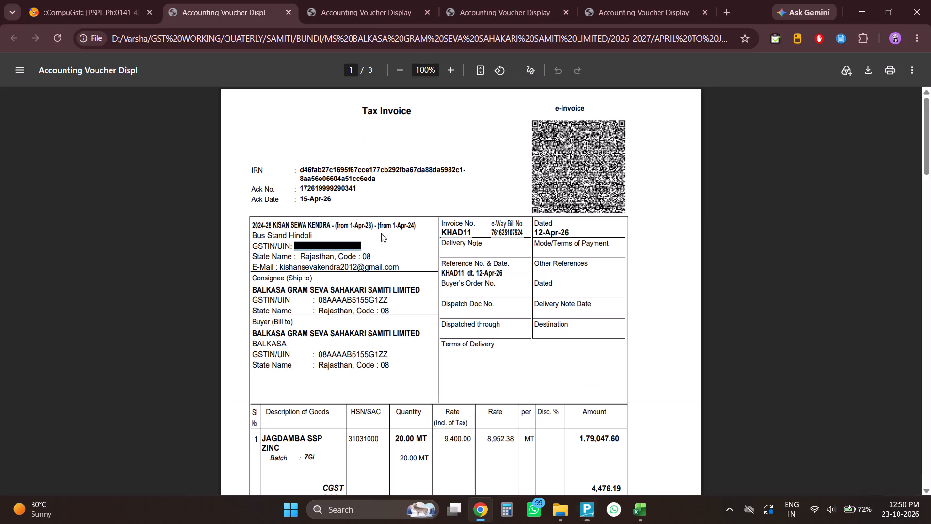
{"action": "key", "text": "alt+Tab"}
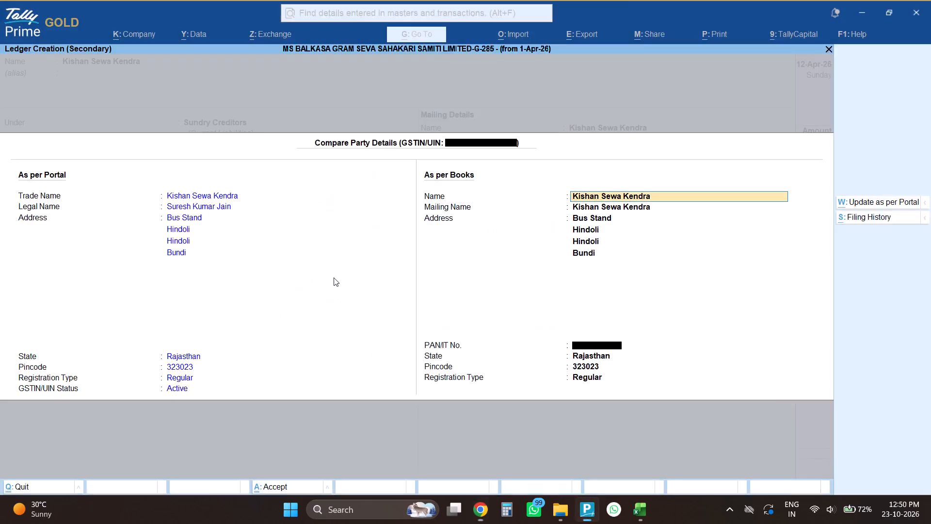
{"action": "key", "text": "alt+Tab"}
{"action": "key", "text": "alt+Tab"}
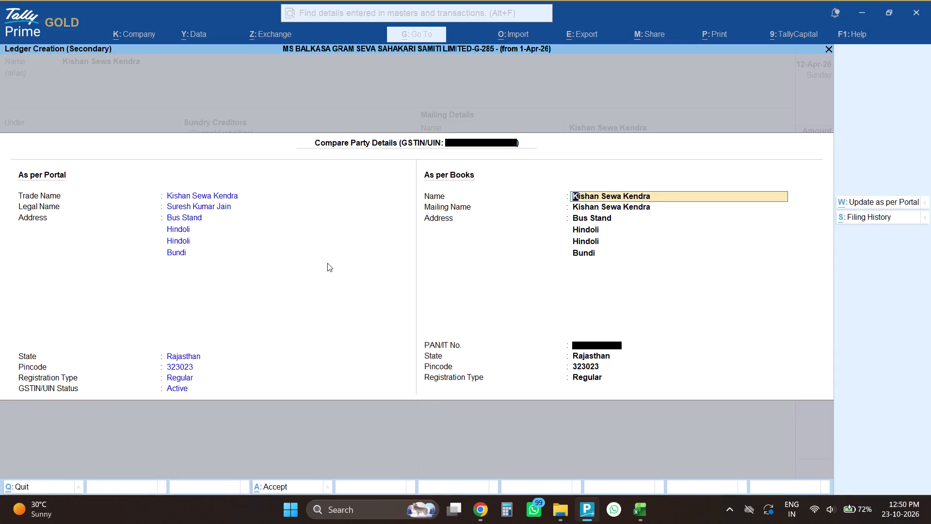
{"action": "key", "text": "ctrl+a"}
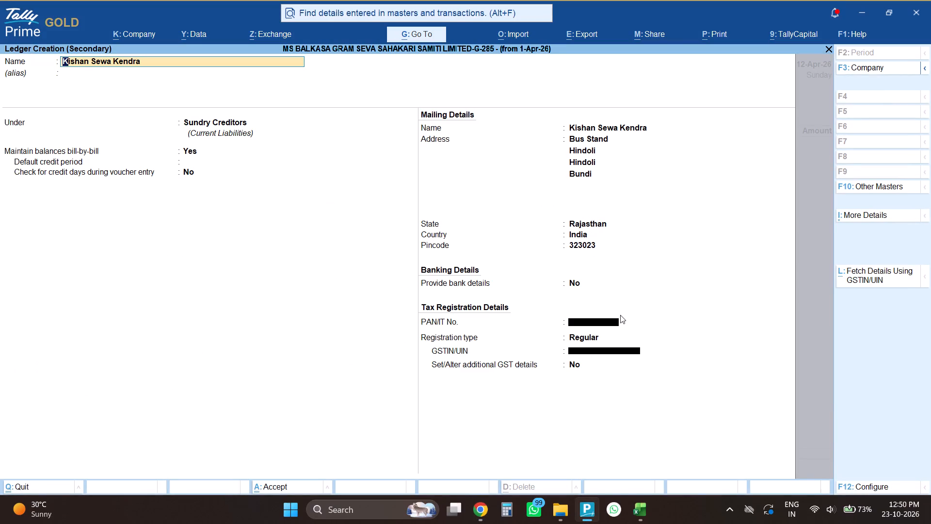
{"action": "key", "text": "ctrl+a"}
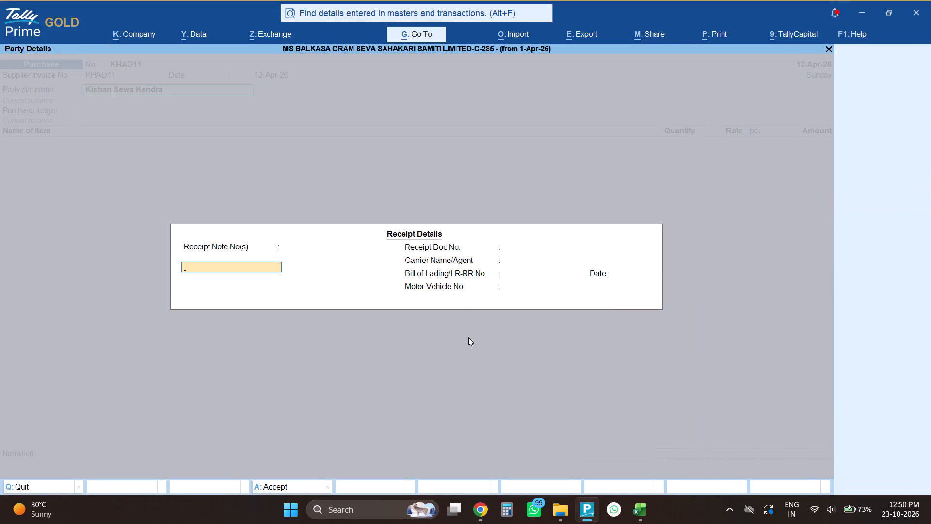
Accept the blank receipt details and the party details for Kishan Sewa Kendra, and use Purchase as the purchase ledger.
{"action": "key", "text": "ctrl+a"}
{"action": "key", "text": "ctrl+a"}
{"action": "key", "text": "Return"}
Search the voucher's stock item list for an SSP item matching JAGDAMBA SSP ZINC on the KHAD11 invoice.
{"action": "key", "text": "alt+Tab"}
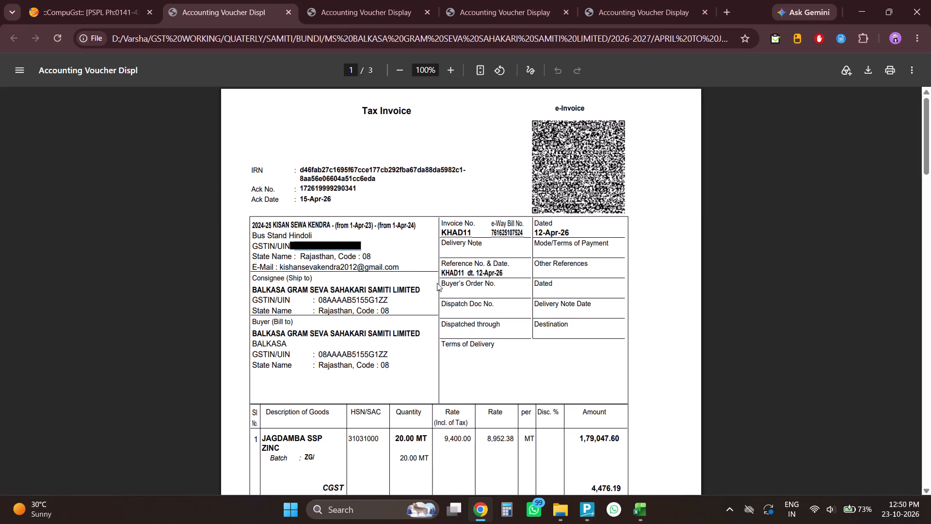
{"action": "scroll", "coordinate": [448, 298], "scroll_direction": "down", "scroll_amount": 3}
{"action": "key", "text": "alt+Tab"}
{"action": "key", "text": "alt+Tab"}
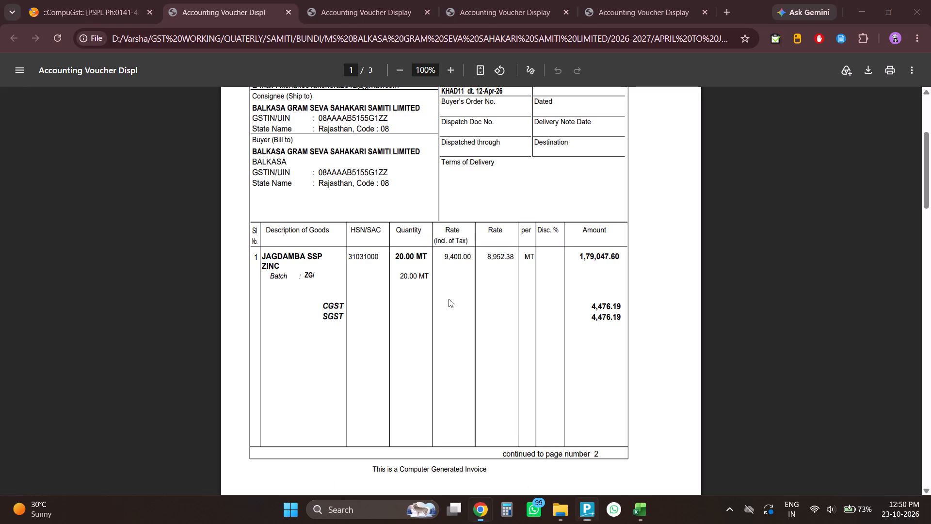
{"action": "left_click_drag", "start_coordinate": [276, 257], "coordinate": [319, 264]}
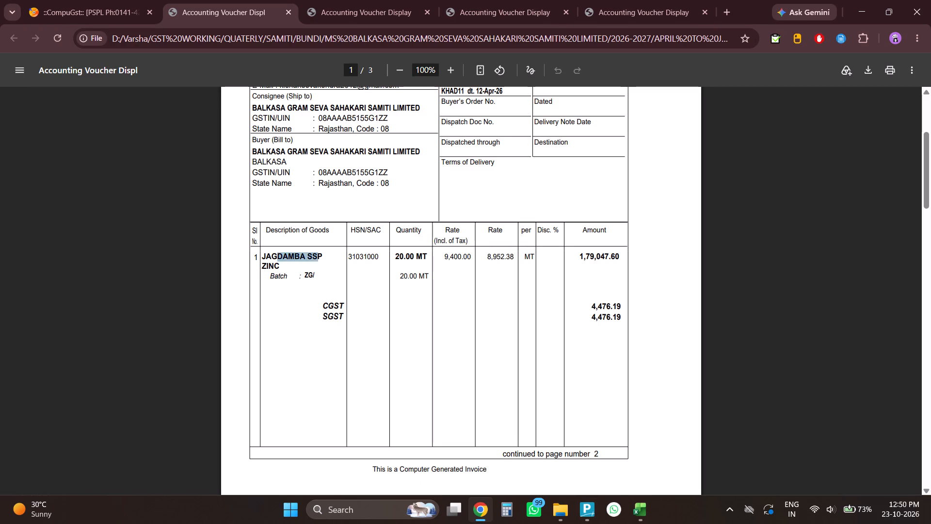
{"action": "key", "text": "alt+Tab"}
{"action": "type", "text": "SSPO"}
{"action": "key", "text": "BackSpace"}
{"action": "key", "text": "BackSpace"}
{"action": "key", "text": "alt+Tab"}
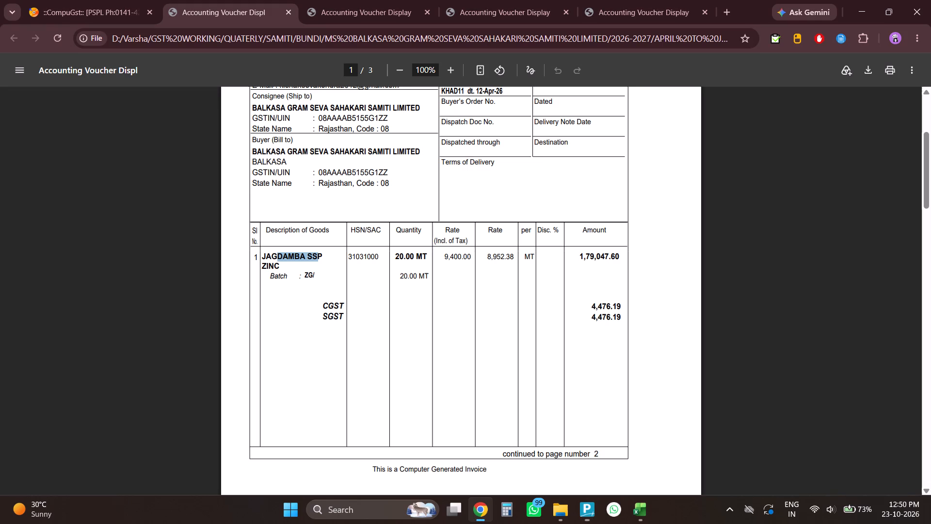
{"action": "key", "text": "alt+Tab"}
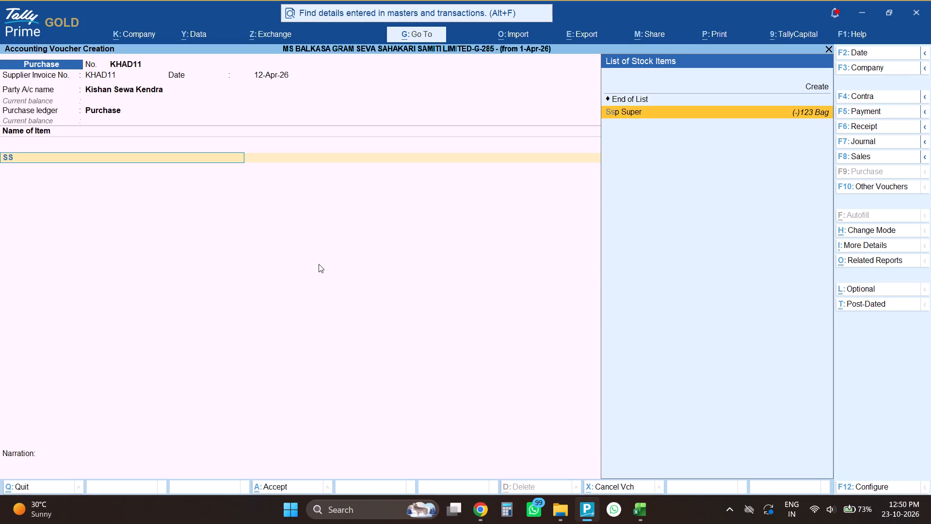
{"action": "key", "text": "BackSpace"}
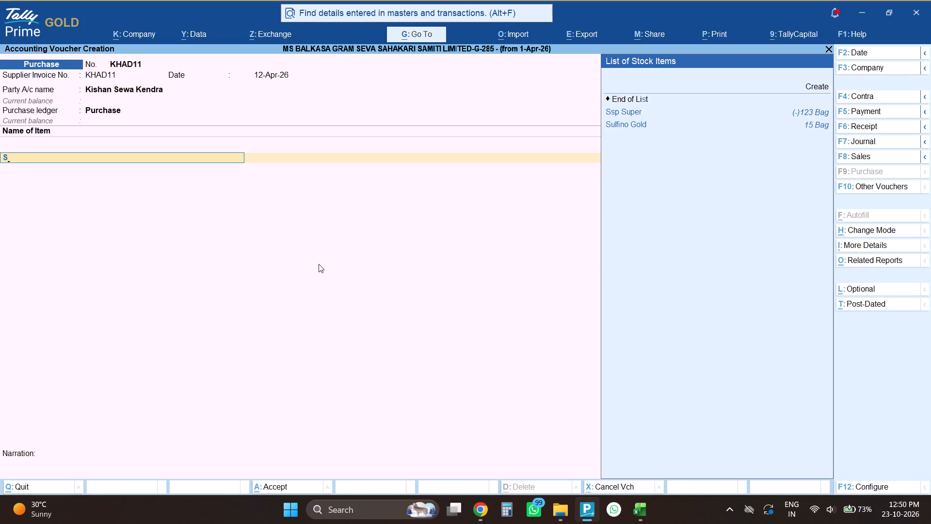
Convert the invoice's 20 MT into 50 kg bags in Calculator using 20 × 1000 ÷ 50.
{"action": "key", "text": "alt+Tab"}
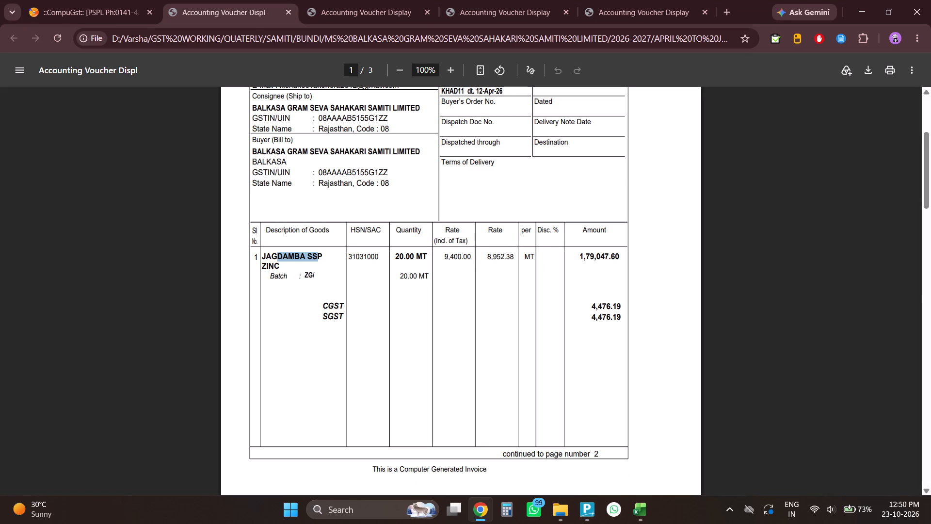
{"action": "key", "text": "super+2"}
{"action": "key", "text": "Escape"}
{"action": "key", "text": "Escape"}
{"action": "key", "text": "Escape"}
{"action": "type", "text": "20*10000"}
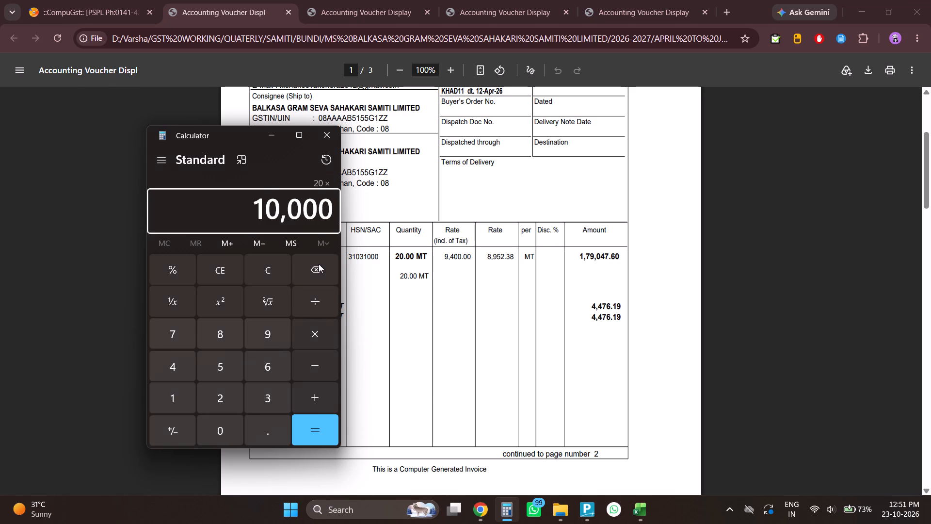
{"action": "key", "text": "BackSpace"}
{"action": "type", "text": "***///5"}
{"action": "key", "text": "Return"}
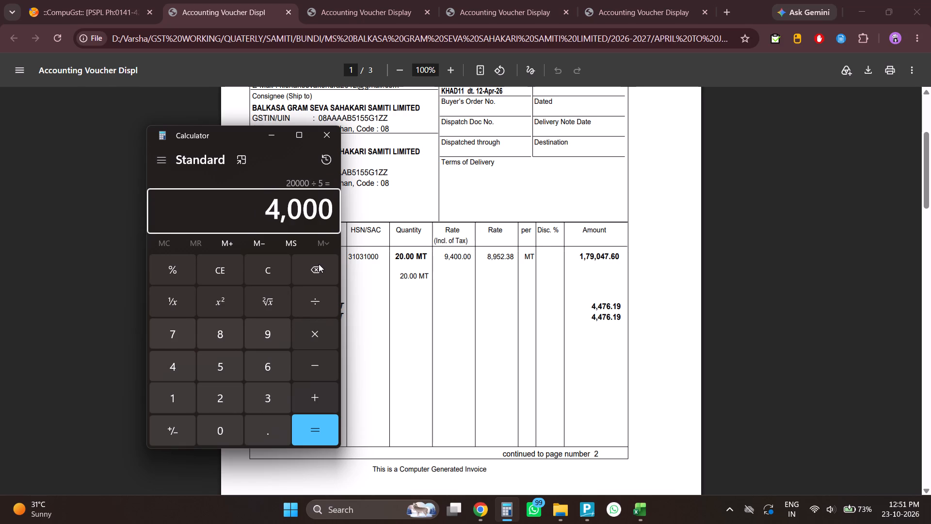
{"action": "key", "text": "Escape"}
{"action": "type", "text": "20"}
{"action": "type", "text": "*1000**//50"}
{"action": "key", "text": "Return"}
{"action": "key", "text": "Escape"}
{"action": "key", "text": "alt+Tab"}
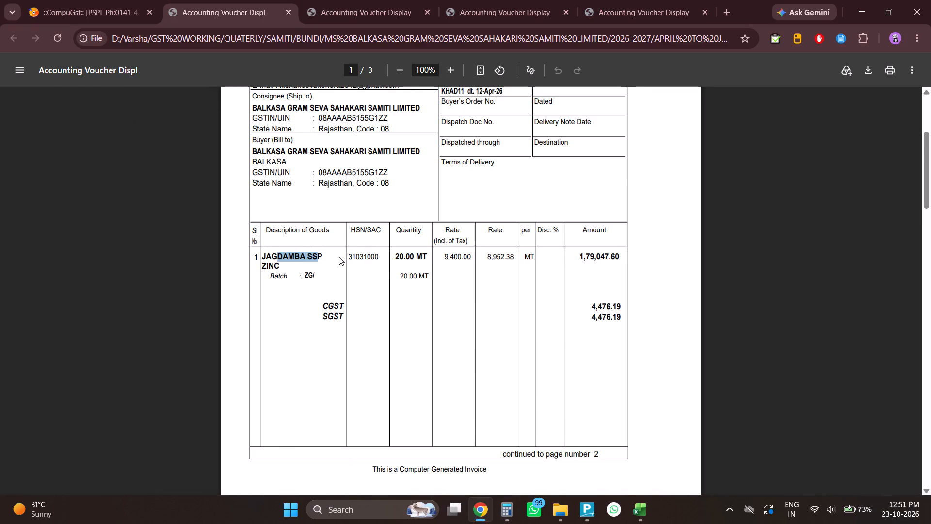
Examine all three pages of invoice KHAD11 for its date, goods line, quantity, rates, taxes, totals and e-way bill details.
{"action": "scroll", "coordinate": [339, 257], "scroll_direction": "down", "scroll_amount": 8}
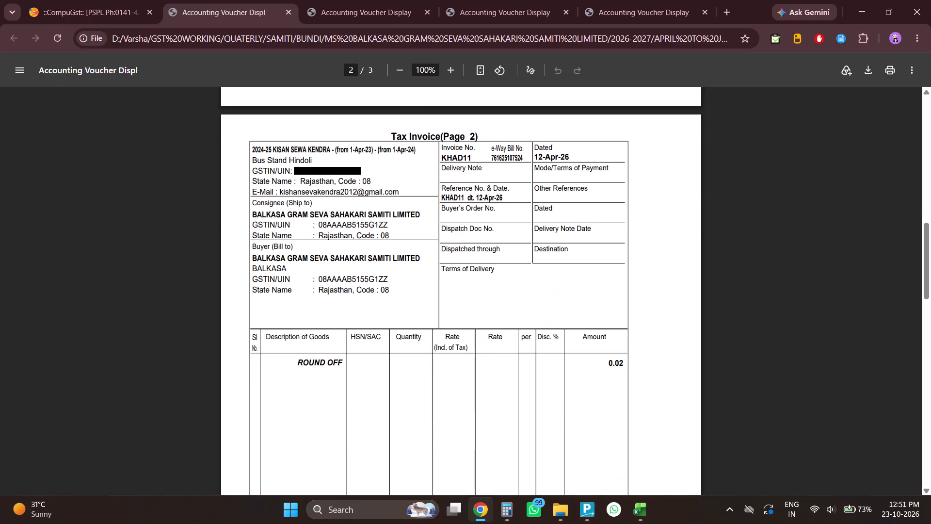
{"action": "scroll", "coordinate": [384, 345], "scroll_direction": "down", "scroll_amount": 5}
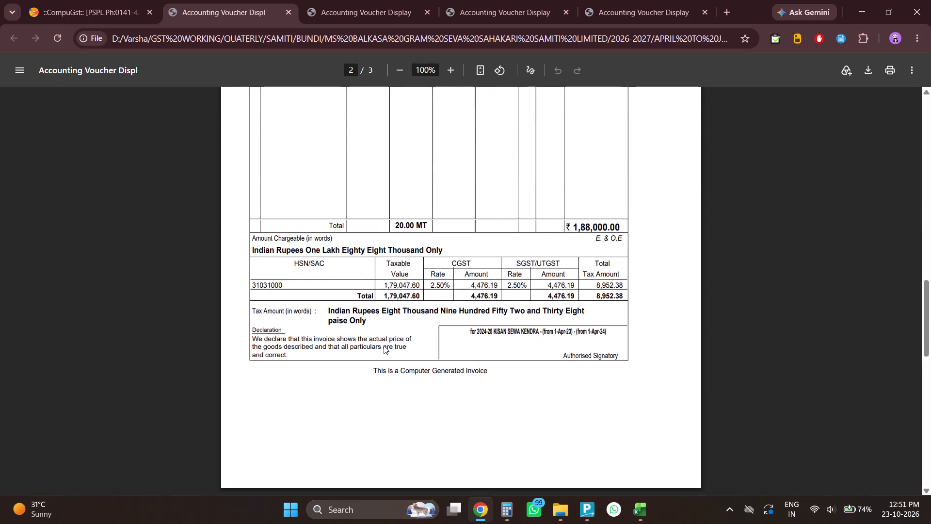
{"action": "scroll", "coordinate": [384, 345], "scroll_direction": "down", "scroll_amount": 8}
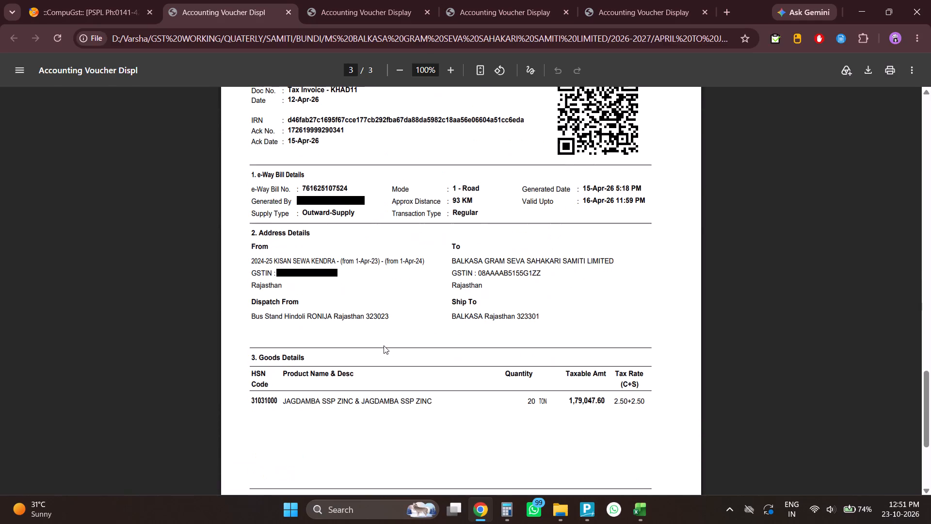
{"action": "scroll", "coordinate": [384, 345], "scroll_direction": "down", "scroll_amount": 8}
{"action": "scroll", "coordinate": [384, 345], "scroll_direction": "up", "scroll_amount": 4}
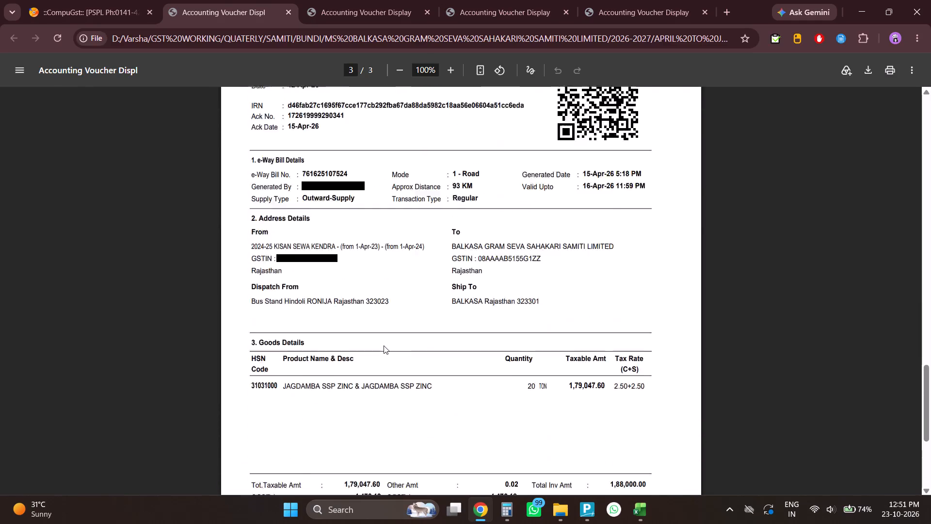
{"action": "scroll", "coordinate": [384, 345], "scroll_direction": "down", "scroll_amount": 3}
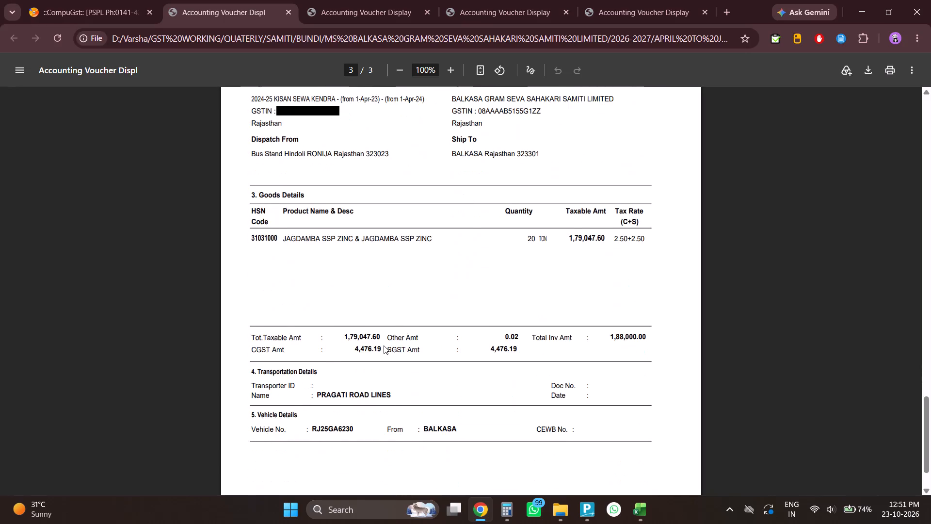
{"action": "scroll", "coordinate": [384, 345], "scroll_direction": "up", "scroll_amount": 20}
{"action": "scroll", "coordinate": [384, 345], "scroll_direction": "up", "scroll_amount": 3}
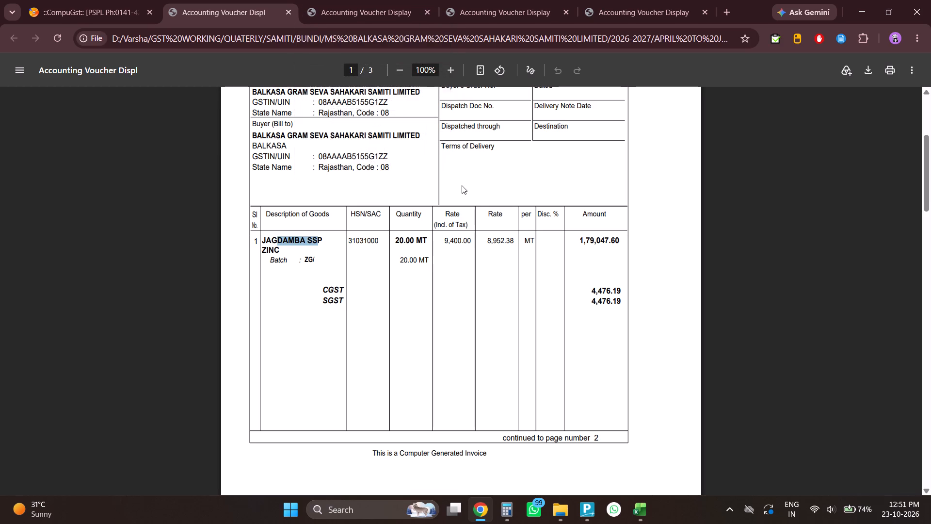
{"action": "left_click_drag", "start_coordinate": [486, 240], "coordinate": [527, 244]}
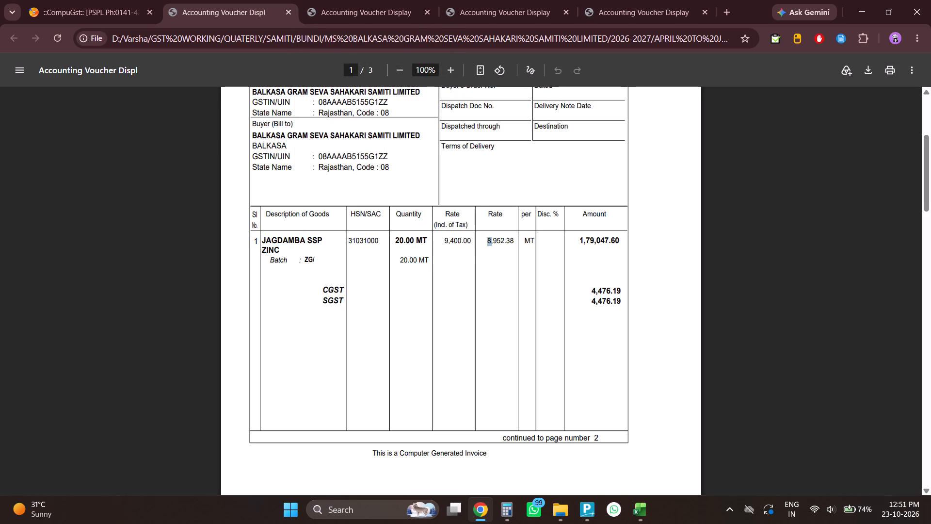
{"action": "left_click_drag", "start_coordinate": [444, 243], "coordinate": [479, 242]}
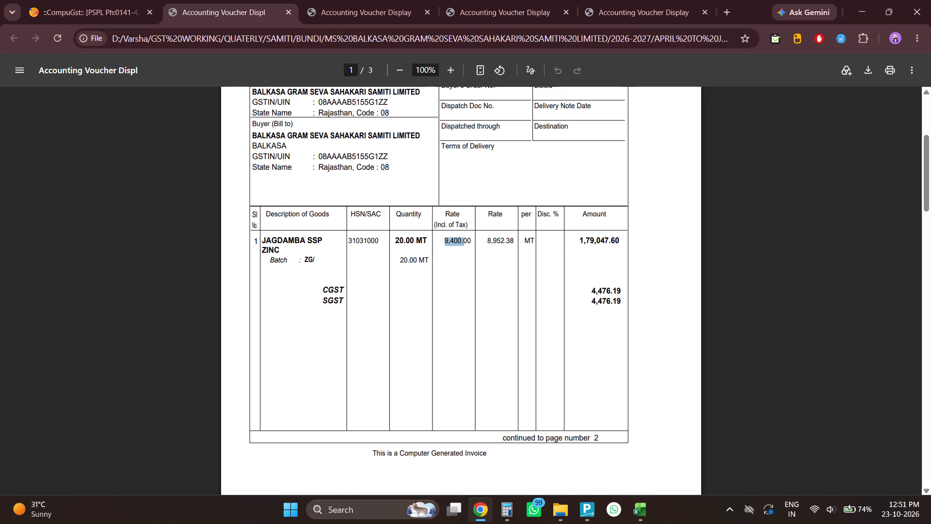
{"action": "left_click_drag", "start_coordinate": [261, 239], "coordinate": [291, 252]}
{"action": "scroll", "coordinate": [484, 317], "scroll_direction": "up", "scroll_amount": 4}
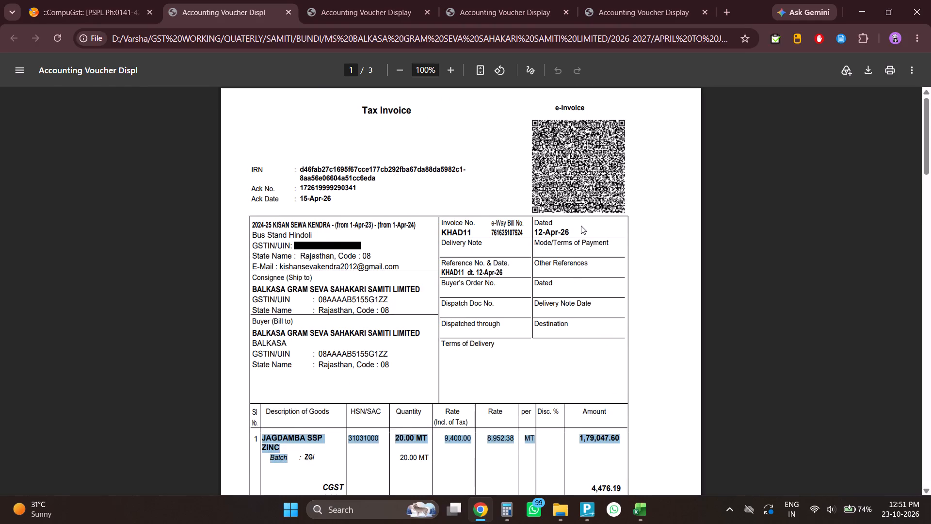
{"action": "left_click_drag", "start_coordinate": [570, 229], "coordinate": [501, 236]}
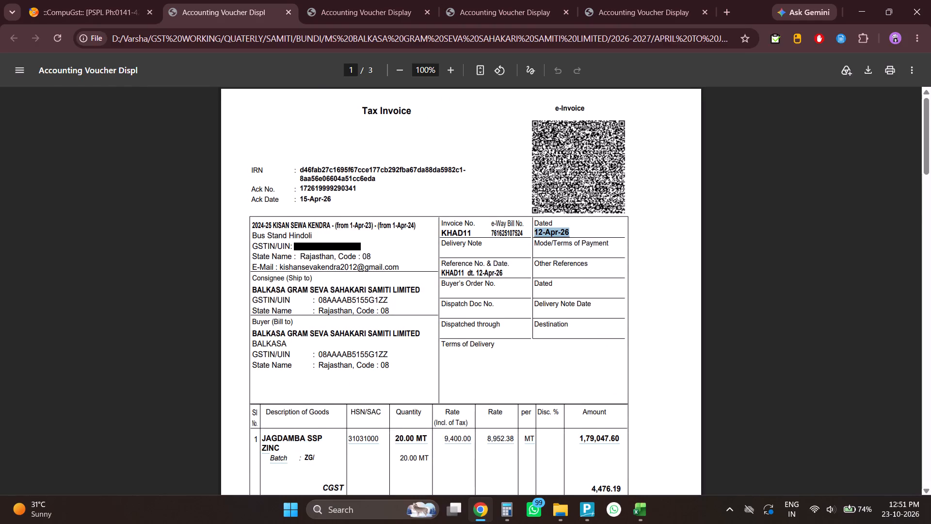
{"action": "scroll", "coordinate": [491, 300], "scroll_direction": "down", "scroll_amount": 1}
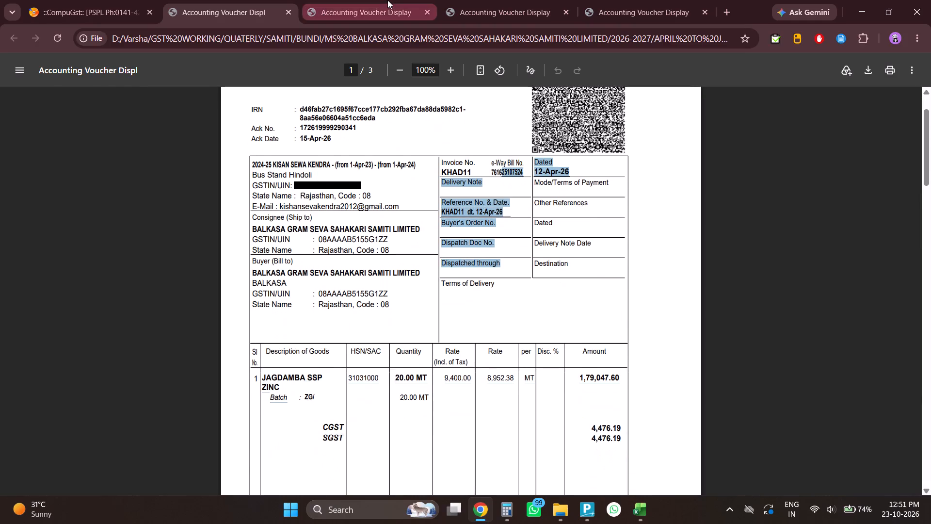
Review the three other open supplier invoices from Shri Keshav for item names, quantities and packing, and return to invoice KHAD11.
{"action": "left_click", "coordinate": [387, 0]}
{"action": "scroll", "coordinate": [427, 288], "scroll_direction": "down", "scroll_amount": 2}
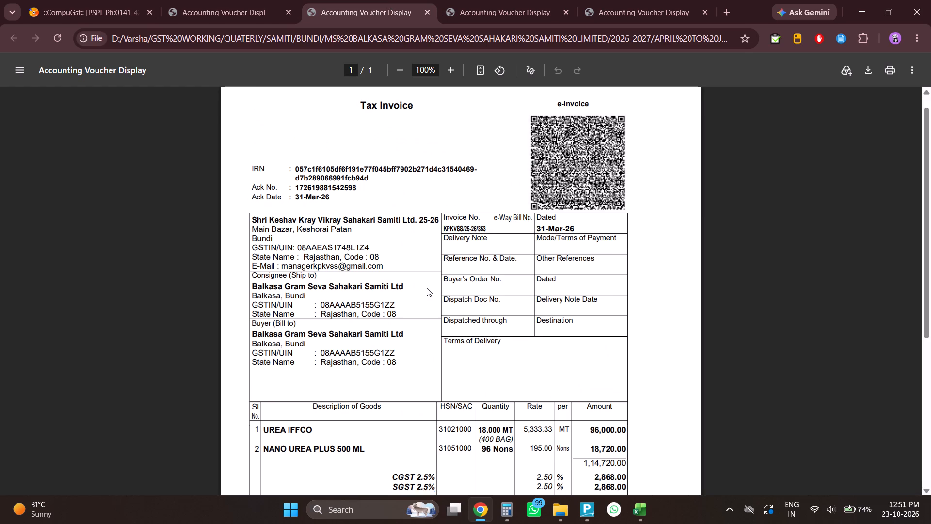
{"action": "scroll", "coordinate": [427, 288], "scroll_direction": "down", "scroll_amount": 2}
{"action": "scroll", "coordinate": [427, 288], "scroll_direction": "up", "scroll_amount": 5}
{"action": "left_click", "coordinate": [494, 0]}
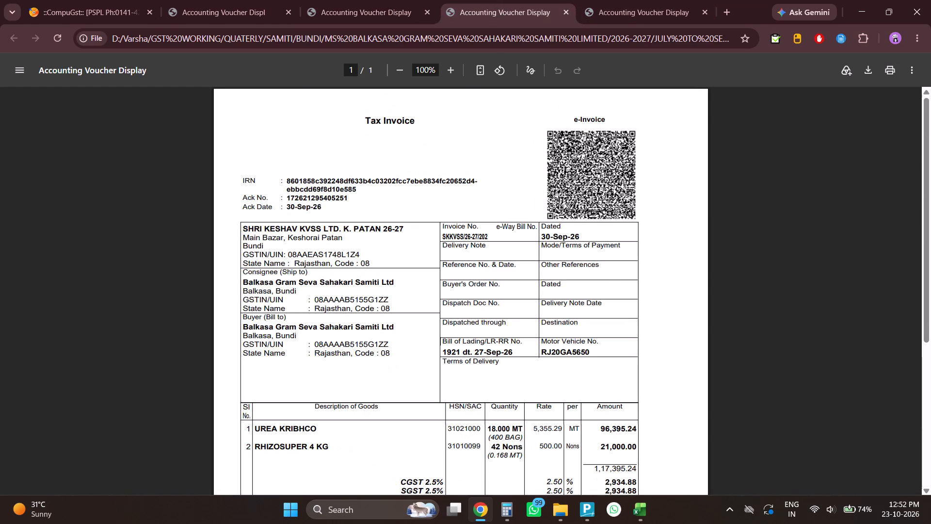
{"action": "scroll", "coordinate": [465, 355], "scroll_direction": "down", "scroll_amount": 8}
{"action": "scroll", "coordinate": [465, 355], "scroll_direction": "up", "scroll_amount": 6}
{"action": "left_click", "coordinate": [690, 2]}
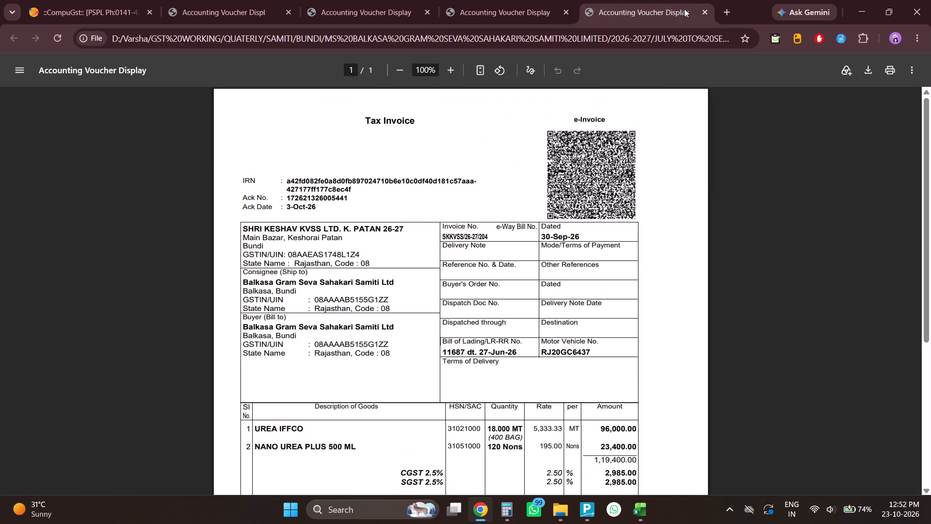
{"action": "scroll", "coordinate": [532, 365], "scroll_direction": "down", "scroll_amount": 12}
{"action": "scroll", "coordinate": [532, 365], "scroll_direction": "up", "scroll_amount": 12}
{"action": "scroll", "coordinate": [532, 365], "scroll_direction": "down", "scroll_amount": 6}
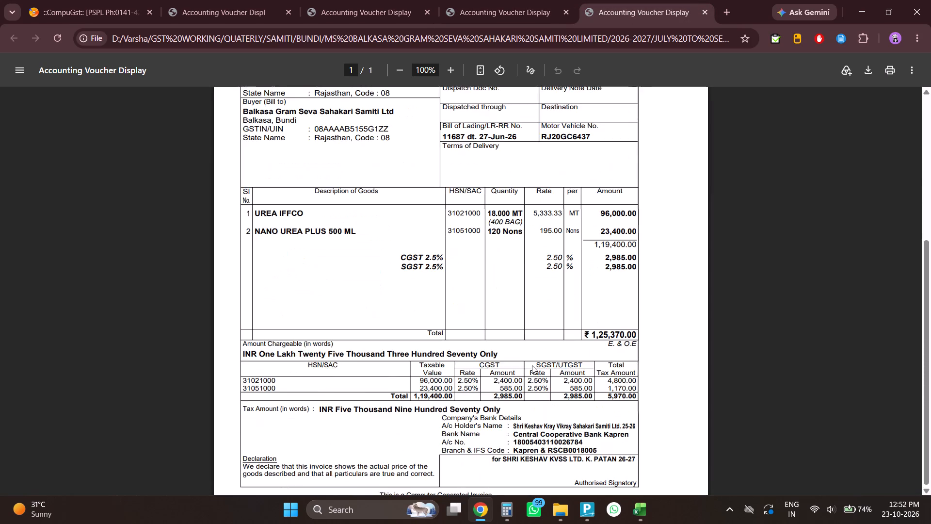
{"action": "scroll", "coordinate": [532, 365], "scroll_direction": "up", "scroll_amount": 9}
{"action": "scroll", "coordinate": [532, 365], "scroll_direction": "down", "scroll_amount": 6}
{"action": "scroll", "coordinate": [532, 365], "scroll_direction": "up", "scroll_amount": 3}
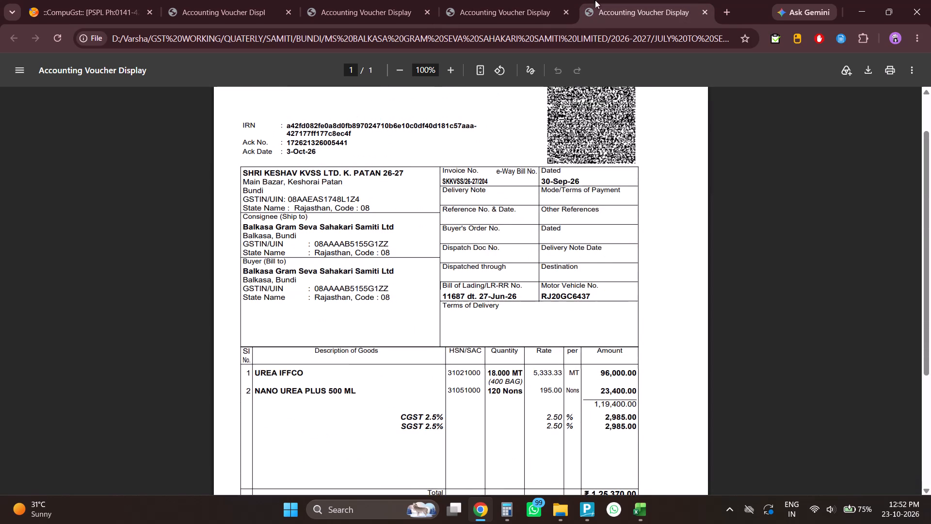
{"action": "left_click", "coordinate": [532, 1]}
{"action": "scroll", "coordinate": [431, 463], "scroll_direction": "down", "scroll_amount": 5}
{"action": "scroll", "coordinate": [431, 463], "scroll_direction": "up", "scroll_amount": 5}
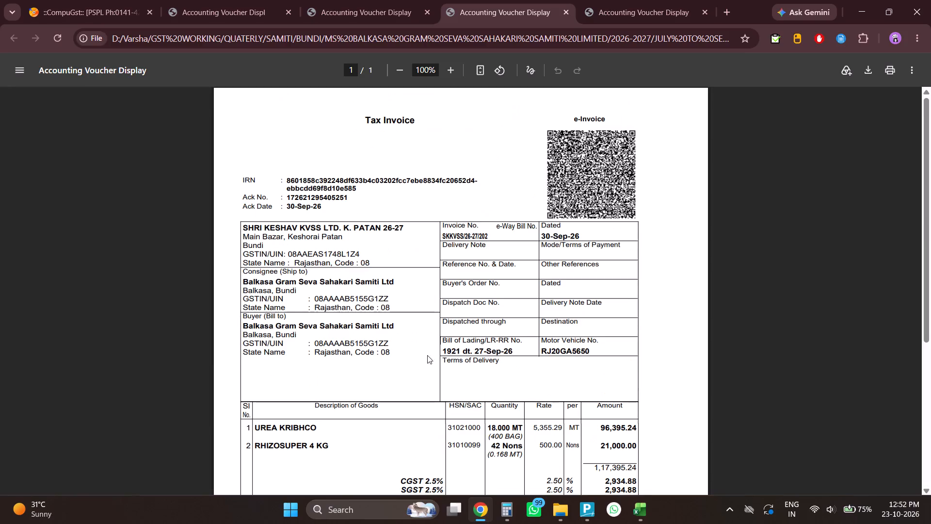
{"action": "left_click", "coordinate": [362, 0]}
{"action": "left_click", "coordinate": [231, 4]}
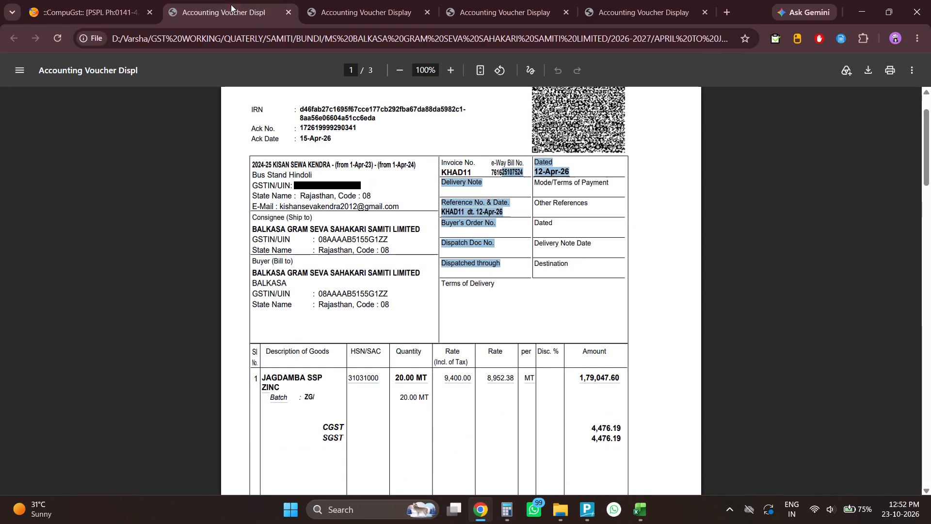
{"action": "scroll", "coordinate": [630, 462], "scroll_direction": "down", "scroll_amount": 6}
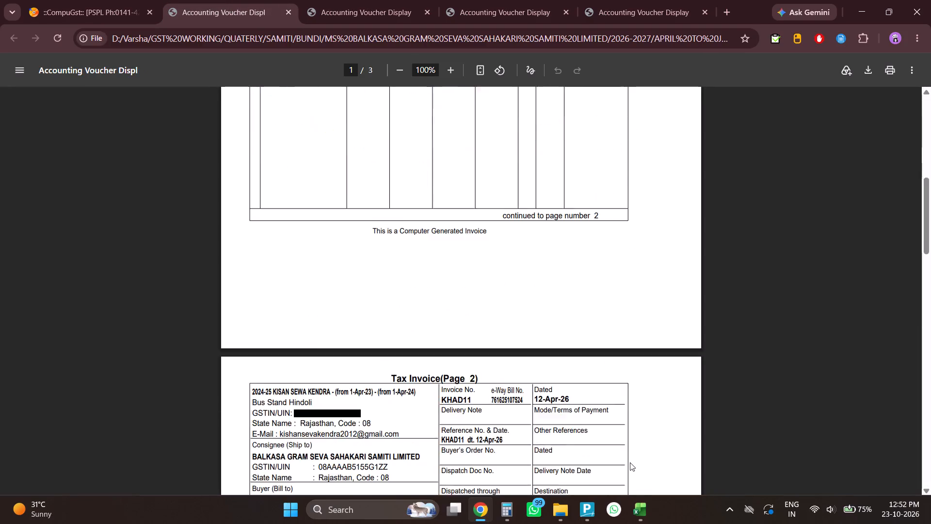
Recheck the goods line on invoice KHAD11, switch to TallyPrime and start a new stock item named Jagdamba SSP Zinc from the purchase voucher.
{"action": "scroll", "coordinate": [630, 462], "scroll_direction": "up", "scroll_amount": 6}
{"action": "scroll", "coordinate": [630, 462], "scroll_direction": "down", "scroll_amount": 7}
{"action": "scroll", "coordinate": [630, 462], "scroll_direction": "up", "scroll_amount": 6}
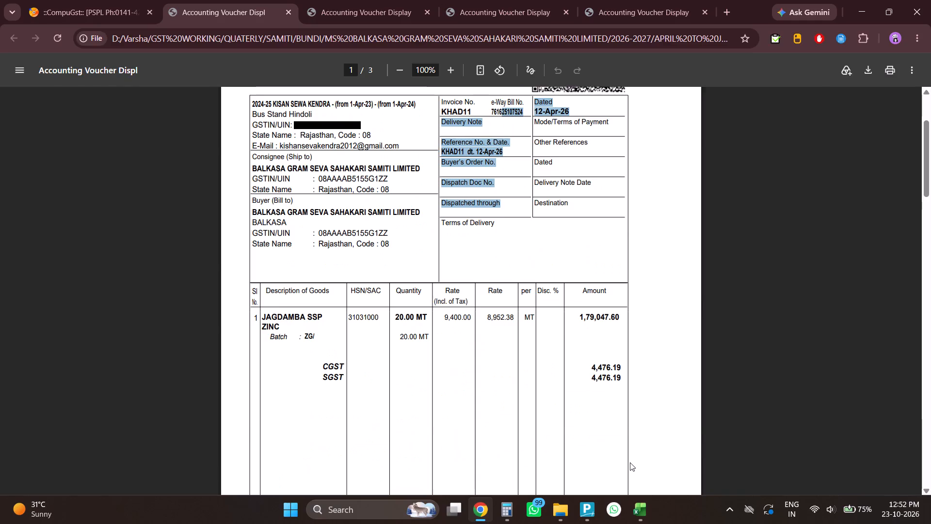
{"action": "key", "text": "alt+Tab"}
{"action": "key", "text": "alt+Tab"}
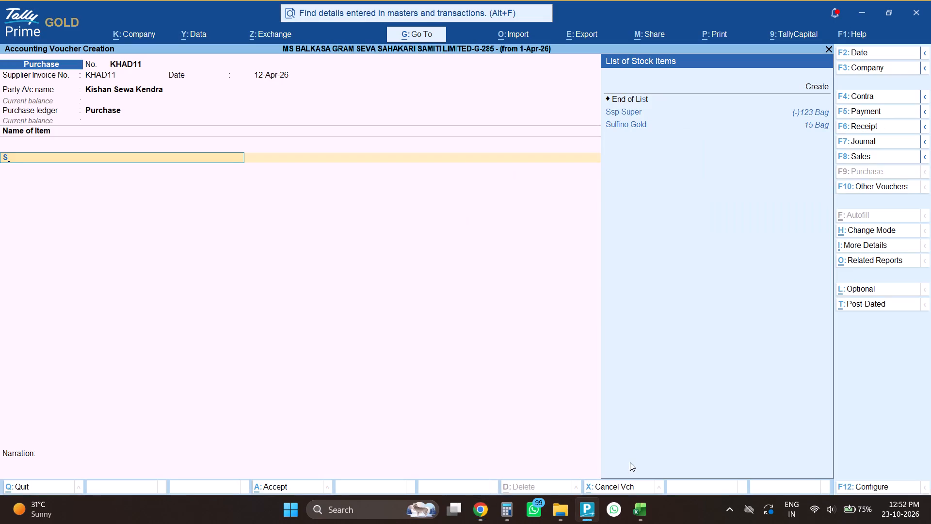
{"action": "key", "text": "Up"}
{"action": "key", "text": "Up"}
{"action": "key", "text": "Up"}
{"action": "key", "text": "Up"}
{"action": "key", "text": "Up"}
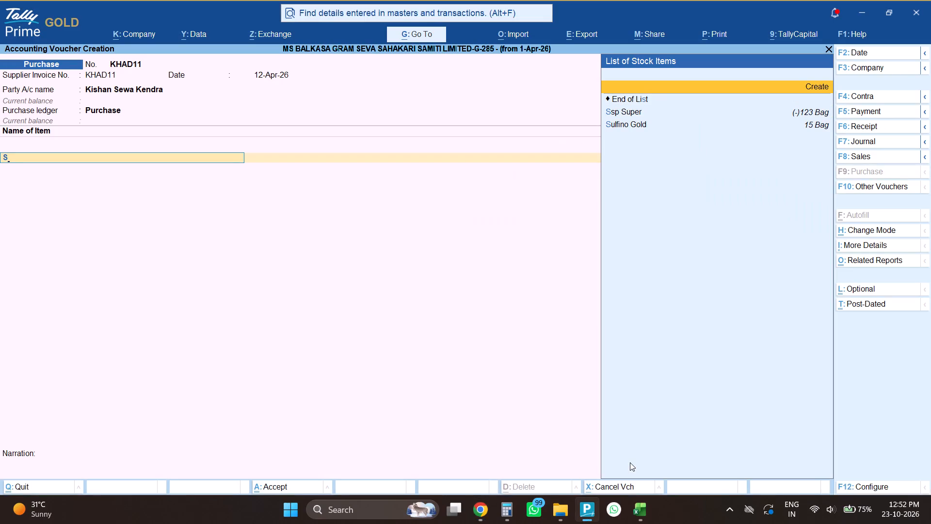
{"action": "key", "text": "Return"}
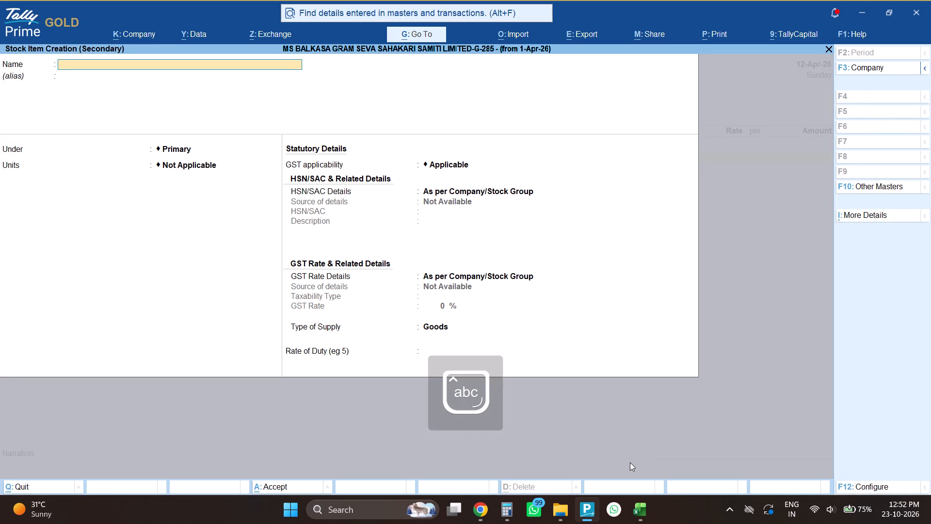
{"action": "type", "text": "jagdamba"}
{"action": "key", "text": "alt+Tab"}
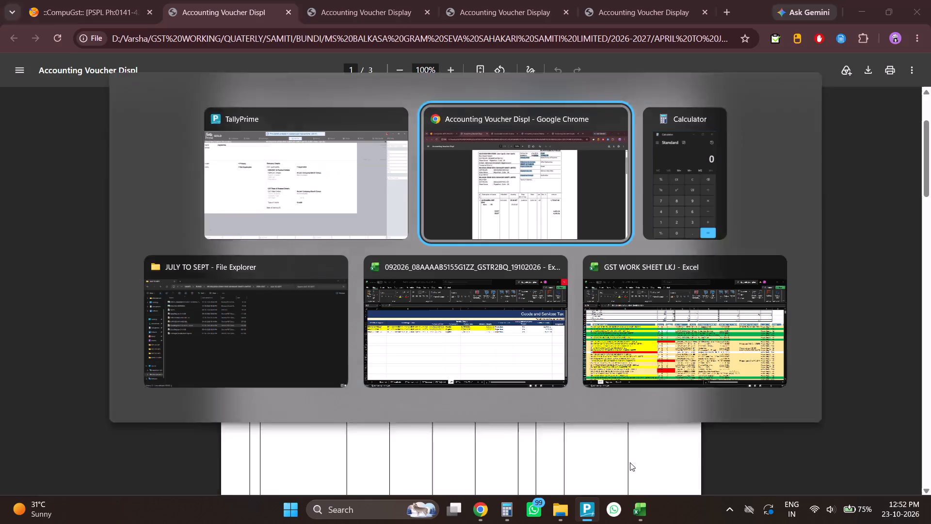
{"action": "key", "text": "alt+Tab"}
{"action": "key", "text": "alt+Tab"}
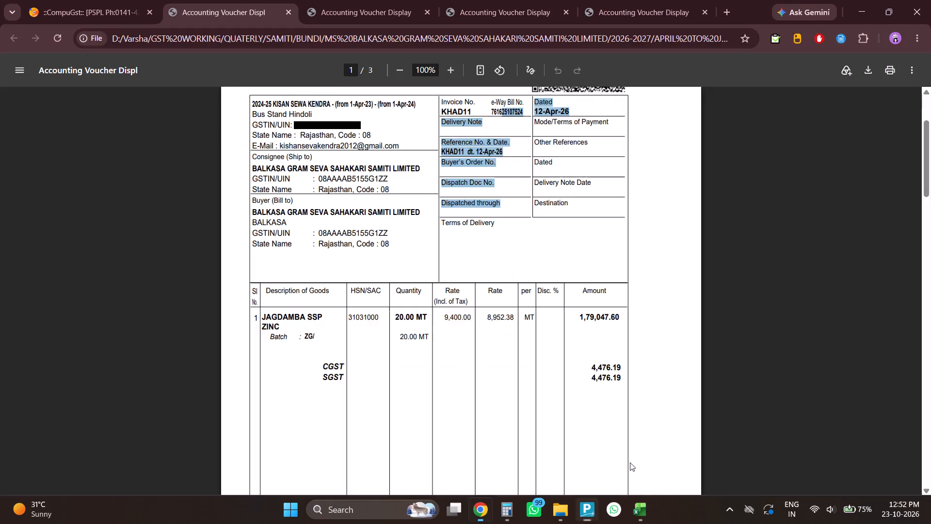
{"action": "key", "text": "alt+Tab"}
{"action": "key", "text": "space"}
{"action": "type", "text": "SSP"}
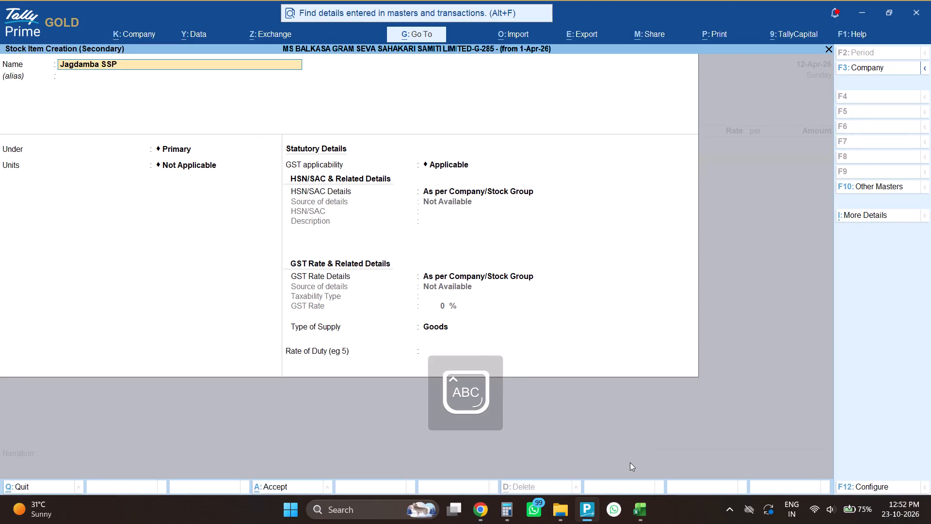
{"action": "key", "text": "alt+Tab"}
{"action": "key", "text": "alt+Tab"}
{"action": "key", "text": "space"}
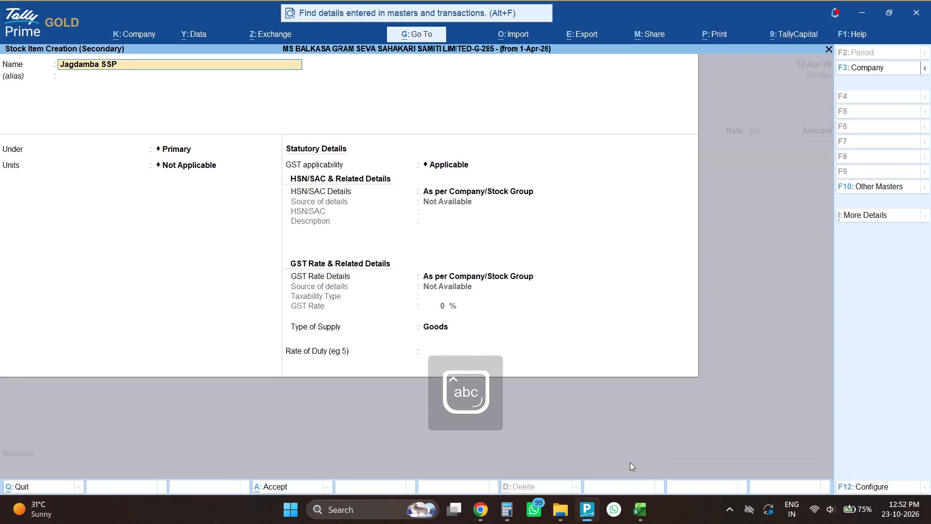
{"action": "type", "text": "zinc"}
{"action": "key", "text": "alt+Tab"}
{"action": "key", "text": "alt+Tab"}
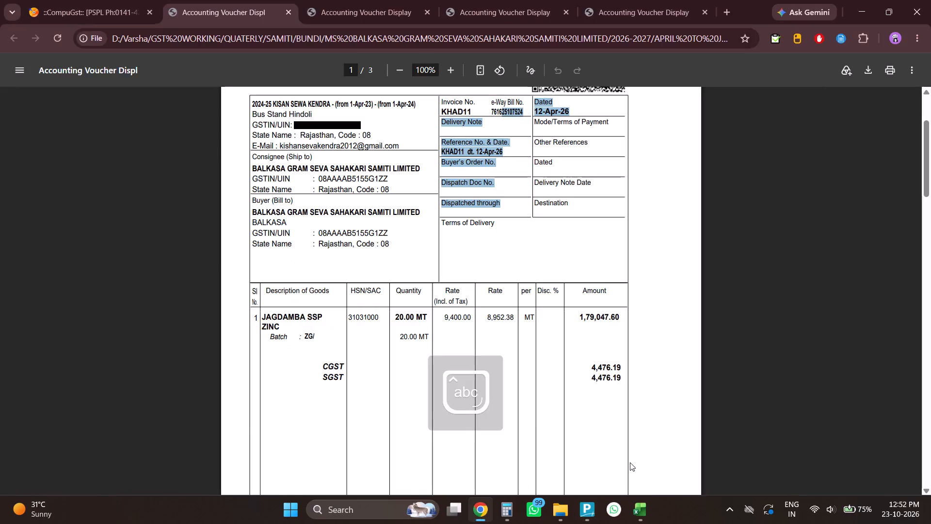
{"action": "key", "text": "Return"}
Place the new stock item under the Fertilzer group with Bag as its unit, keeping GST applicable.
{"action": "key", "text": "Return"}
{"action": "key", "text": "Down"}
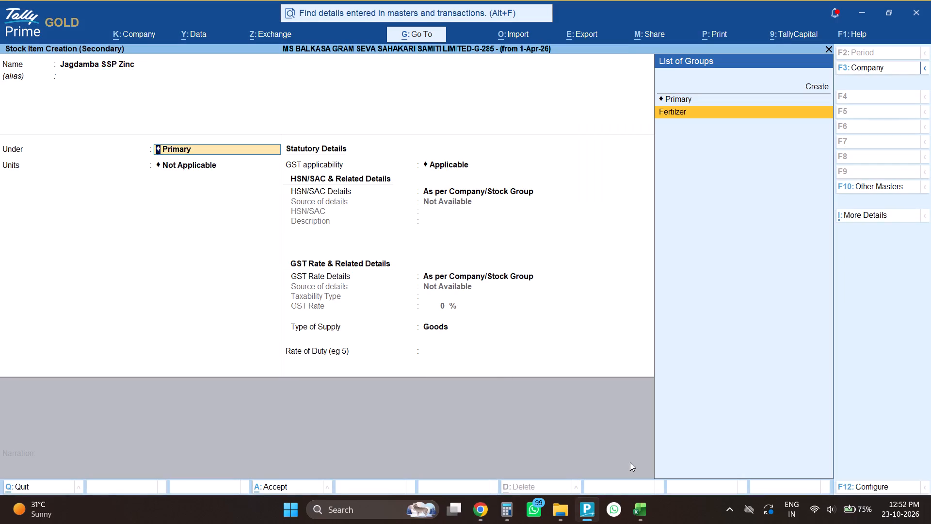
{"action": "key", "text": "Return"}
{"action": "key", "text": "Return"}
{"action": "key", "text": "Return"}
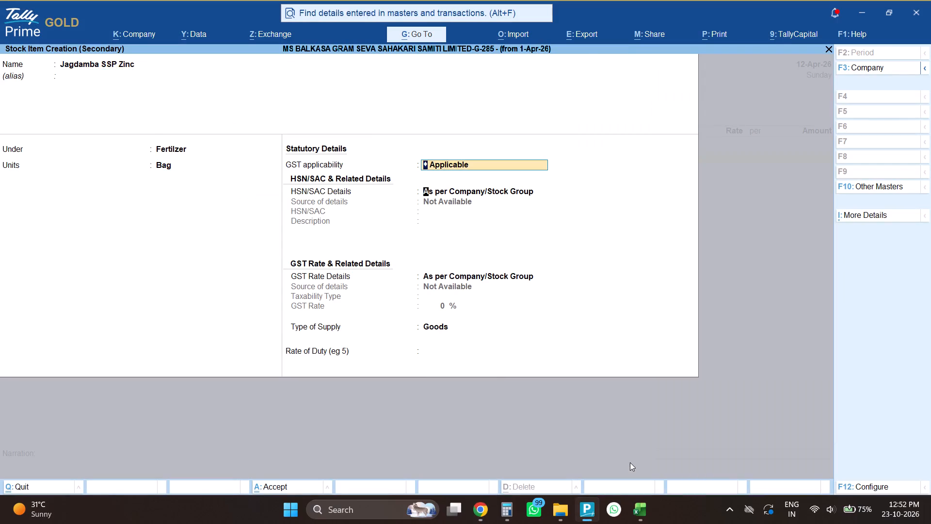
Specify the item's HSN/SAC details directly, using code 31031000 copied from the KHAD11 invoice.
{"action": "key", "text": "Down"}
{"action": "key", "text": "Return"}
{"action": "key", "text": "alt+Tab"}
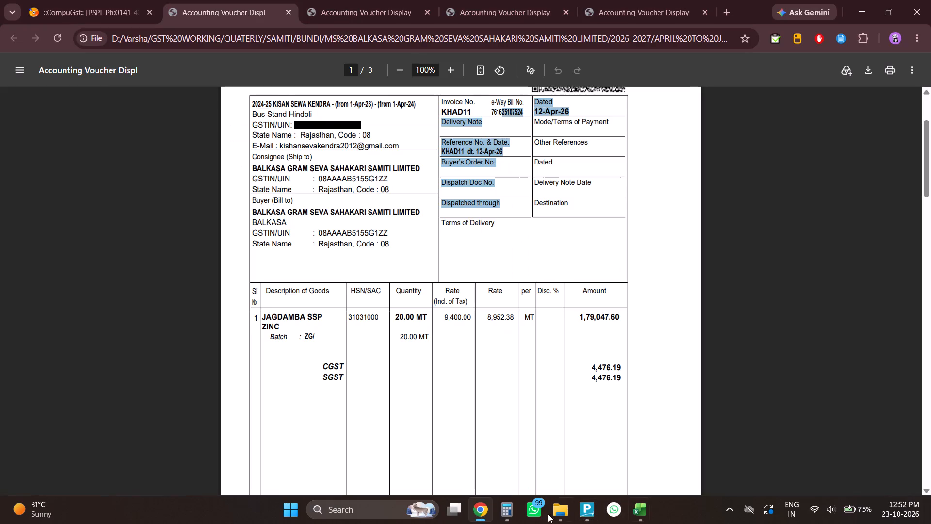
{"action": "left_click_drag", "start_coordinate": [349, 317], "coordinate": [386, 320]}
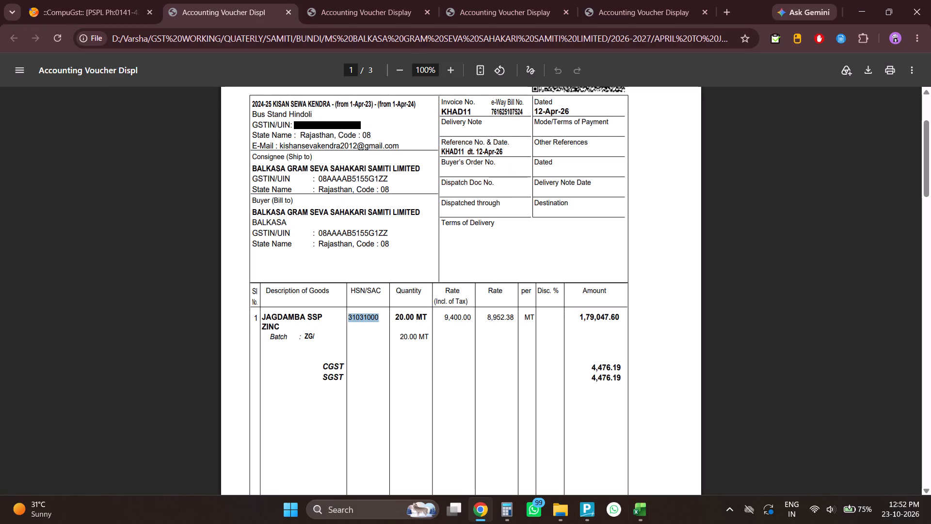
{"action": "key", "text": "ctrl+c"}
{"action": "key", "text": "alt+Tab"}
{"action": "key", "text": "ctrl+v"}
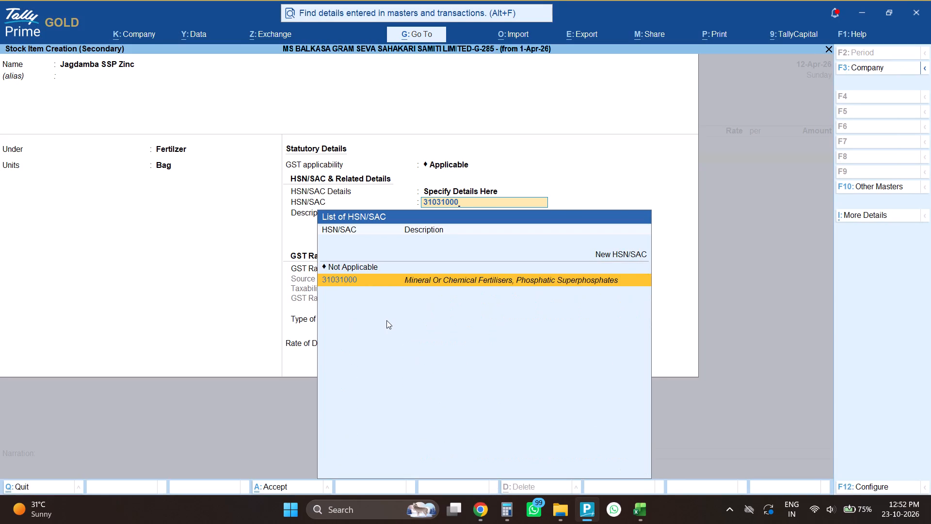
{"action": "key", "text": "Return"}
{"action": "key", "text": "Return"}
Specify the item's GST rate details as Taxable at 5% for goods, and save the stock item into the voucher.
{"action": "key", "text": "Down"}
{"action": "key", "text": "Return"}
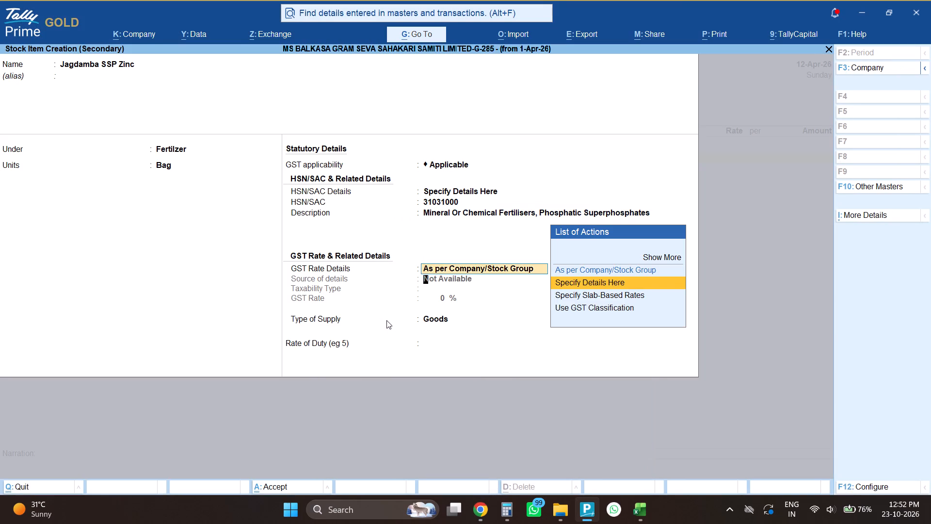
{"action": "key", "text": "Return"}
{"action": "key", "text": "5"}
{"action": "key", "text": "Return"}
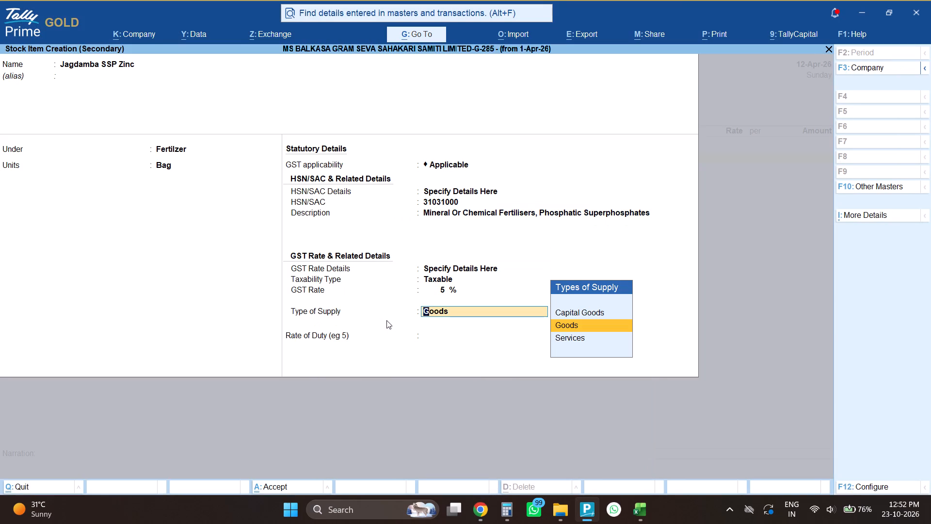
{"action": "key", "text": "ctrl+a"}
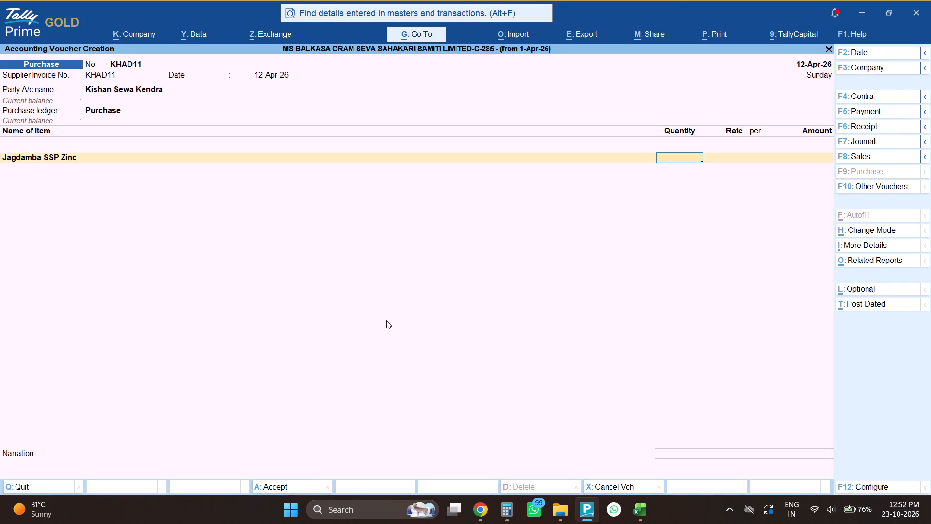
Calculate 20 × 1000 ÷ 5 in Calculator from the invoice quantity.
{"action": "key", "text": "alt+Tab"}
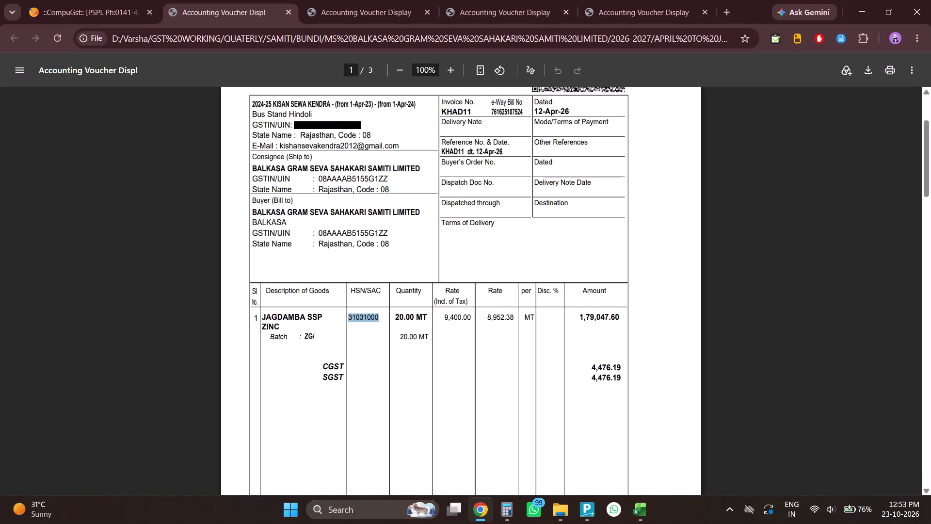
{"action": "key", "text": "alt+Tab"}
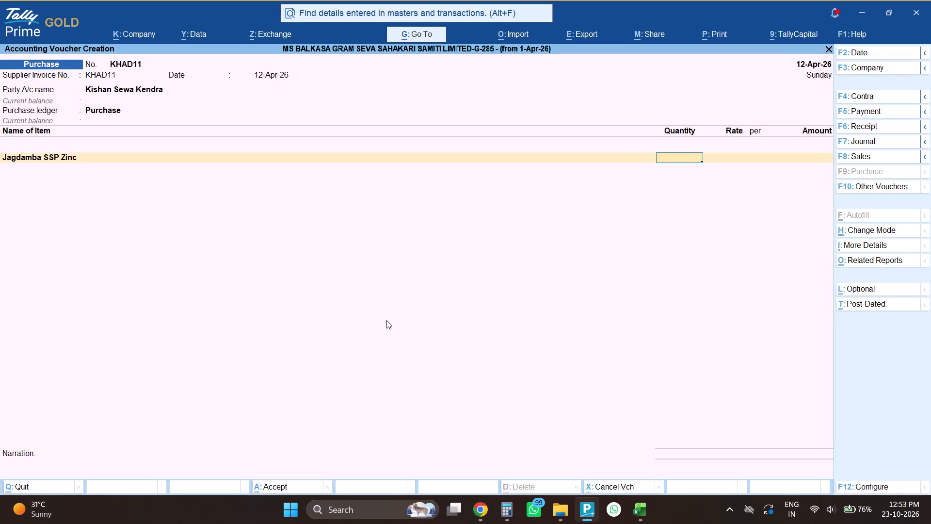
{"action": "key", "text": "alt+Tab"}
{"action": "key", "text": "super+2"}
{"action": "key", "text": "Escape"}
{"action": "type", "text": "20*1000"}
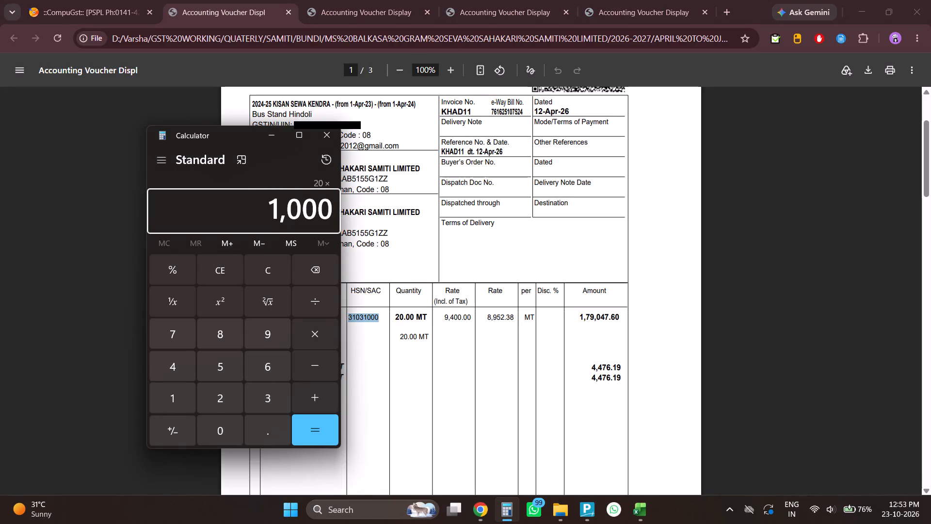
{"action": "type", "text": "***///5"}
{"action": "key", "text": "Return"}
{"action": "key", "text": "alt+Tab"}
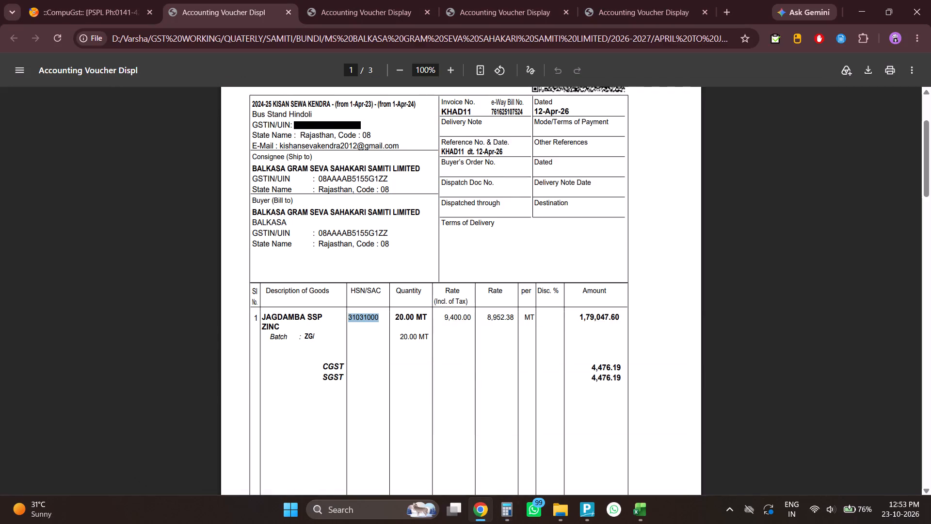
Re-examine invoice KHAD11 for the goods quantity, the tax-inclusive and net rates, and the round-off line.
{"action": "scroll", "coordinate": [520, 338], "scroll_direction": "down", "scroll_amount": 10}
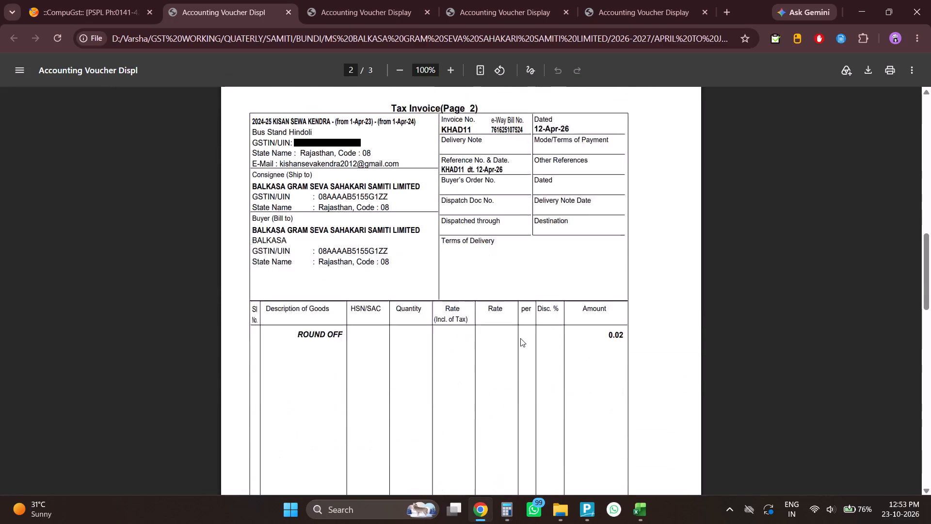
{"action": "scroll", "coordinate": [520, 338], "scroll_direction": "up", "scroll_amount": 8}
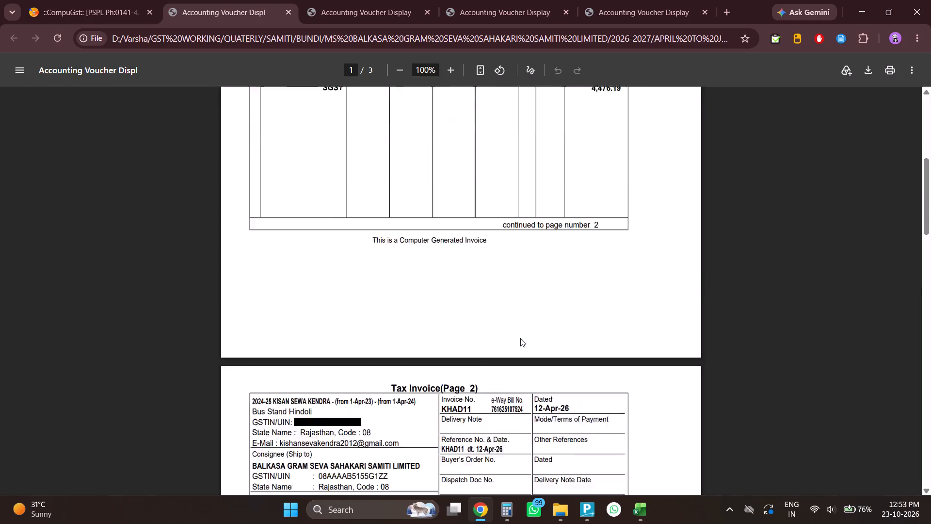
{"action": "scroll", "coordinate": [520, 338], "scroll_direction": "up", "scroll_amount": 9}
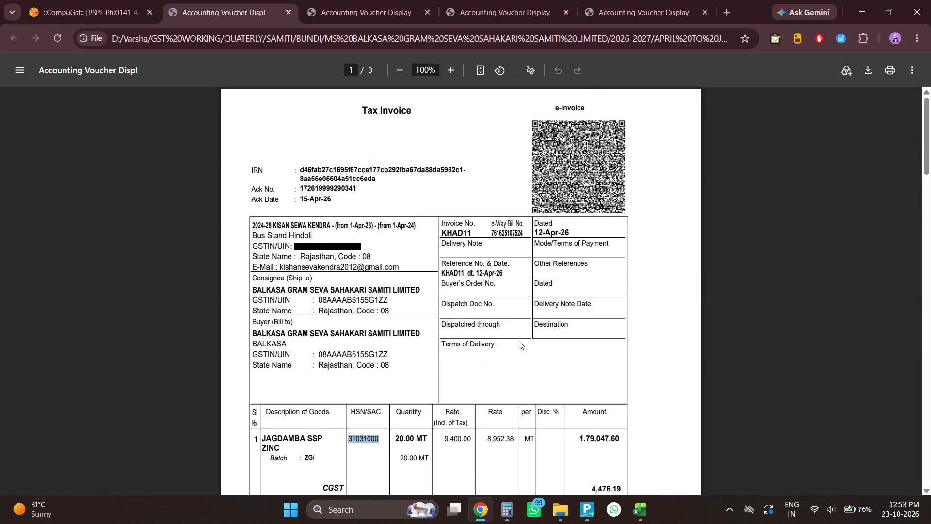
{"action": "scroll", "coordinate": [519, 341], "scroll_direction": "down", "scroll_amount": 3}
{"action": "left_click_drag", "start_coordinate": [440, 255], "coordinate": [511, 263]}
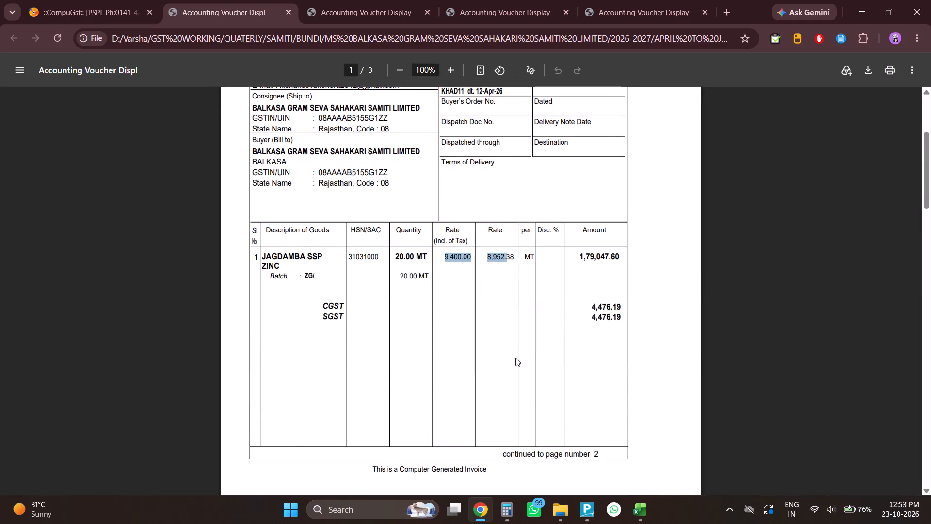
{"action": "left_click_drag", "start_coordinate": [443, 256], "coordinate": [475, 259]}
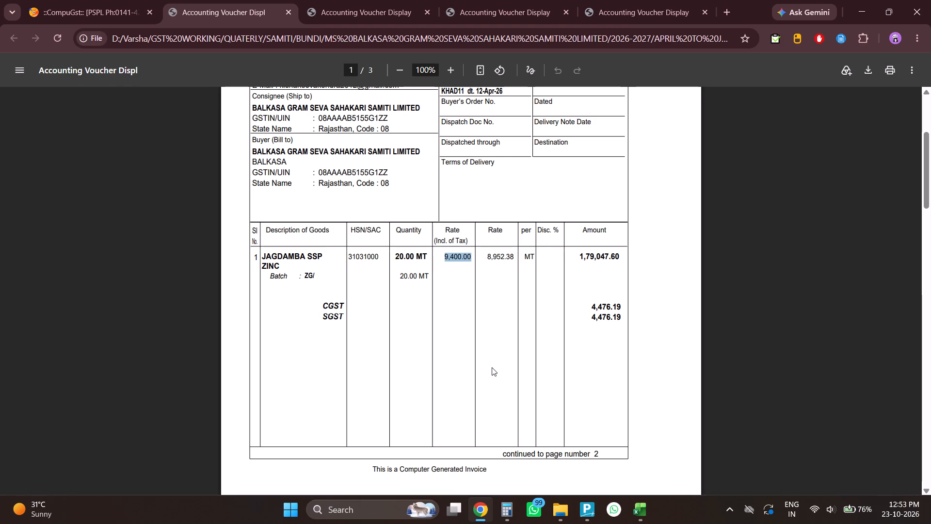
{"action": "scroll", "coordinate": [465, 391], "scroll_direction": "down", "scroll_amount": 1}
{"action": "key", "text": "alt+Tab"}
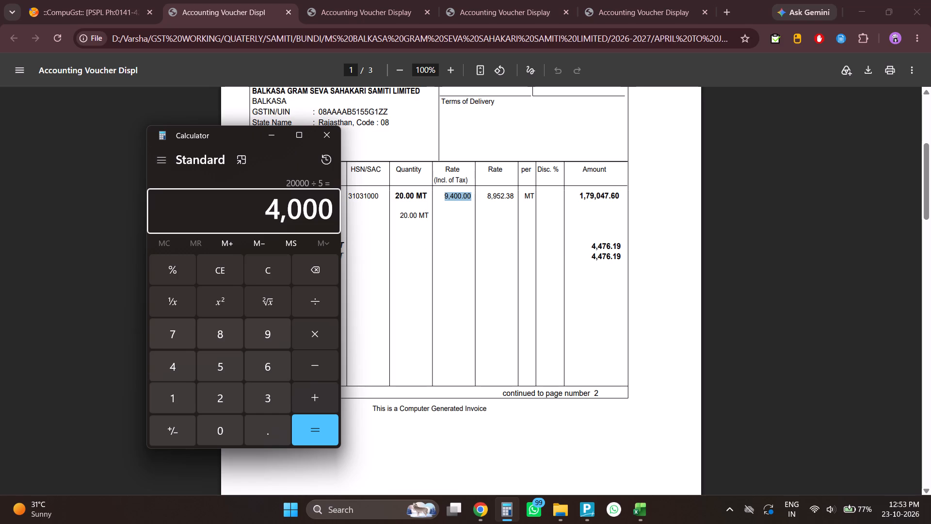
{"action": "left_click", "coordinate": [562, 251]}
{"action": "left_click_drag", "start_coordinate": [394, 195], "coordinate": [411, 195]}
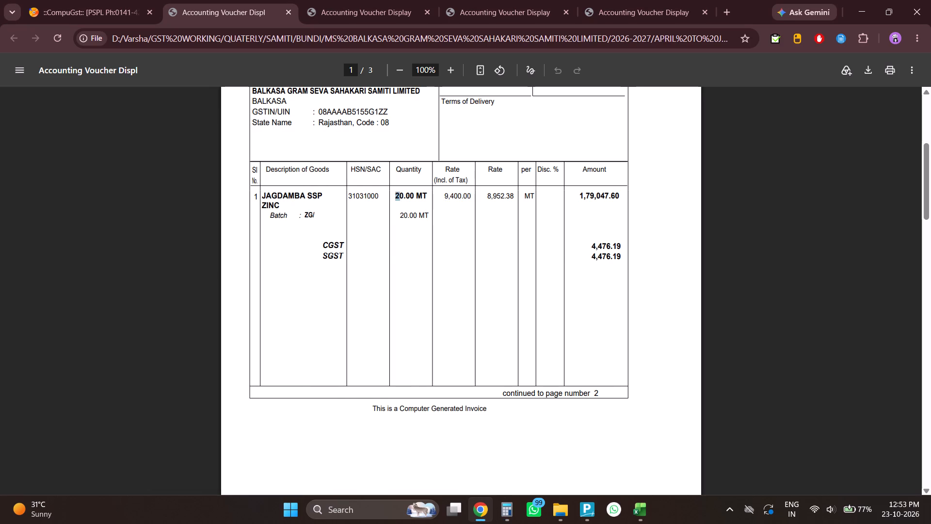
{"action": "left_click_drag", "start_coordinate": [411, 195], "coordinate": [415, 196]}
{"action": "left_click", "coordinate": [415, 237]}
{"action": "left_click_drag", "start_coordinate": [447, 200], "coordinate": [455, 206]}
{"action": "left_click", "coordinate": [454, 223]}
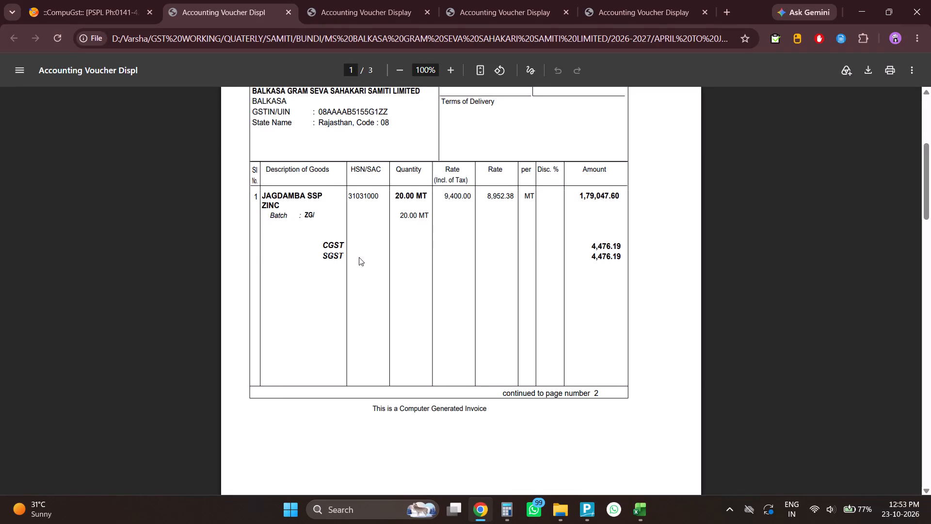
{"action": "left_click", "coordinate": [446, 240]}
Calculate 20 × 1000 ÷ 50 in Calculator and enter 400 as the Jagdamba SSP Zinc quantity in the TallyPrime voucher.
{"action": "key", "text": "super+2"}
{"action": "key", "text": "Escape"}
{"action": "type", "text": "20*1000*/50"}
{"action": "key", "text": "Return"}
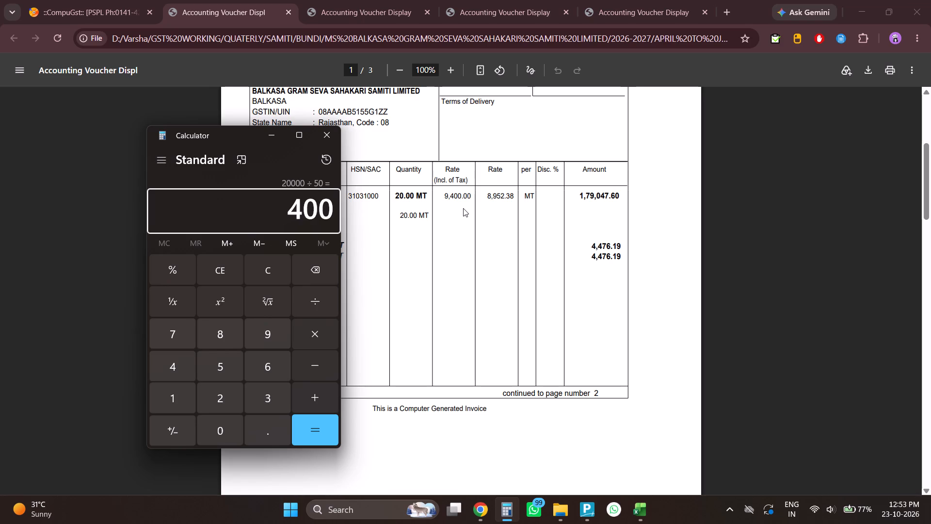
{"action": "key", "text": "alt+Tab"}
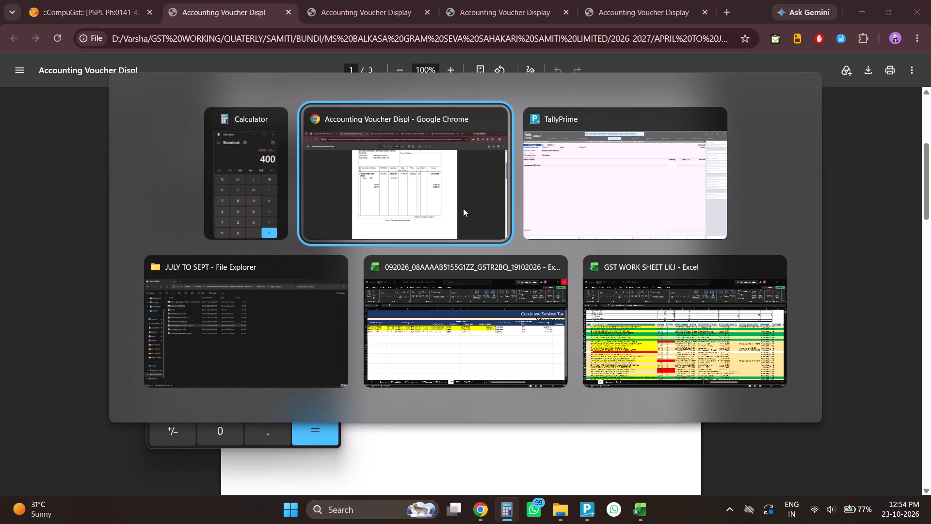
{"action": "key", "text": "alt+Tab"}
{"action": "type", "text": "400"}
{"action": "key", "text": "Tab"}
Enter the amount 1,79,047.60, copied from invoice KHAD11, for Jagdamba SSP Zinc and finish the voucher's item list.
{"action": "key", "text": "Tab"}
{"action": "key", "text": "Tab"}
{"action": "key", "text": "alt+Tab"}
{"action": "key", "text": "alt+Tab"}
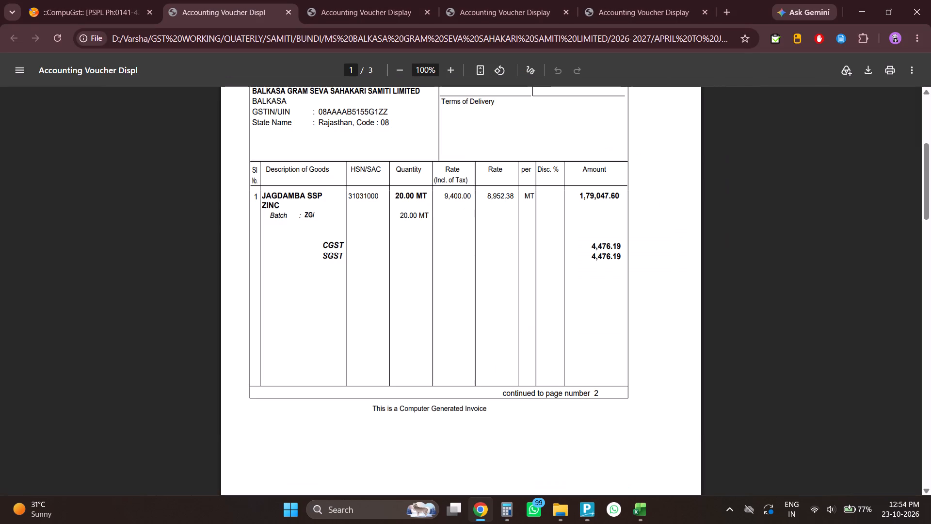
{"action": "left_click_drag", "start_coordinate": [577, 192], "coordinate": [626, 194]}
{"action": "key", "text": "ctrl+c"}
{"action": "key", "text": "alt+Tab"}
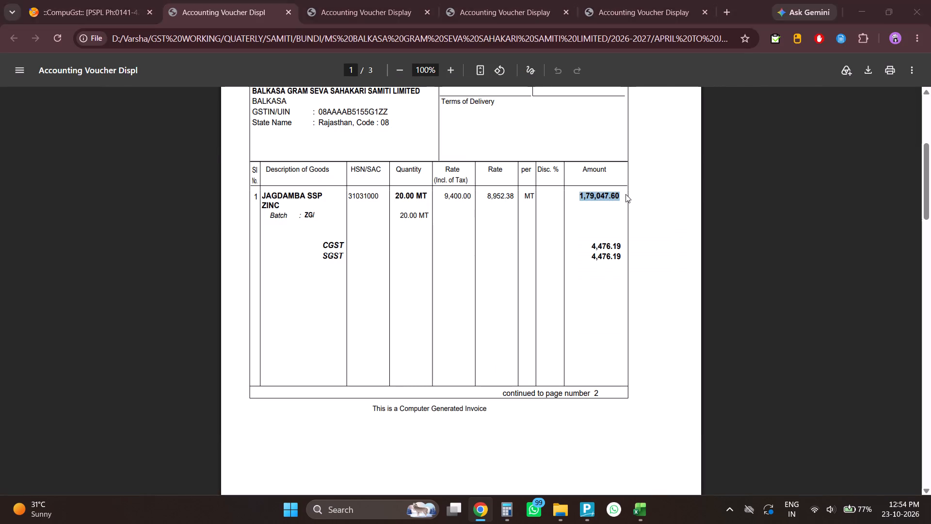
{"action": "key", "text": "ctrl+v"}
{"action": "key", "text": "Return"}
{"action": "key", "text": "Return"}
Add the CGST and SGST ledgers, 4,476.19 each, below the Jagdamba SSP Zinc line in purchase voucher KHAD11.
{"action": "type", "text": "cg"}
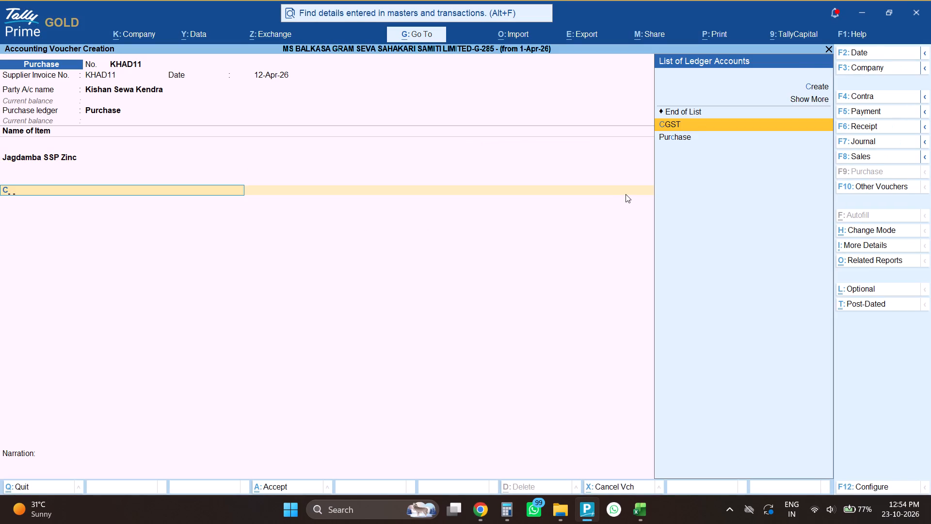
{"action": "key", "text": "Return"}
{"action": "key", "text": "Return"}
{"action": "type", "text": "sg"}
{"action": "key", "text": "Return"}
{"action": "key", "text": "Return"}
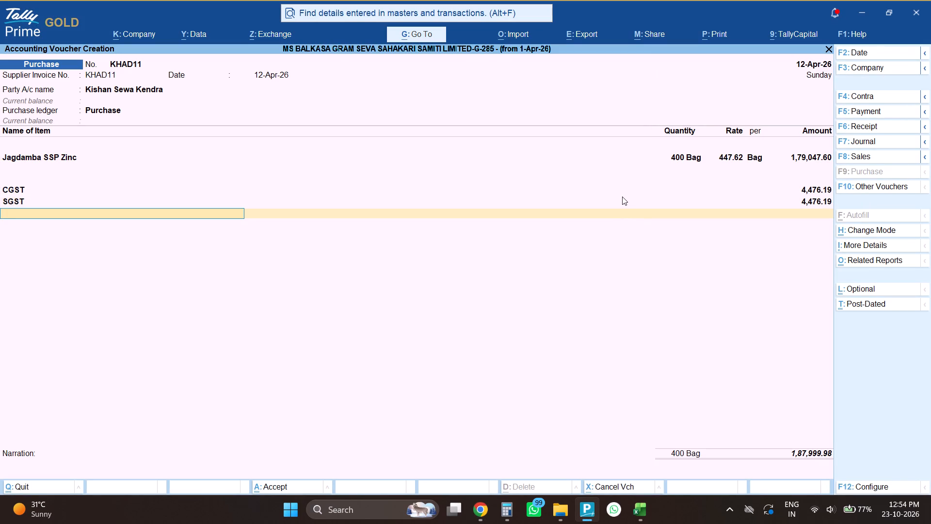
Check the round-off on invoice KHAD11 and add the R/OFF ledger with 0.02 to the voucher.
{"action": "key", "text": "alt+Tab"}
{"action": "scroll", "coordinate": [652, 221], "scroll_direction": "down", "scroll_amount": 12}
{"action": "key", "text": "alt+Tab"}
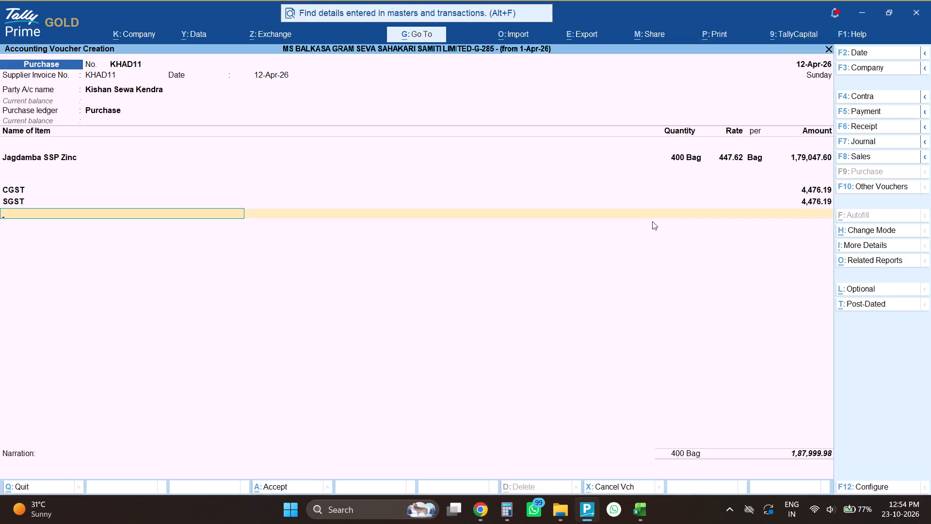
{"action": "key", "text": "alt+Tab"}
{"action": "key", "text": "alt+Tab"}
{"action": "type", "text": "ro"}
{"action": "key", "text": "Return"}
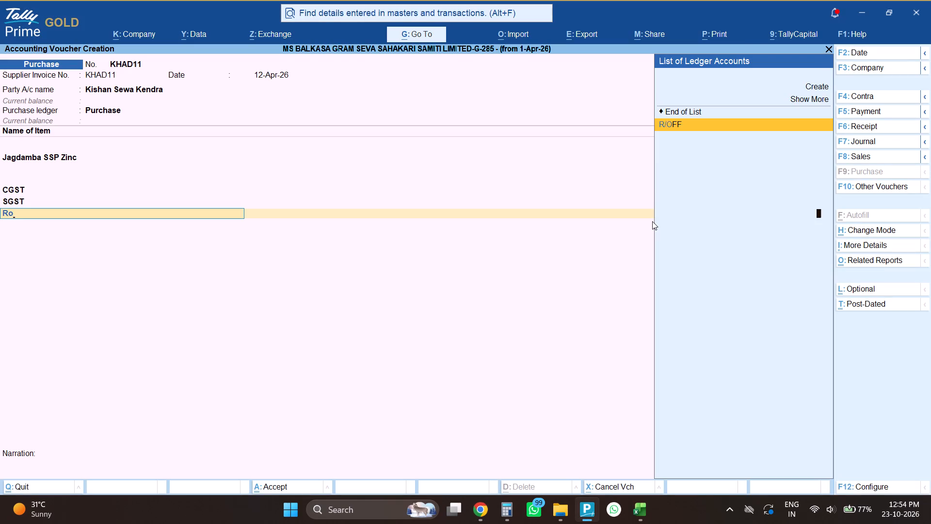
{"action": "key", "text": "Return"}
Compare invoice KHAD11's goods, tax, round-off, total and e-way bill details with the completed TallyPrime voucher.
{"action": "key", "text": "alt+Tab"}
{"action": "scroll", "coordinate": [654, 222], "scroll_direction": "up", "scroll_amount": 3, "text": "alt"}
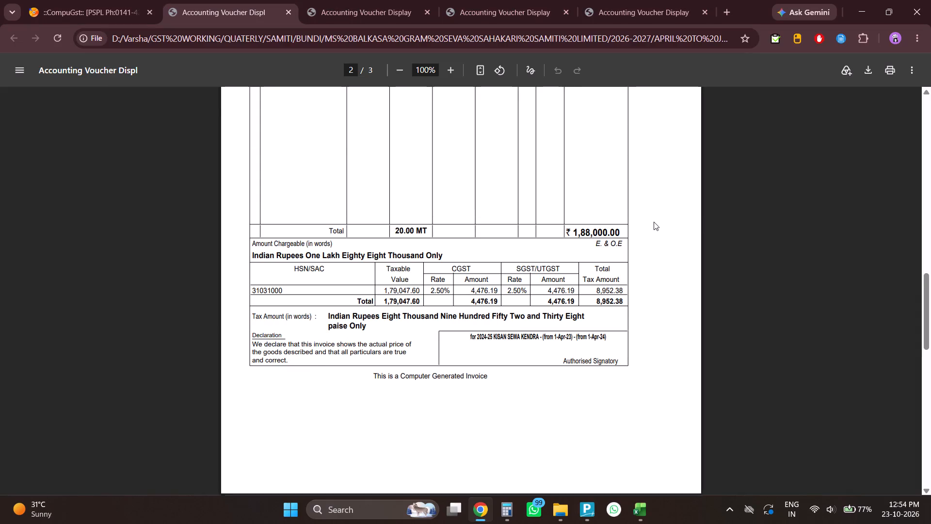
{"action": "scroll", "coordinate": [654, 222], "scroll_direction": "up", "scroll_amount": 2, "text": "alt"}
{"action": "scroll", "coordinate": [654, 222], "scroll_direction": "up", "scroll_amount": 8}
{"action": "key", "text": "alt+Tab"}
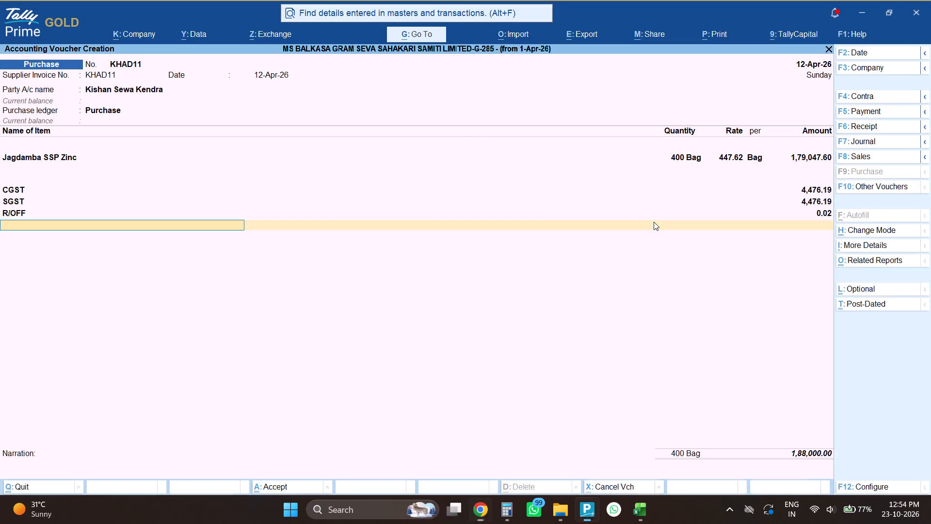
{"action": "key", "text": "alt+Tab"}
{"action": "key", "text": "alt+Tab"}
{"action": "key", "text": "alt+Tab"}
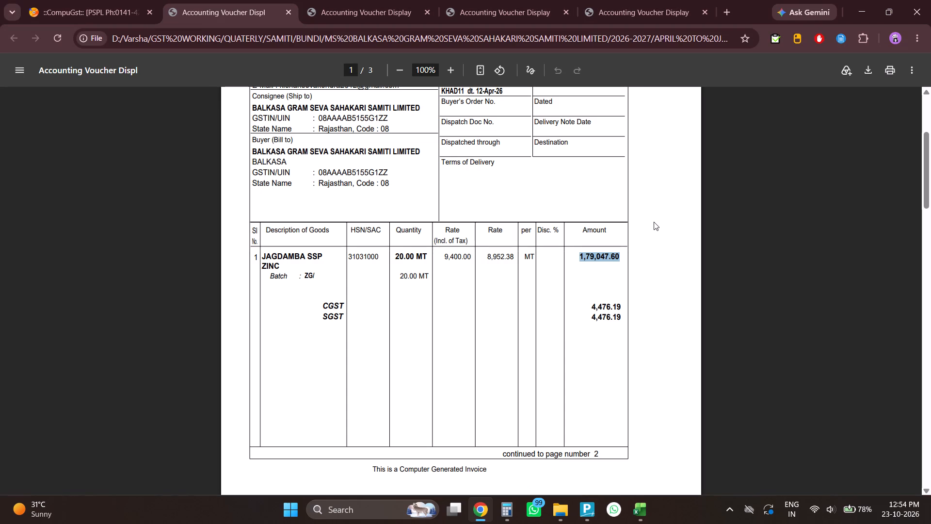
{"action": "key", "text": "alt+Tab"}
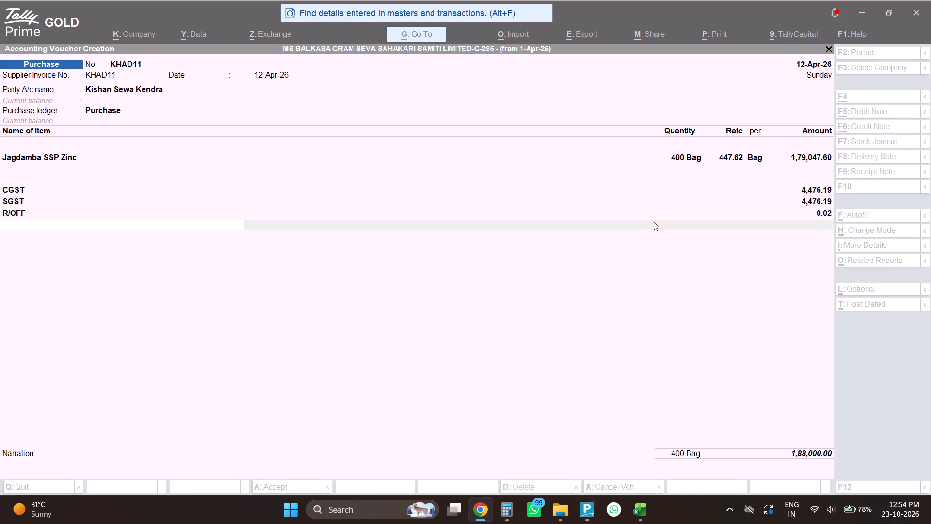
{"action": "key", "text": "alt+Tab"}
{"action": "key", "text": "alt+Tab"}
{"action": "key", "text": "alt+Tab"}
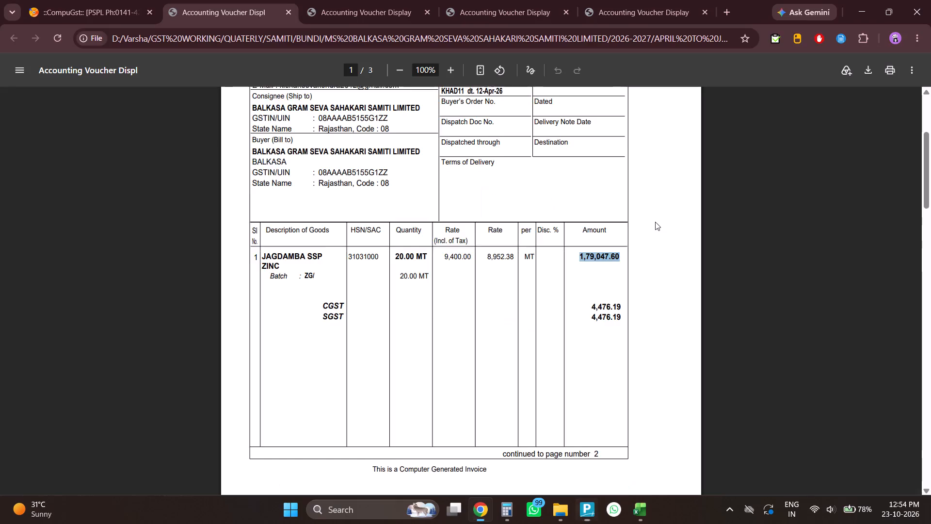
{"action": "scroll", "coordinate": [655, 222], "scroll_direction": "down", "scroll_amount": 11}
{"action": "scroll", "coordinate": [655, 222], "scroll_direction": "up", "scroll_amount": 7}
{"action": "key", "text": "alt+Tab"}
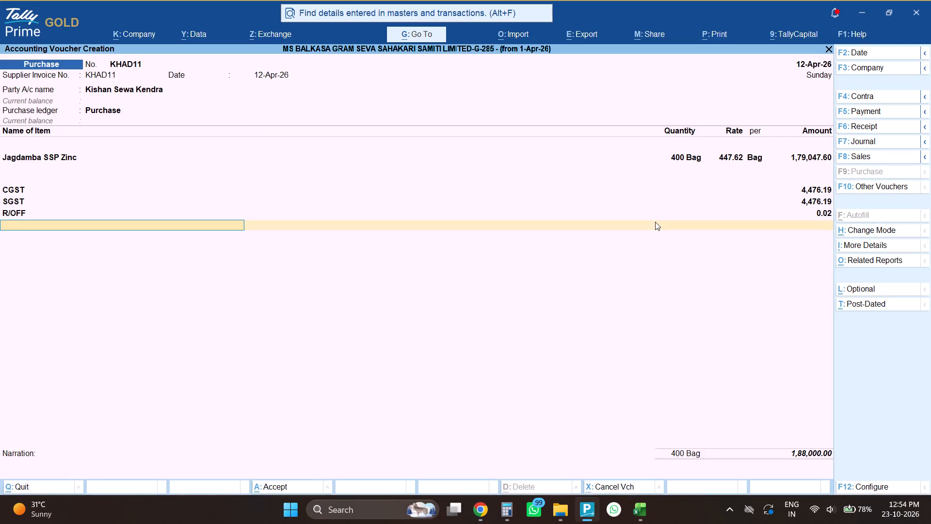
{"action": "key", "text": "alt+Tab"}
{"action": "scroll", "coordinate": [655, 222], "scroll_direction": "down", "scroll_amount": 6}
{"action": "scroll", "coordinate": [655, 222], "scroll_direction": "up", "scroll_amount": 4}
{"action": "key", "text": "alt+Tab"}
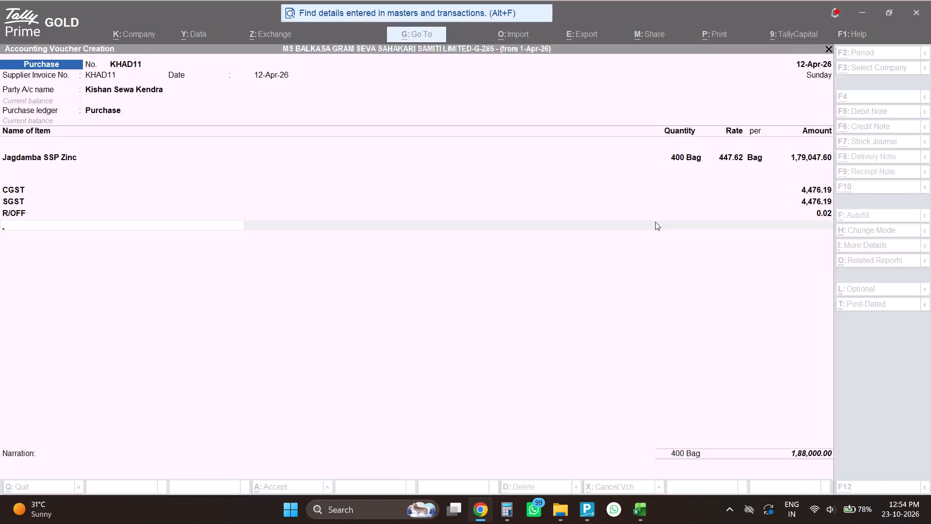
{"action": "key", "text": "alt+Tab"}
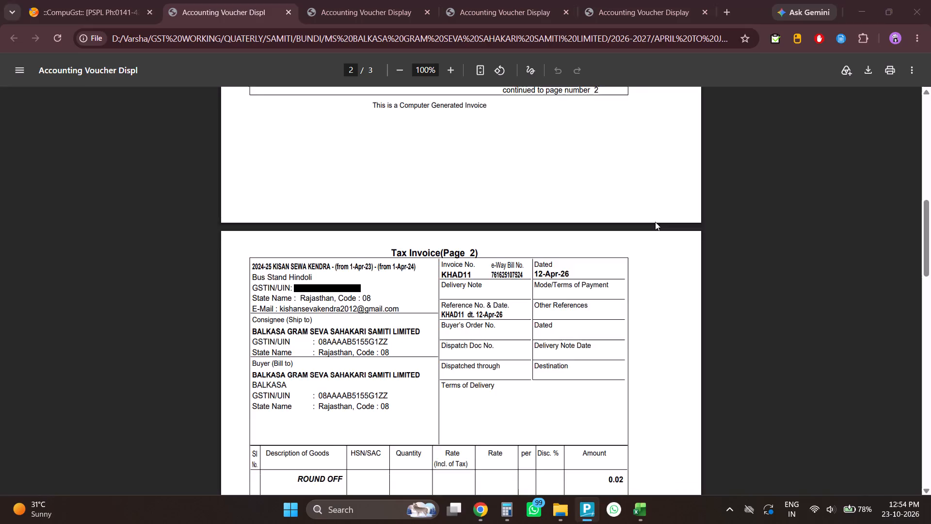
{"action": "scroll", "coordinate": [655, 222], "scroll_direction": "up", "scroll_amount": 13}
{"action": "scroll", "coordinate": [656, 221], "scroll_direction": "down", "scroll_amount": 18}
{"action": "scroll", "coordinate": [660, 222], "scroll_direction": "up", "scroll_amount": 1}
{"action": "scroll", "coordinate": [660, 222], "scroll_direction": "down", "scroll_amount": 9}
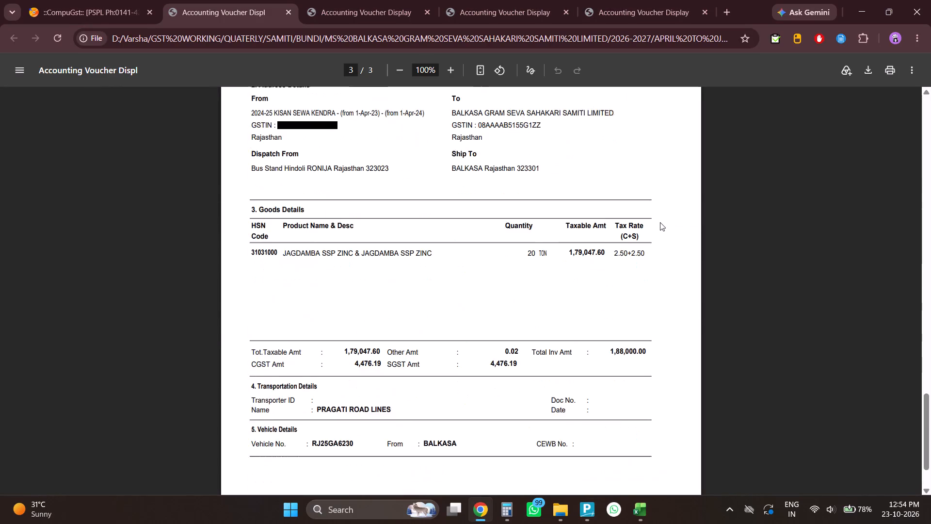
{"action": "key", "text": "alt+Tab"}
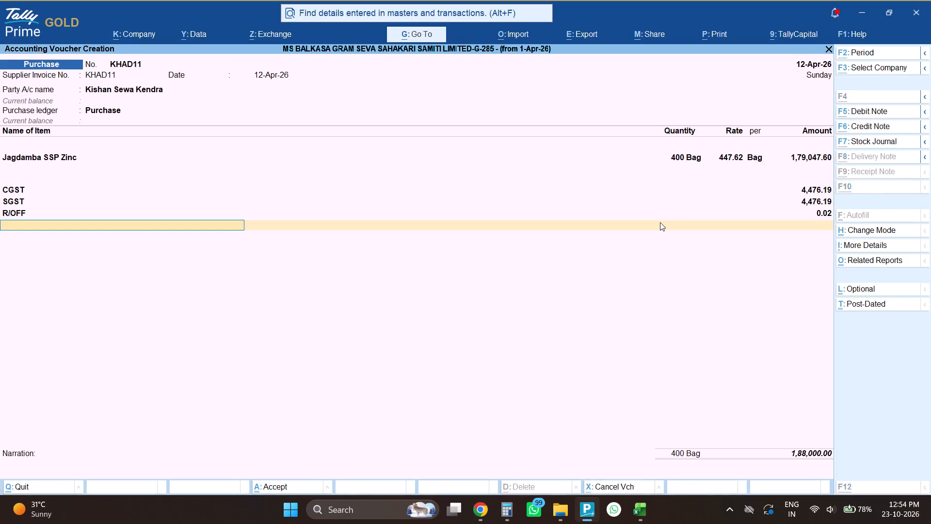
{"action": "key", "text": "alt+Tab"}
{"action": "scroll", "coordinate": [660, 222], "scroll_direction": "down", "scroll_amount": 7}
{"action": "scroll", "coordinate": [660, 222], "scroll_direction": "up", "scroll_amount": 20}
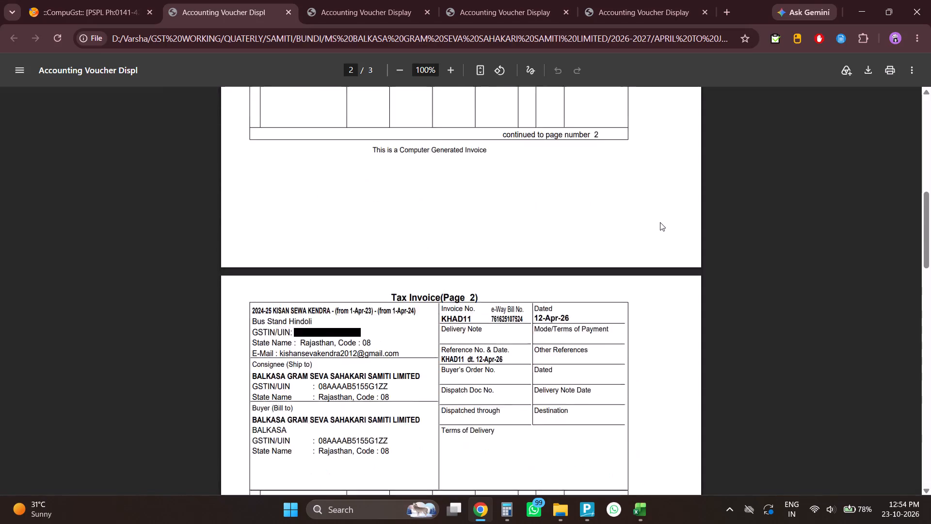
{"action": "scroll", "coordinate": [660, 222], "scroll_direction": "up", "scroll_amount": 12}
Save purchase voucher KHAD11 in TallyPrime and close its invoice PDF in Chrome.
{"action": "key", "text": "alt+Tab"}
{"action": "key", "text": "ctrl+a"}
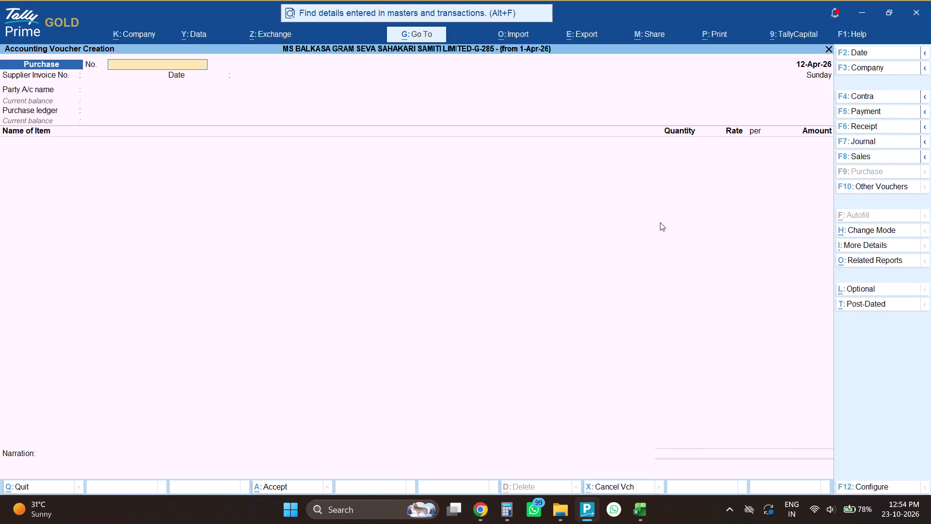
{"action": "key", "text": "alt+Tab"}
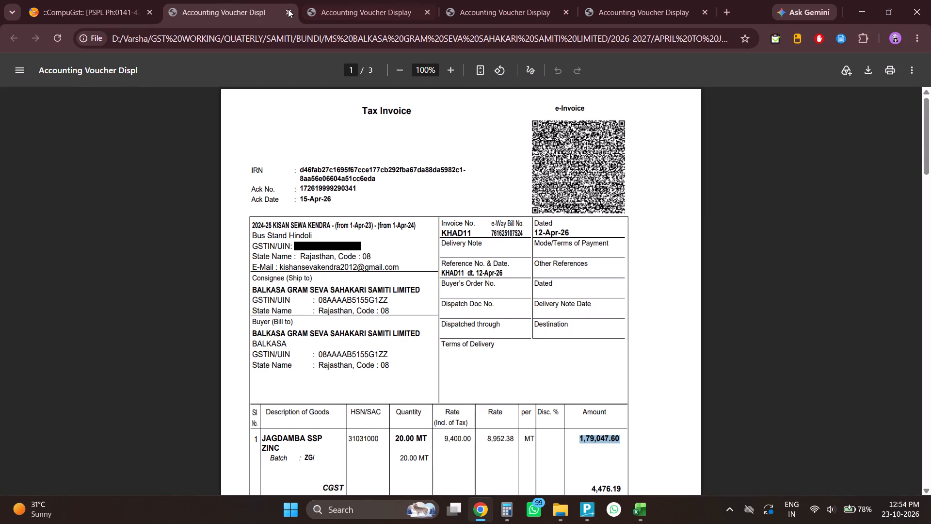
{"action": "left_click", "coordinate": [288, 9]}
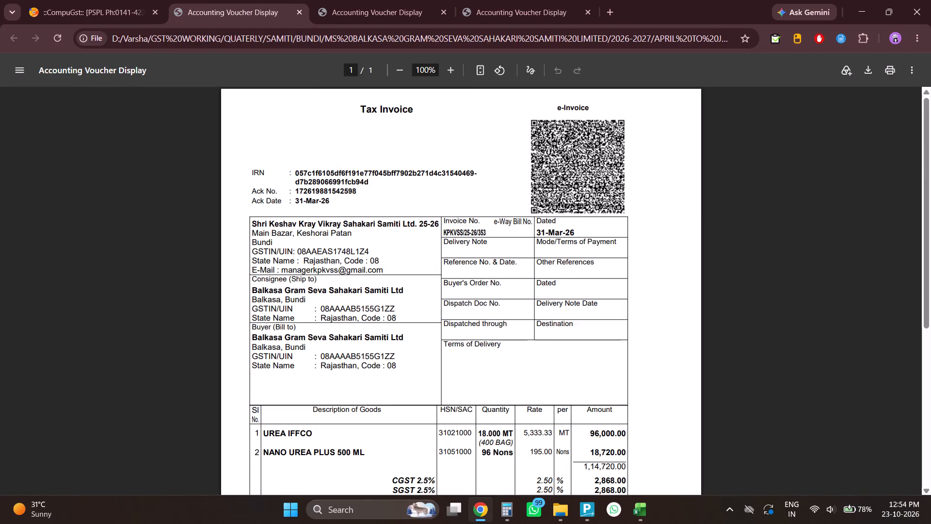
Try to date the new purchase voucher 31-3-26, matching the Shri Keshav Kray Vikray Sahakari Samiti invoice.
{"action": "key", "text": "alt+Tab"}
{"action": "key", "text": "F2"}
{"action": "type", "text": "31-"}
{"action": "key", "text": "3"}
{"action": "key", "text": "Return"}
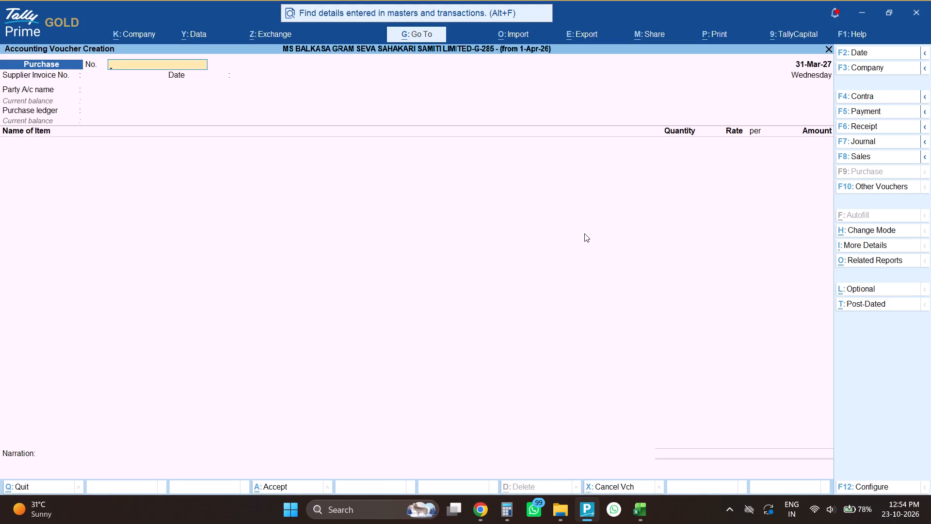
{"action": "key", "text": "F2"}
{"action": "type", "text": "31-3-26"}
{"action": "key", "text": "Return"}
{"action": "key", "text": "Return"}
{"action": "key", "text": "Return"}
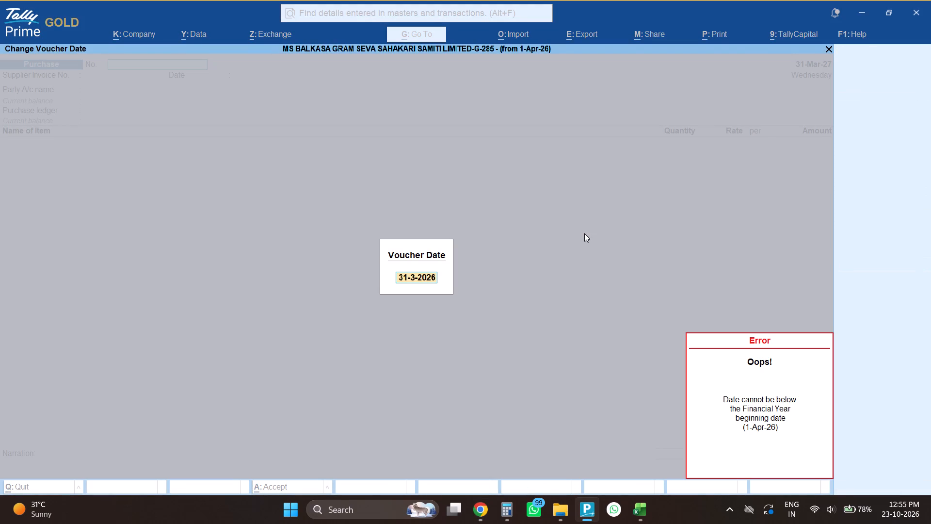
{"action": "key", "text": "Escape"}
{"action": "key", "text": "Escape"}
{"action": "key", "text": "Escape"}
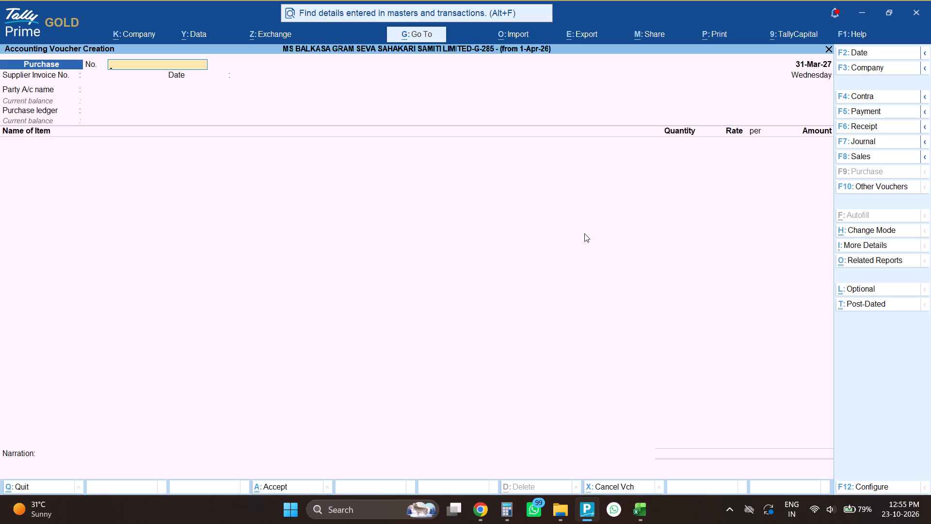
Set the new purchase voucher's date to 1-4.
{"action": "key", "text": "F2"}
{"action": "type", "text": "1-4"}
{"action": "key", "text": "Return"}
Copy invoice number KPKVSS/25-26/353 from the PDF and enter it as both the voucher number and supplier invoice number.
{"action": "key", "text": "alt+Tab"}
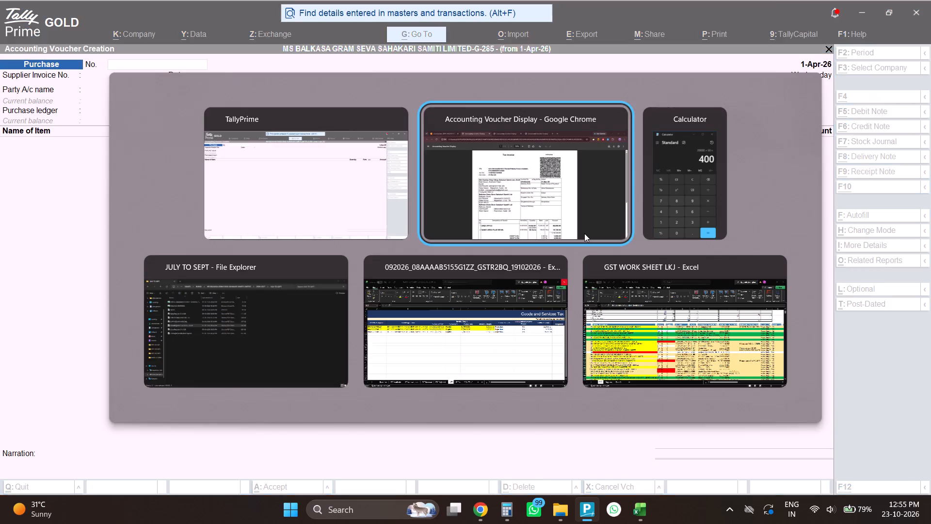
{"action": "scroll", "coordinate": [584, 233], "scroll_direction": "down", "scroll_amount": 1}
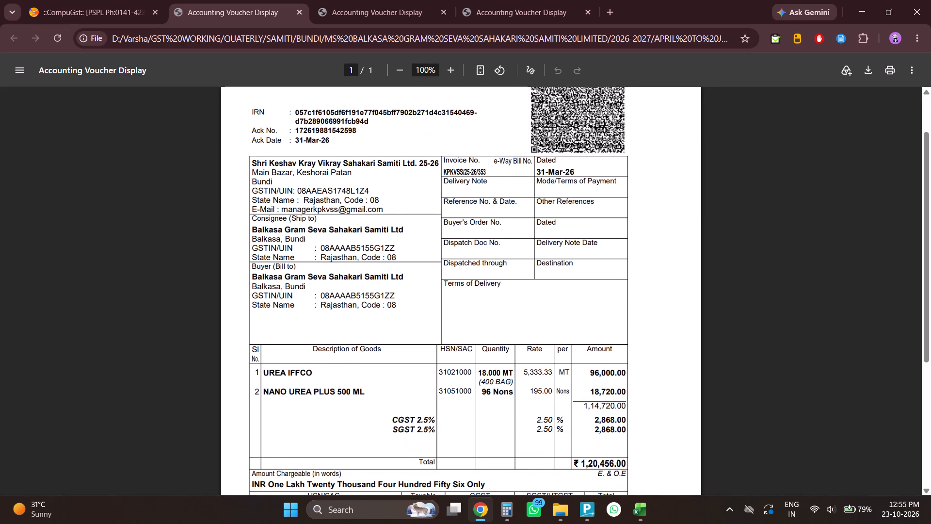
{"action": "scroll", "coordinate": [396, 239], "scroll_direction": "up", "scroll_amount": 1}
{"action": "left_click_drag", "start_coordinate": [440, 232], "coordinate": [458, 231]}
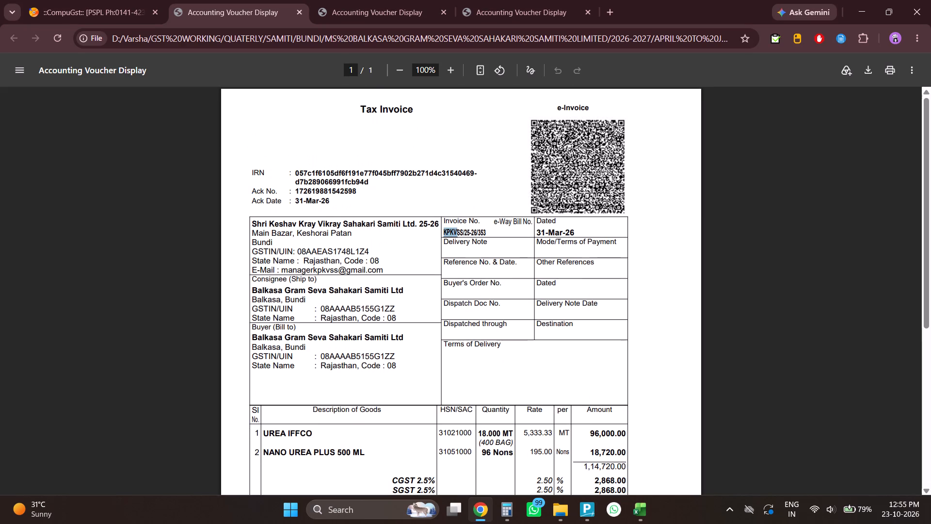
{"action": "left_click_drag", "start_coordinate": [458, 231], "coordinate": [487, 235]}
{"action": "key", "text": "ctrl+c"}
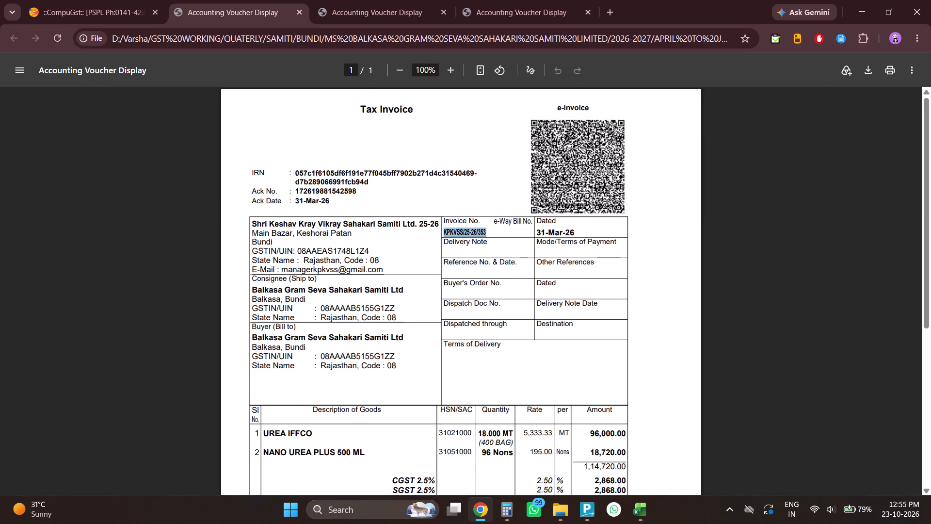
{"action": "key", "text": "alt+Tab"}
{"action": "key", "text": "ctrl+v"}
{"action": "key", "text": "Return"}
{"action": "key", "text": "ctrl+Return"}
{"action": "key", "text": "ctrl+v"}
{"action": "key", "text": "Return"}
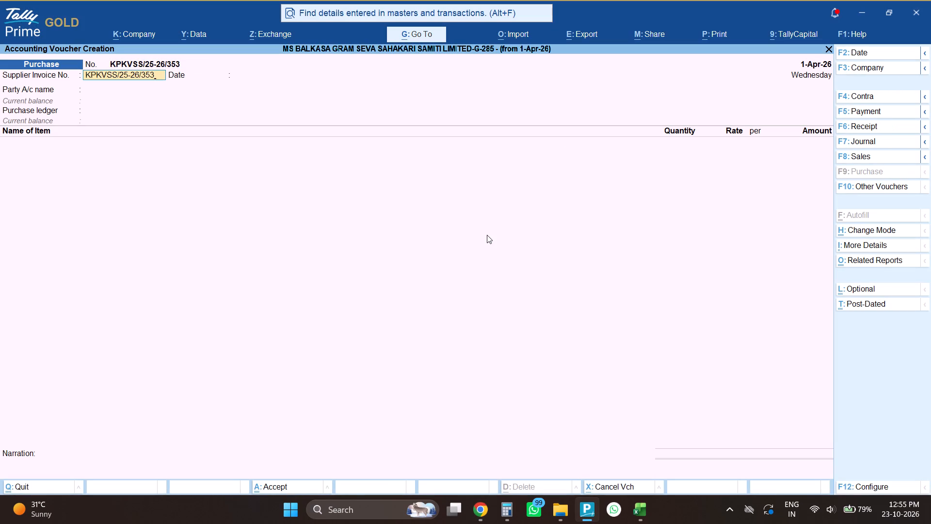
Keep the supplier invoice date 1-Apr-26, choose Shri Keshav Kray Vikray Sahkari Samiti Limited as party, and use the Purchase ledger.
{"action": "key", "text": "Return"}
{"action": "key", "text": "Down"}
{"action": "key", "text": "Down"}
{"action": "key", "text": "Return"}
{"action": "key", "text": "ctrl+a"}
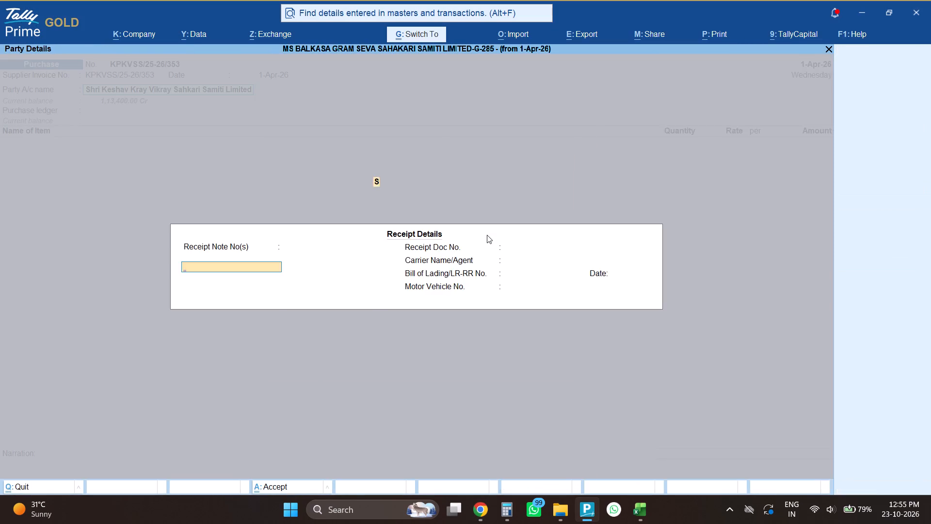
{"action": "key", "text": "ctrl+a"}
{"action": "key", "text": "Return"}
Check the invoice's goods lines and add Urea to the voucher with a quantity of 400.
{"action": "key", "text": "alt+Tab"}
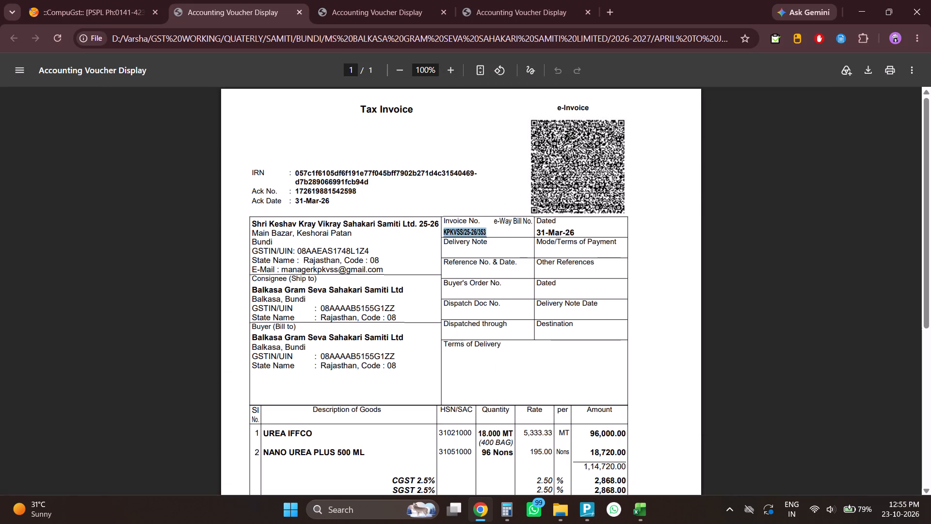
{"action": "key", "text": "alt+Tab"}
{"action": "key", "text": "alt+Tab"}
{"action": "scroll", "coordinate": [487, 235], "scroll_direction": "down", "scroll_amount": 1}
{"action": "key", "text": "alt+Tab"}
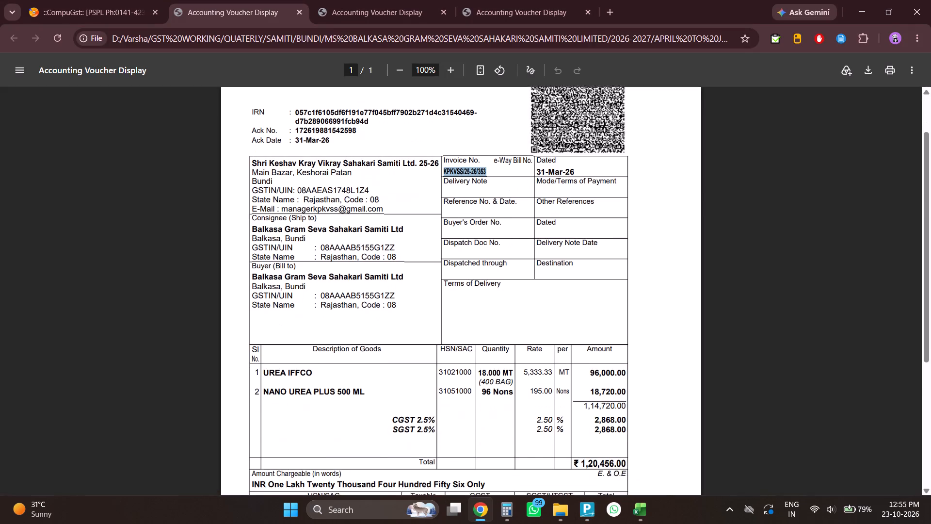
{"action": "type", "text": "ur"}
{"action": "key", "text": "Return"}
{"action": "key", "text": "alt+Tab"}
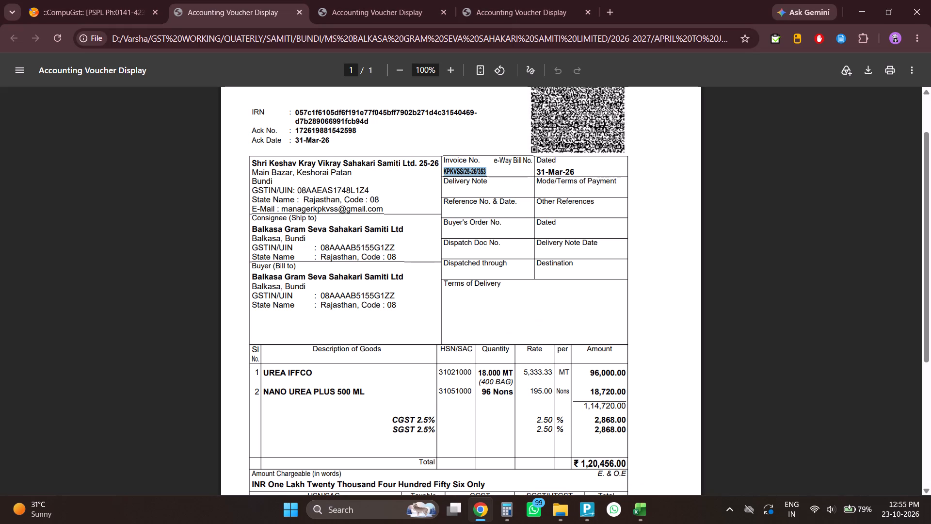
{"action": "key", "text": "alt+Tab"}
{"action": "type", "text": "4000"}
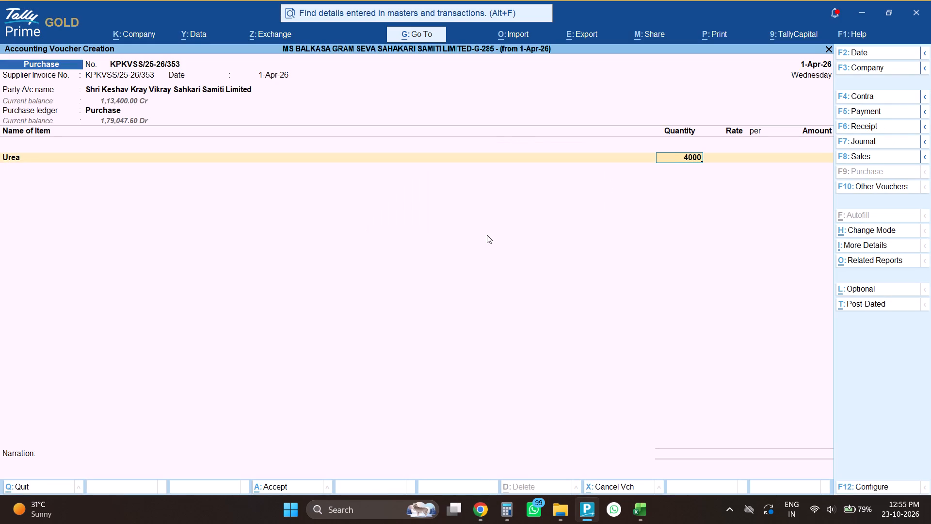
{"action": "key", "text": "BackSpace"}
Enter the amount 96,000.00, copied from the invoice's UREA IFFCO line, for Urea.
{"action": "key", "text": "Tab"}
{"action": "key", "text": "Tab"}
{"action": "key", "text": "Tab"}
{"action": "key", "text": "alt+Tab"}
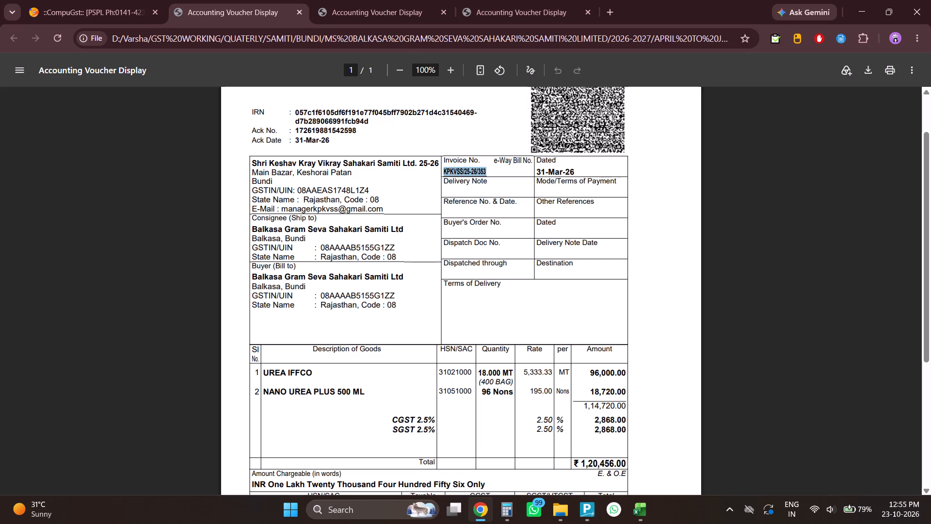
{"action": "left_click_drag", "start_coordinate": [590, 376], "coordinate": [631, 375]}
{"action": "key", "text": "ctrl+c"}
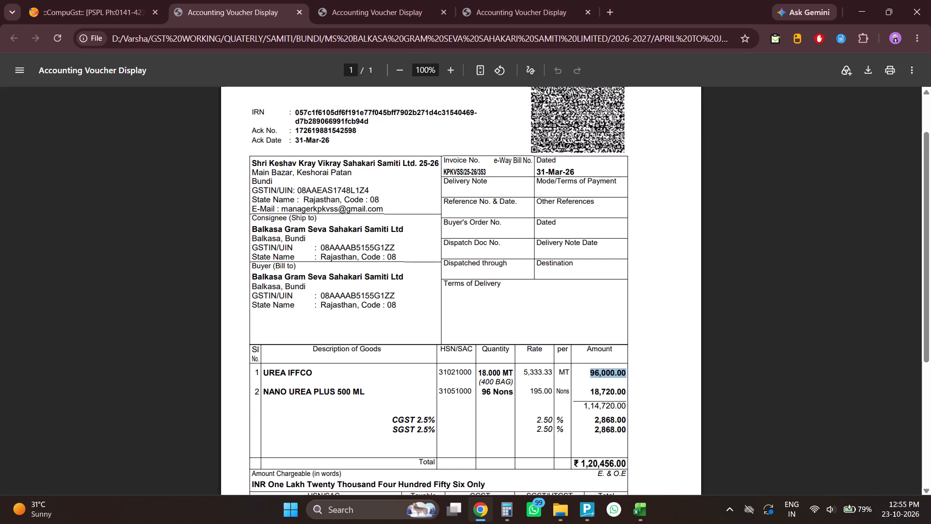
{"action": "key", "text": "alt+Tab"}
{"action": "key", "text": "ctrl+v"}
{"action": "key", "text": "Return"}
Create a new stock item from the voucher named Nano Urea, under the Fertilzer group with Bag as its unit.
{"action": "key", "text": "alt+Tab"}
{"action": "key", "text": "alt+Tab"}
{"action": "type", "text": "nan"}
{"action": "key", "text": "Up"}
{"action": "key", "text": "Up"}
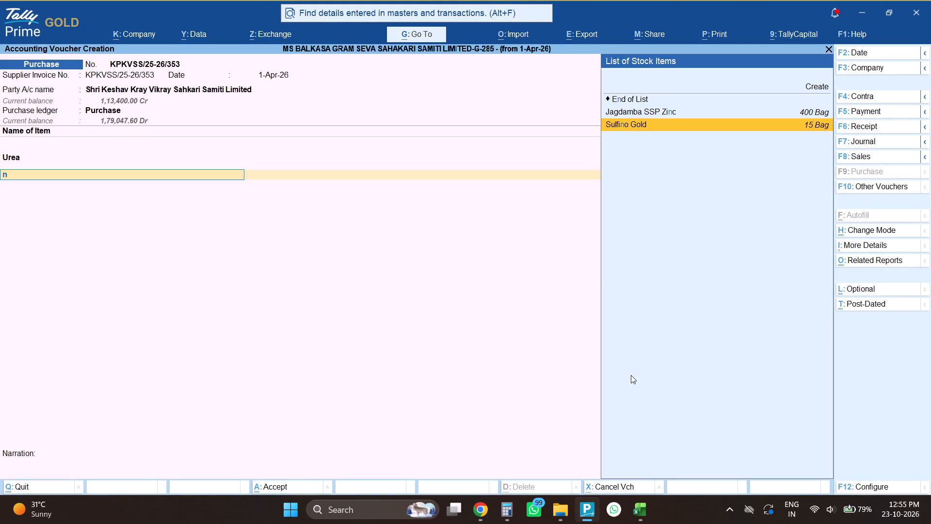
{"action": "type", "text": "na"}
{"action": "key", "text": "BackSpace"}
{"action": "key", "text": "BackSpace"}
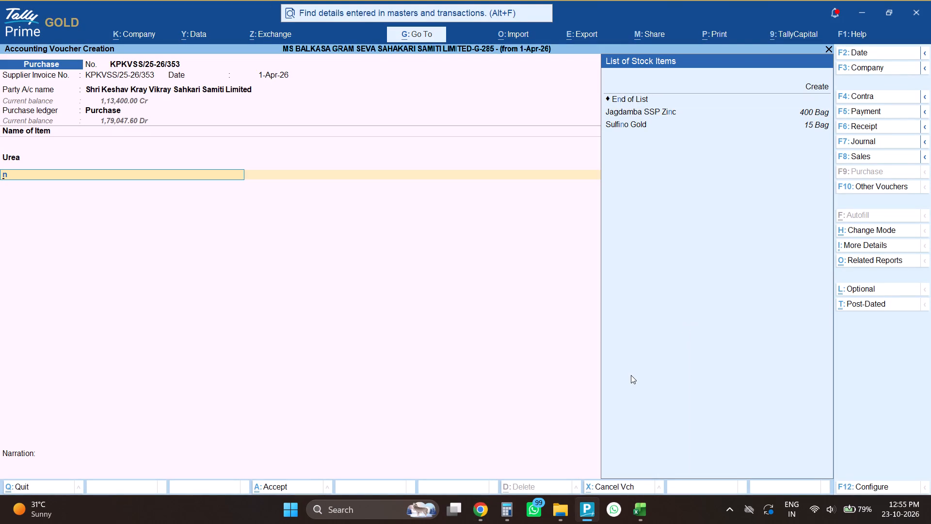
{"action": "key", "text": "Up"}
{"action": "key", "text": "Up"}
{"action": "key", "text": "Return"}
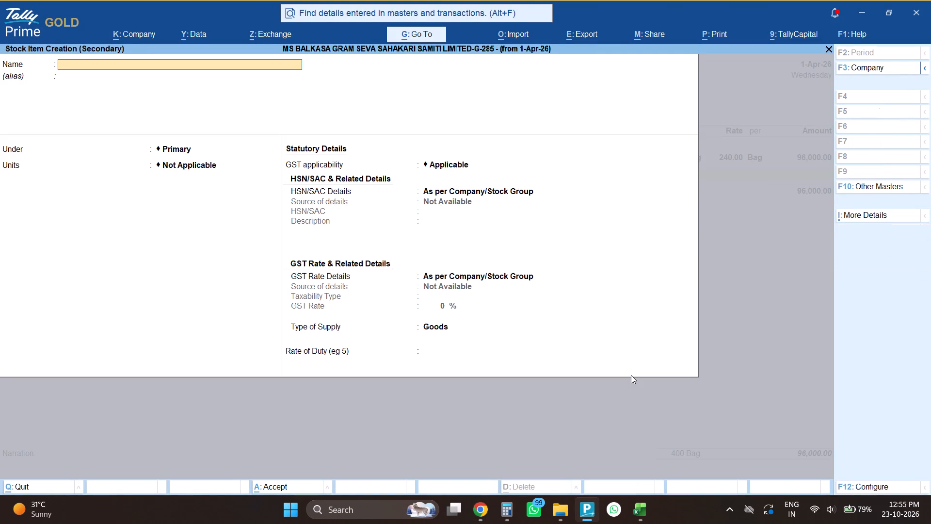
{"action": "type", "text": "nano urea"}
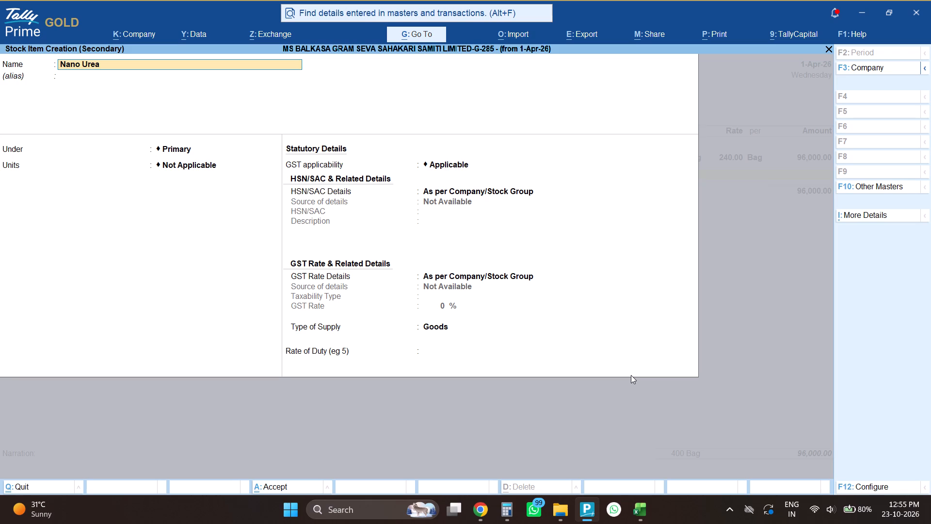
{"action": "key", "text": "Return"}
{"action": "key", "text": "Return"}
{"action": "key", "text": "Down"}
{"action": "key", "text": "Return"}
{"action": "key", "text": "Return"}
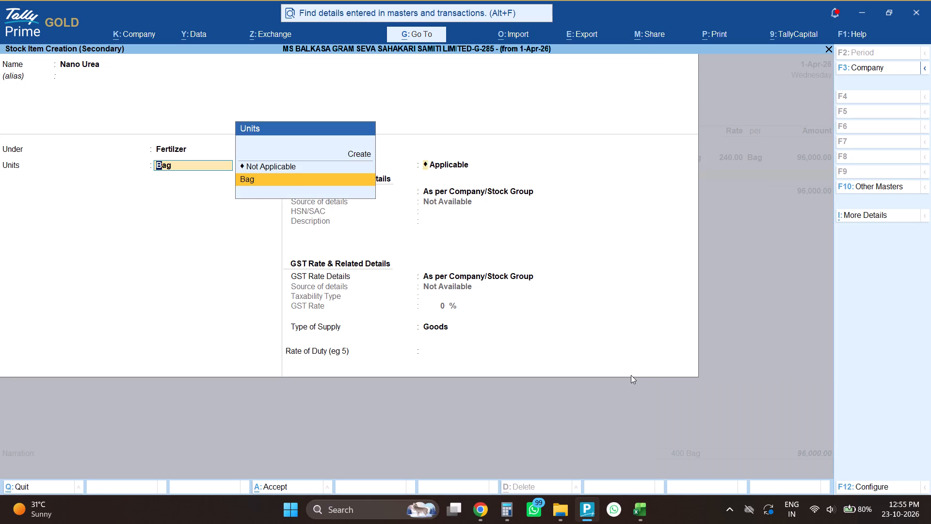
{"action": "key", "text": "Return"}
Specify HSN/SAC 3105 and a taxable GST rate of 5% for Nano Urea, and save the stock item.
{"action": "key", "text": "Down"}
{"action": "key", "text": "Return"}
{"action": "type", "text": "3105"}
{"action": "key", "text": "Return"}
{"action": "key", "text": "Return"}
{"action": "key", "text": "Down"}
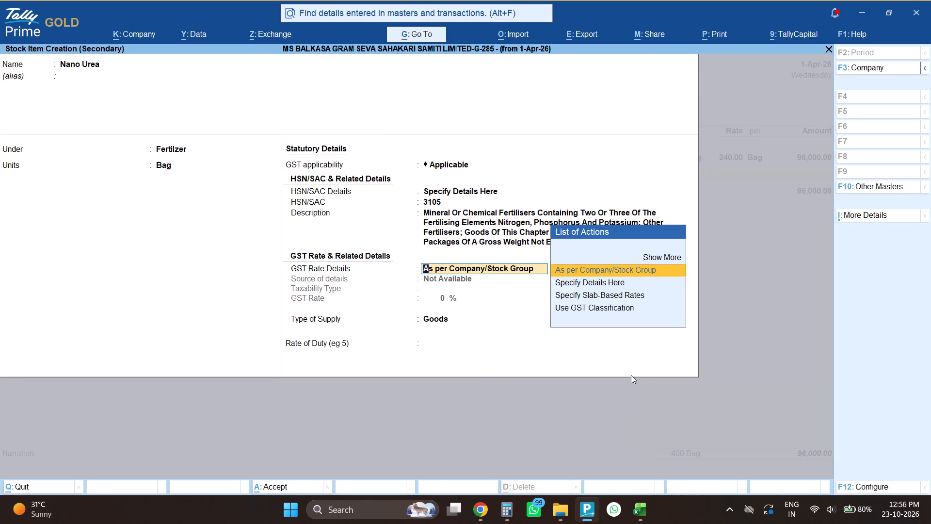
{"action": "key", "text": "Return"}
{"action": "key", "text": "Return"}
{"action": "key", "text": "5"}
{"action": "key", "text": "Return"}
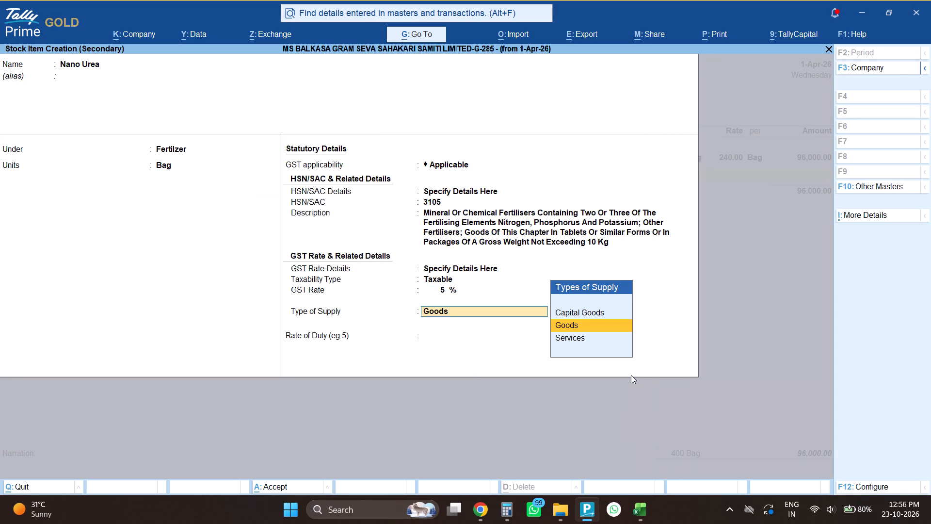
{"action": "key", "text": "ctrl+a"}
Enter a quantity of 96 for Nano Urea, taken from the supplier invoice.
{"action": "key", "text": "alt+Tab"}
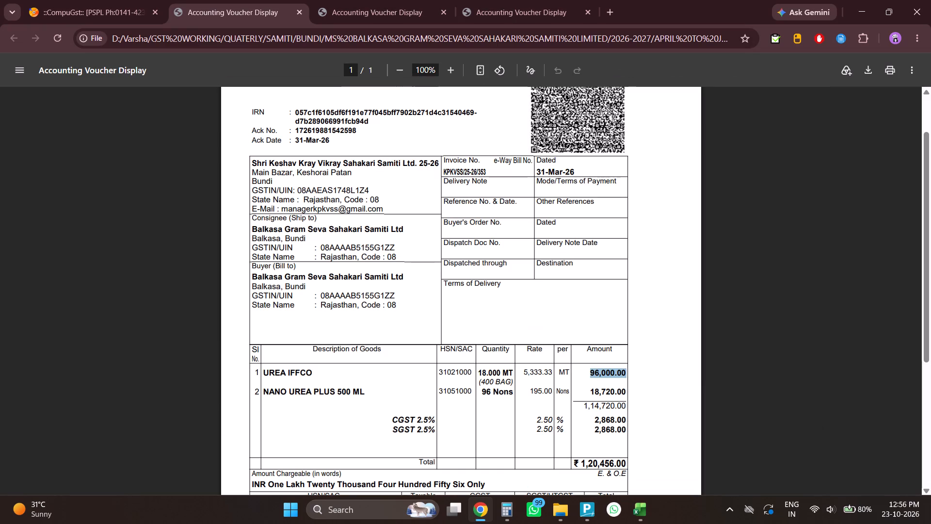
{"action": "key", "text": "alt+Tab"}
{"action": "type", "text": "96"}
{"action": "key", "text": "Tab"}
{"action": "key", "text": "Tab"}
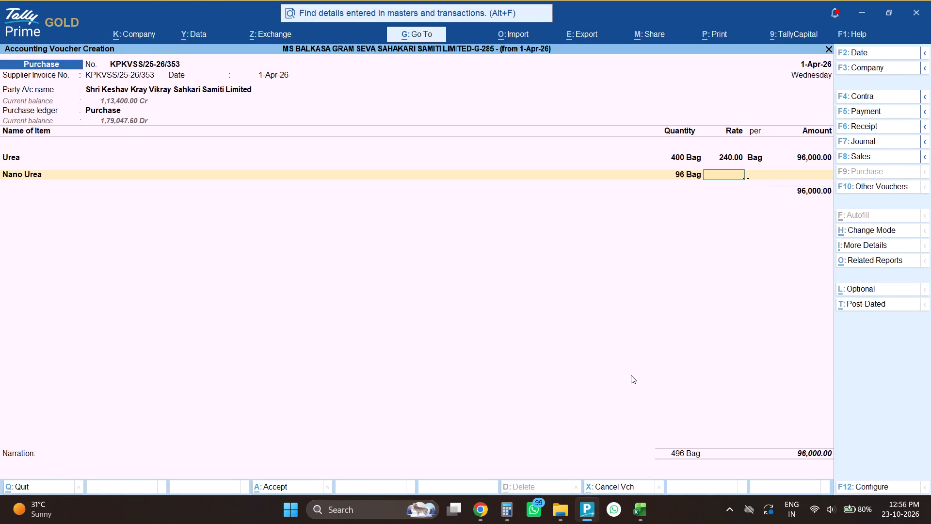
{"action": "key", "text": "Tab"}
Enter the amount 18,720.00 for Nano Urea, copied from the invoice's NANO UREA PLUS 500 ML line.
{"action": "key", "text": "alt+Tab"}
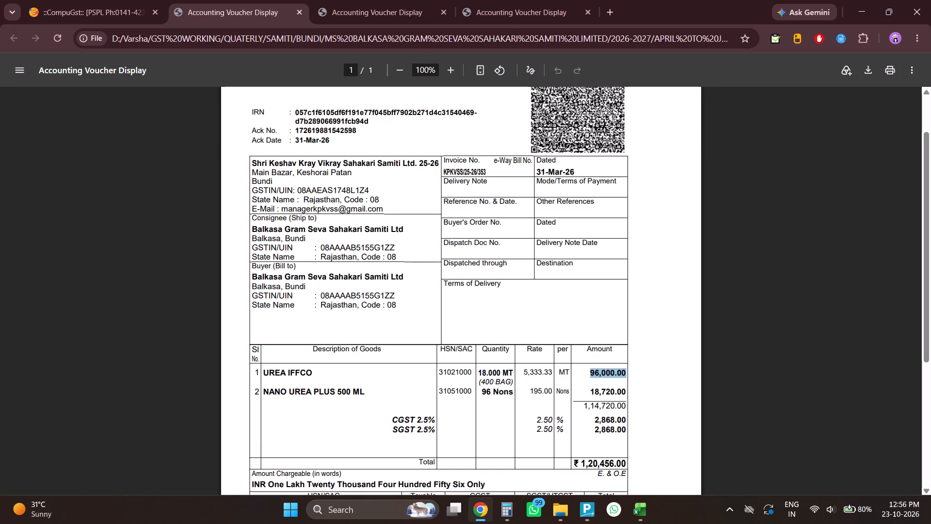
{"action": "left_click_drag", "start_coordinate": [592, 392], "coordinate": [648, 395]}
{"action": "key", "text": "ctrl+c"}
{"action": "key", "text": "alt+Tab"}
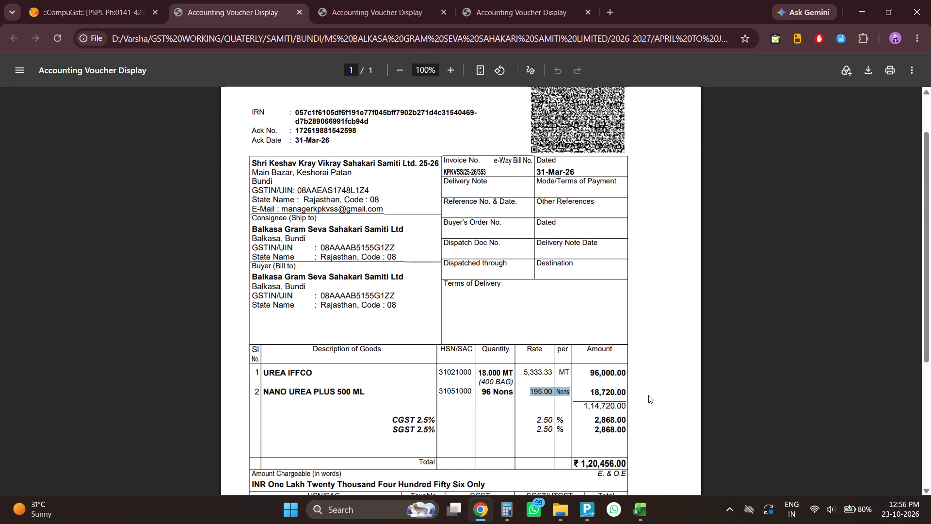
{"action": "left_click", "coordinate": [648, 397]}
{"action": "key", "text": "alt+Tab"}
{"action": "left_click_drag", "start_coordinate": [585, 394], "coordinate": [629, 393]}
{"action": "key", "text": "ctrl+v"}
{"action": "key", "text": "ctrl+c"}
{"action": "key", "text": "ctrl+c"}
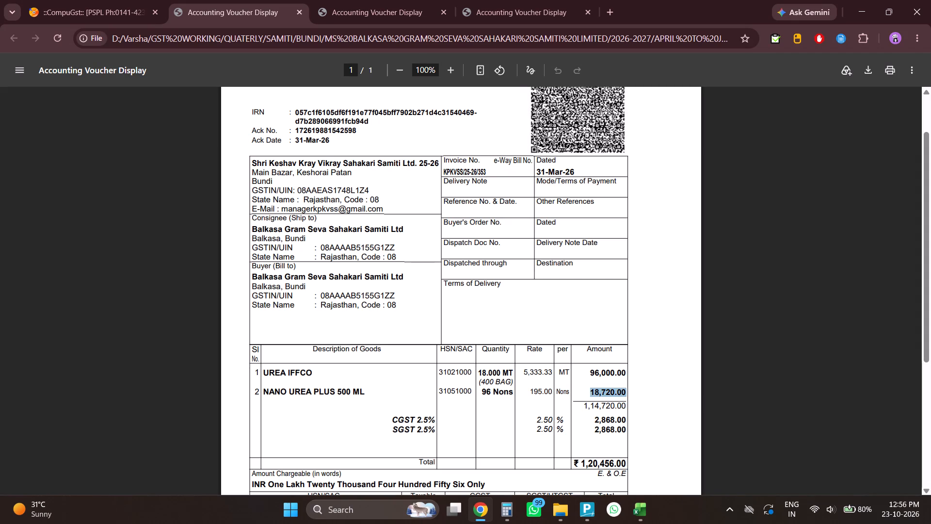
{"action": "key", "text": "ctrl+c"}
{"action": "key", "text": "ctrl+c"}
{"action": "key", "text": "alt+Tab"}
{"action": "key", "text": "ctrl+v"}
{"action": "key", "text": "Return"}
Add the CGST and SGST ledgers to the voucher at 2,868.00 each.
{"action": "key", "text": "alt+Tab"}
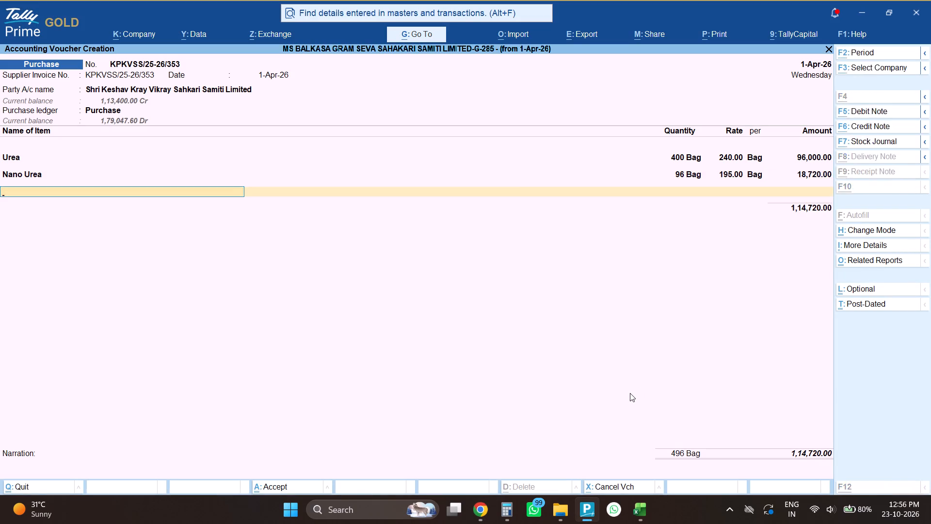
{"action": "key", "text": "alt+Tab"}
{"action": "key", "text": "Return"}
{"action": "type", "text": "cg"}
{"action": "key", "text": "Return"}
{"action": "key", "text": "Return"}
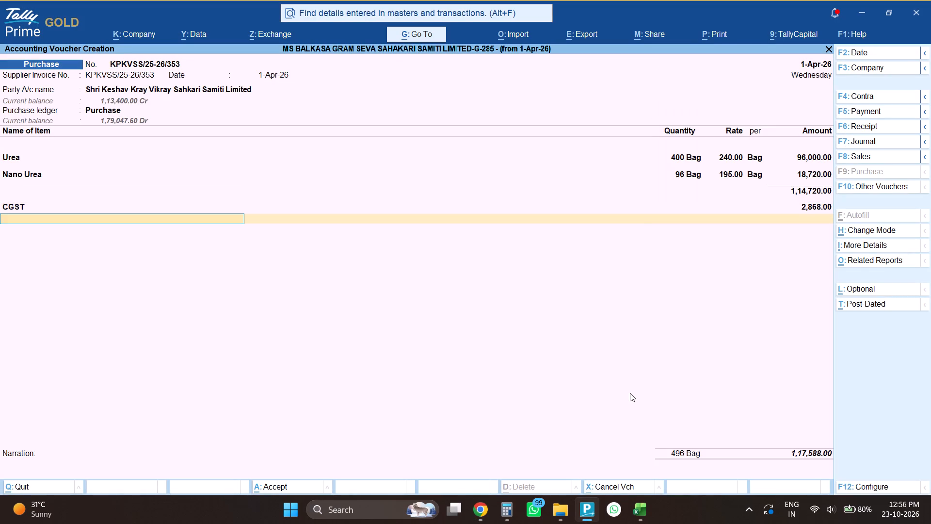
{"action": "type", "text": "sfg"}
{"action": "key", "text": "Return"}
{"action": "key", "text": "Return"}
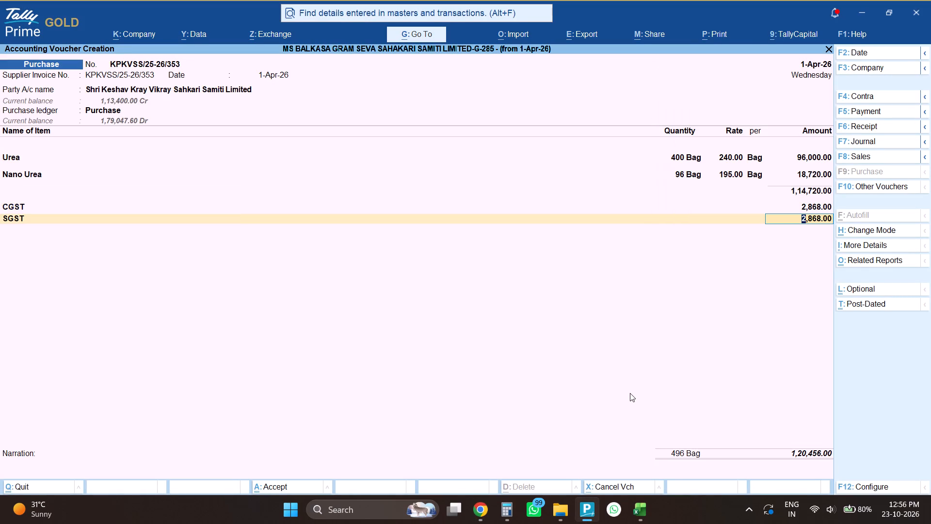
{"action": "key", "text": "Return"}
Compare the voucher's items, taxes and total with invoice KPKVSS/25-26/353, dismissing the OneDrive notification.
{"action": "key", "text": "alt+Tab"}
{"action": "scroll", "coordinate": [630, 393], "scroll_direction": "down", "scroll_amount": 2}
{"action": "key", "text": "alt+Tab"}
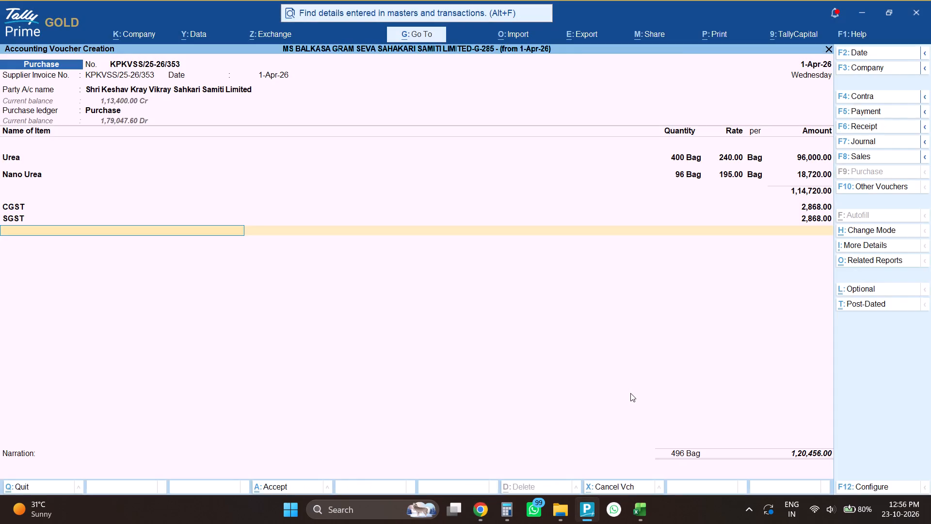
{"action": "key", "text": "alt+Tab"}
{"action": "key", "text": "alt+Tab"}
{"action": "key", "text": "alt+Tab"}
{"action": "scroll", "coordinate": [630, 393], "scroll_direction": "up", "scroll_amount": 2}
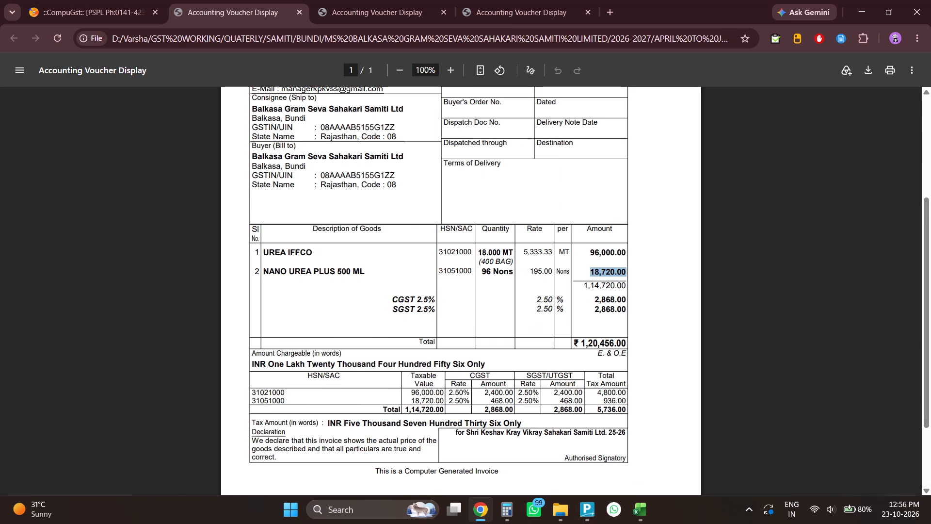
{"action": "scroll", "coordinate": [630, 393], "scroll_direction": "up", "scroll_amount": 8}
{"action": "scroll", "coordinate": [632, 393], "scroll_direction": "down", "scroll_amount": 12}
{"action": "scroll", "coordinate": [633, 393], "scroll_direction": "up", "scroll_amount": 6}
{"action": "scroll", "coordinate": [633, 393], "scroll_direction": "down", "scroll_amount": 2}
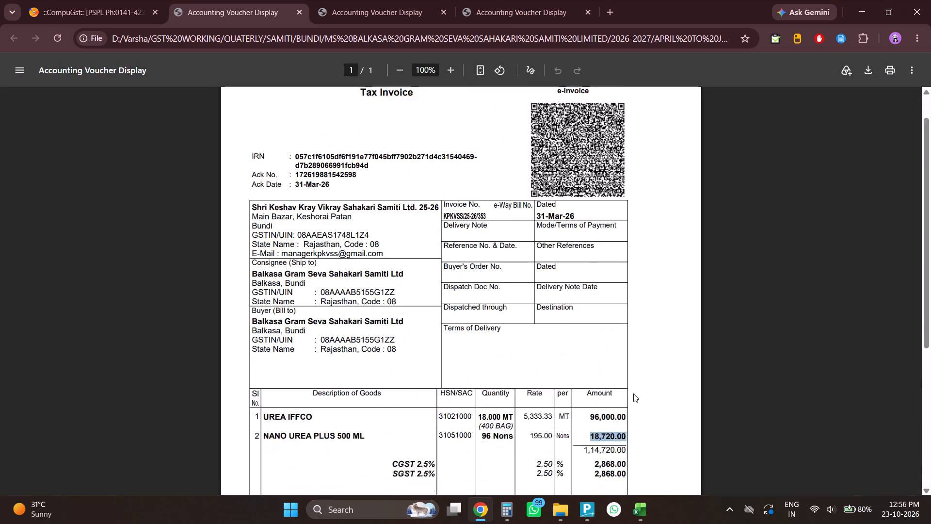
{"action": "key", "text": "alt+Tab"}
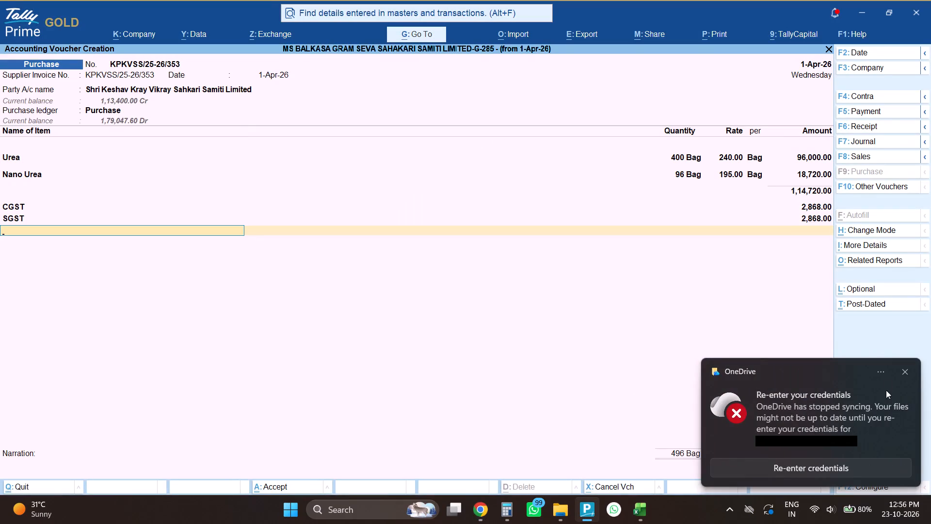
{"action": "left_click", "coordinate": [905, 370]}
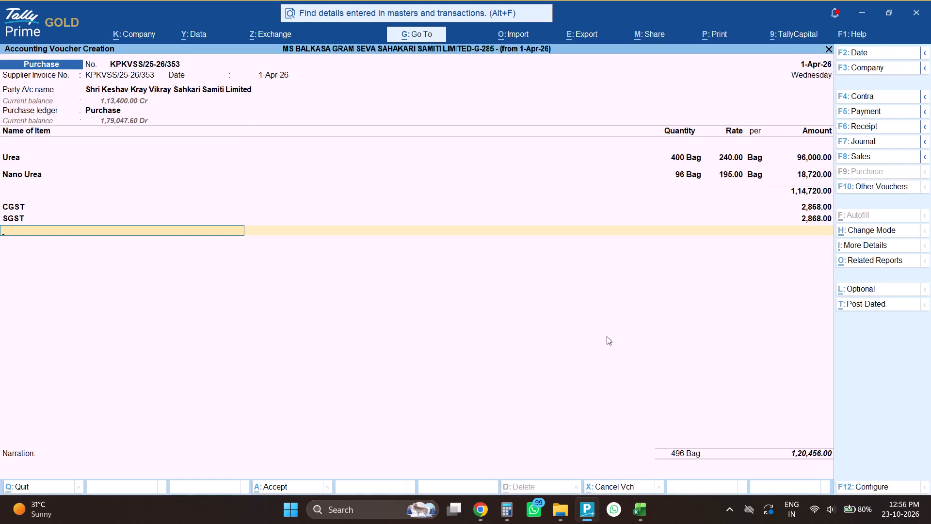
{"action": "key", "text": "alt+Tab"}
{"action": "scroll", "coordinate": [607, 336], "scroll_direction": "up", "scroll_amount": 5}
{"action": "scroll", "coordinate": [607, 336], "scroll_direction": "down", "scroll_amount": 5}
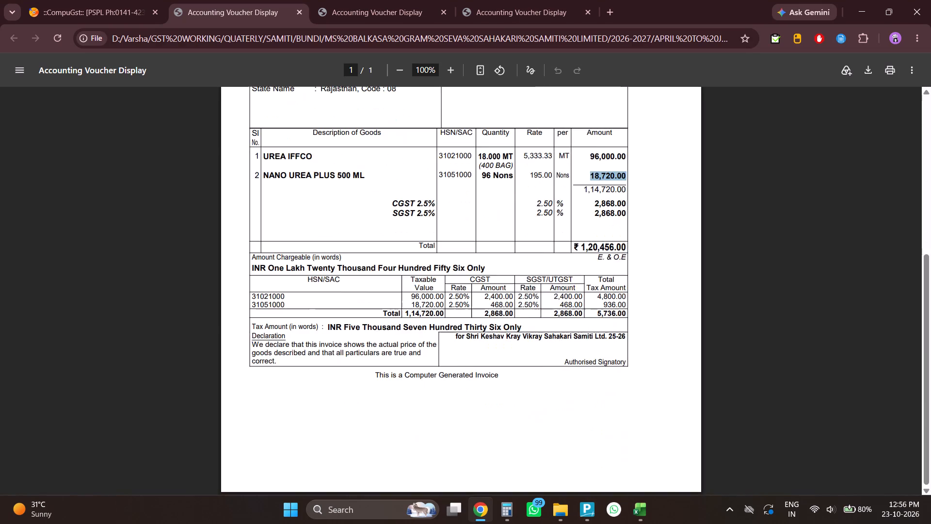
Save the purchase voucher for KPKVSS/25-26/353.
{"action": "key", "text": "alt+Tab"}
{"action": "key", "text": "ctrl+a"}
Review the KPKVSS/25-26/353 invoice PDF once more, close it, and view the next supplier invoice.
{"action": "key", "text": "alt+Tab"}
{"action": "scroll", "coordinate": [607, 336], "scroll_direction": "up", "scroll_amount": 6}
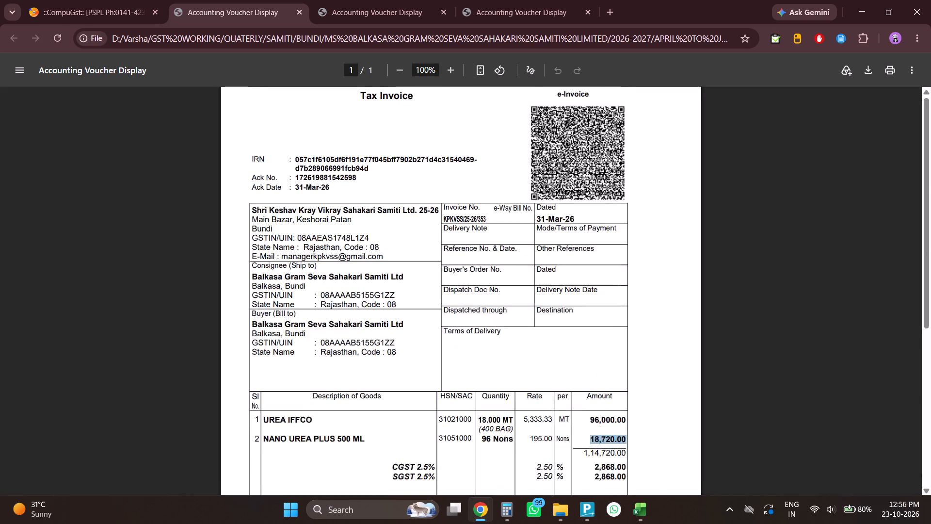
{"action": "scroll", "coordinate": [607, 336], "scroll_direction": "down", "scroll_amount": 7}
{"action": "scroll", "coordinate": [607, 336], "scroll_direction": "up", "scroll_amount": 7}
{"action": "scroll", "coordinate": [607, 336], "scroll_direction": "down", "scroll_amount": 3}
{"action": "scroll", "coordinate": [607, 336], "scroll_direction": "up", "scroll_amount": 10}
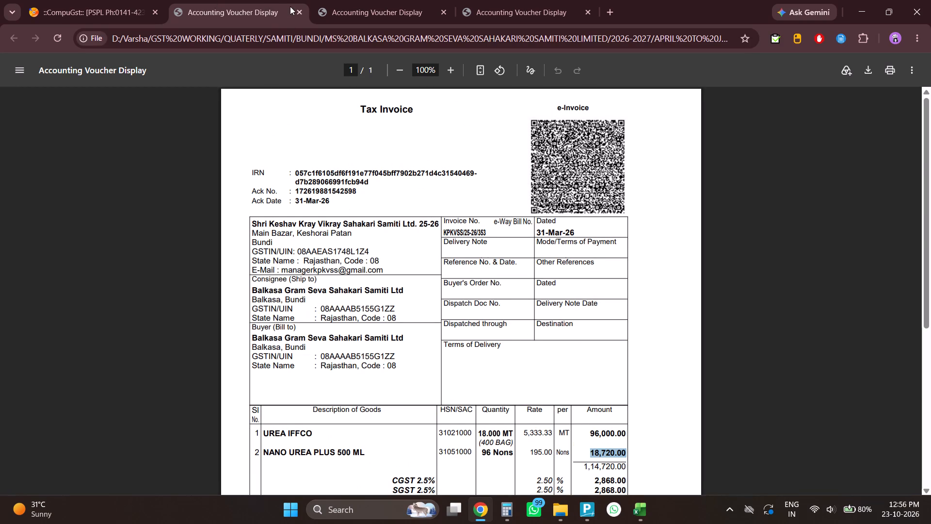
{"action": "left_click", "coordinate": [298, 10]}
{"action": "scroll", "coordinate": [452, 246], "scroll_direction": "down", "scroll_amount": 1}
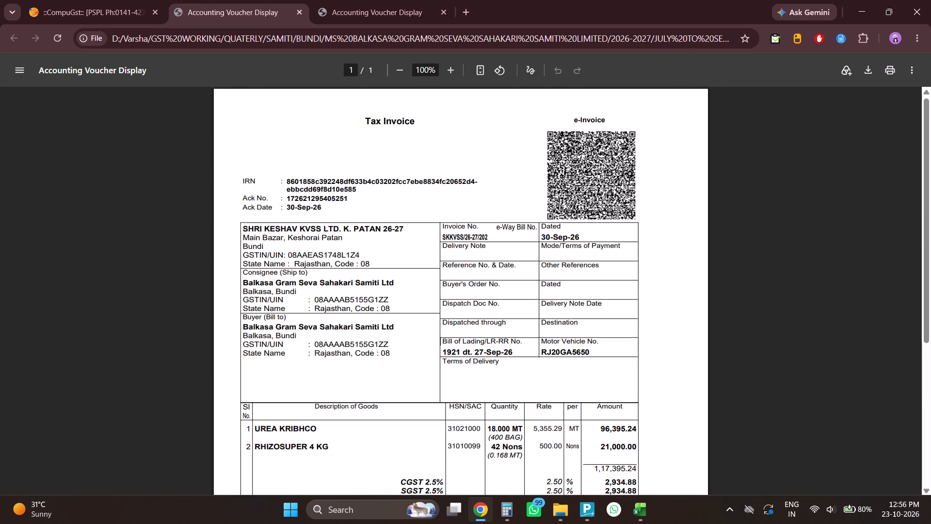
Set the new purchase voucher's date to 30-9.
{"action": "key", "text": "alt+Tab"}
{"action": "key", "text": "F2"}
{"action": "type", "text": "30-9"}
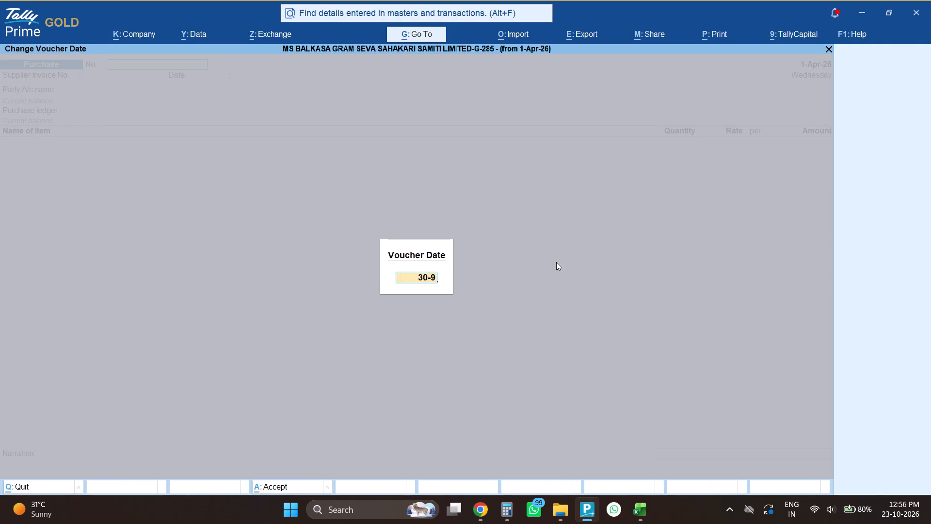
{"action": "key", "text": "Return"}
Copy invoice number SKKVSS/26-27/202 from the PDF and enter it as both the voucher number and supplier invoice number.
{"action": "key", "text": "alt+Tab"}
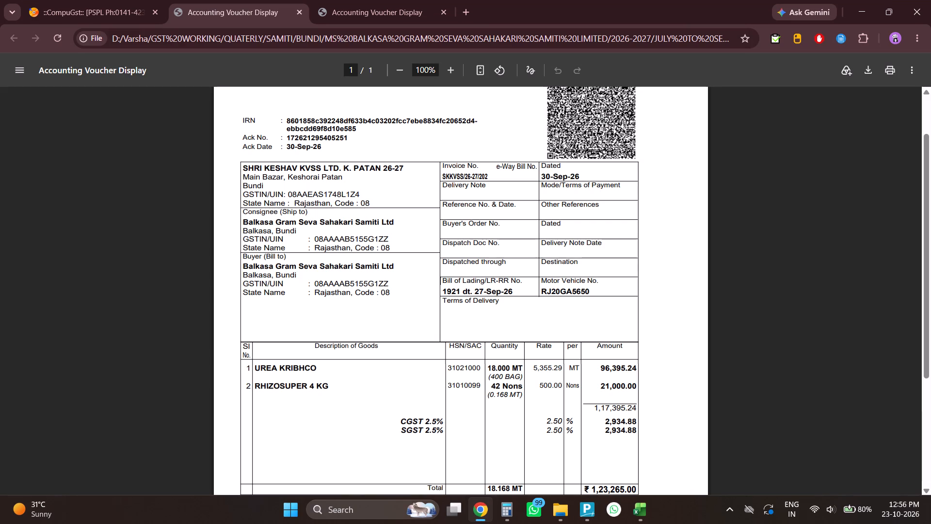
{"action": "left_click_drag", "start_coordinate": [441, 176], "coordinate": [492, 173]}
{"action": "key", "text": "ctrl+c"}
{"action": "key", "text": "alt+Tab"}
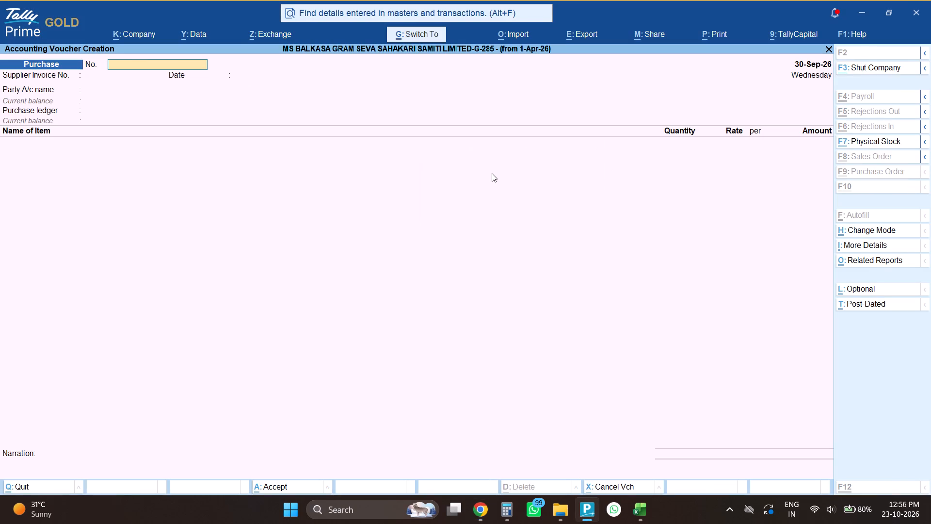
{"action": "key", "text": "ctrl+v"}
{"action": "key", "text": "Return"}
{"action": "key", "text": "ctrl+v"}
{"action": "key", "text": "Return"}
Keep the supplier invoice date 30-Sep-26, choose Shri Keshav Kray Vikray Sahkari Samiti Limited as party, and use the Purchase ledger.
{"action": "key", "text": "Return"}
{"action": "key", "text": "Return"}
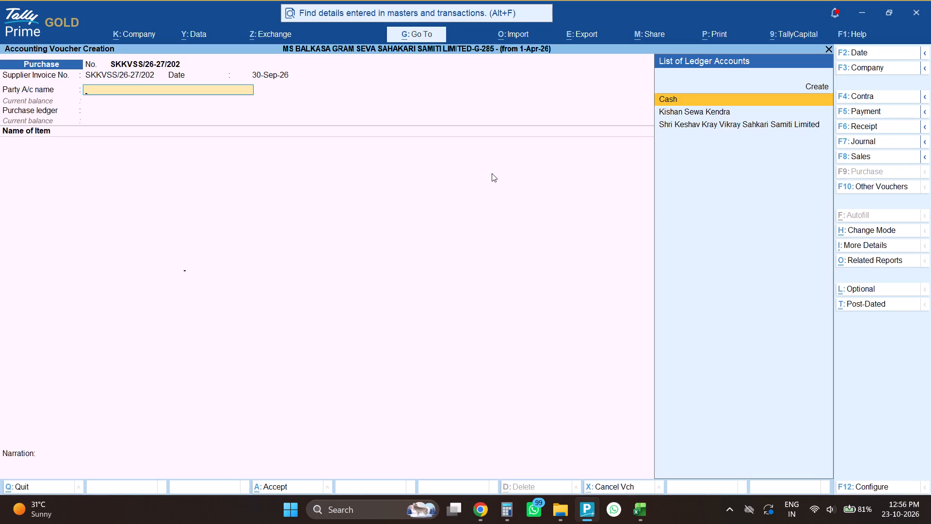
{"action": "key", "text": "Escape"}
{"action": "key", "text": "BackSpace"}
{"action": "key", "text": "BackSpace"}
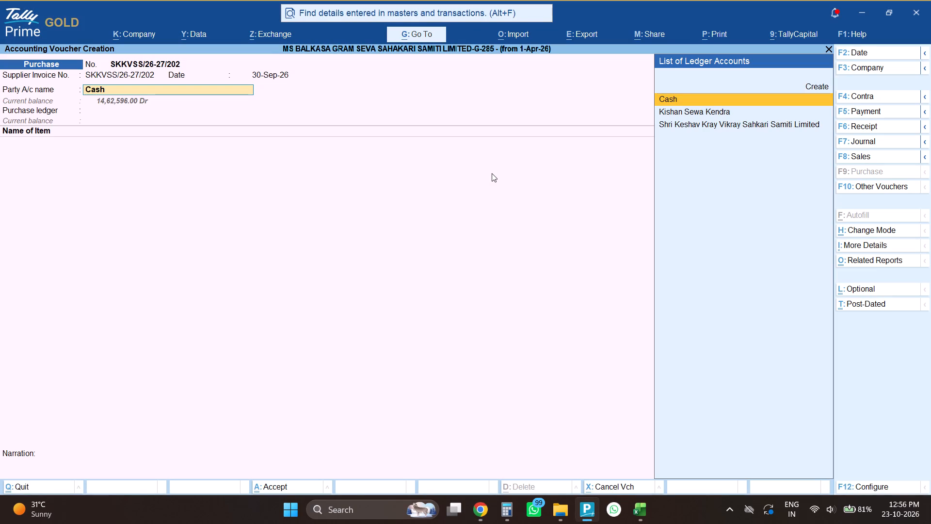
{"action": "key", "text": "Down"}
{"action": "key", "text": "Down"}
{"action": "key", "text": "Return"}
{"action": "key", "text": "ctrl+a"}
{"action": "key", "text": "ctrl+a"}
{"action": "key", "text": "Return"}
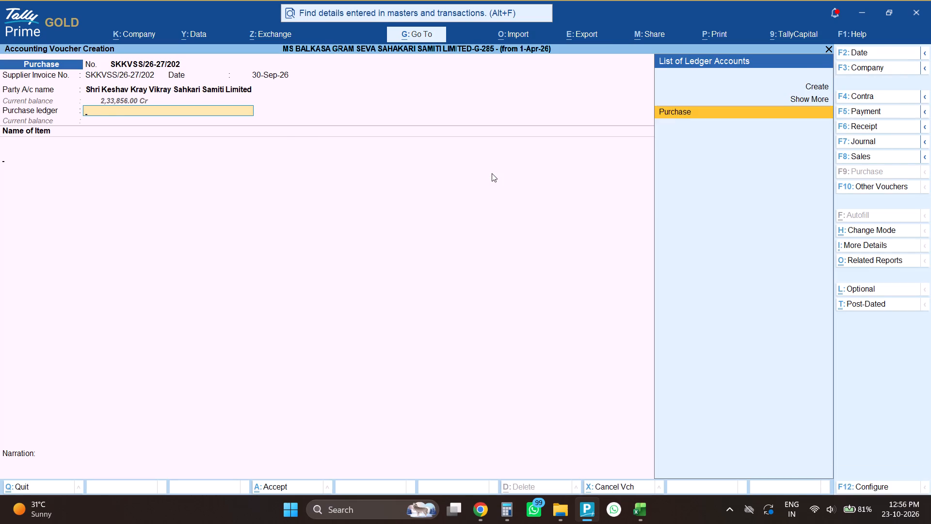
Check the invoice's goods lines and add Urea to the voucher with a quantity of 400.
{"action": "key", "text": "alt+Tab"}
{"action": "scroll", "coordinate": [472, 257], "scroll_direction": "down", "scroll_amount": 1}
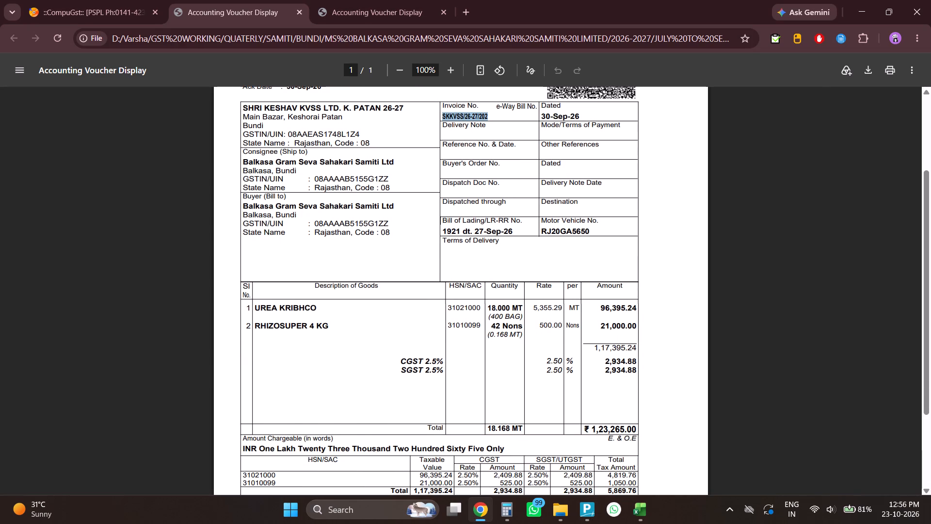
{"action": "key", "text": "alt+Tab"}
{"action": "key", "text": "alt+Tab"}
{"action": "key", "text": "alt+Tab"}
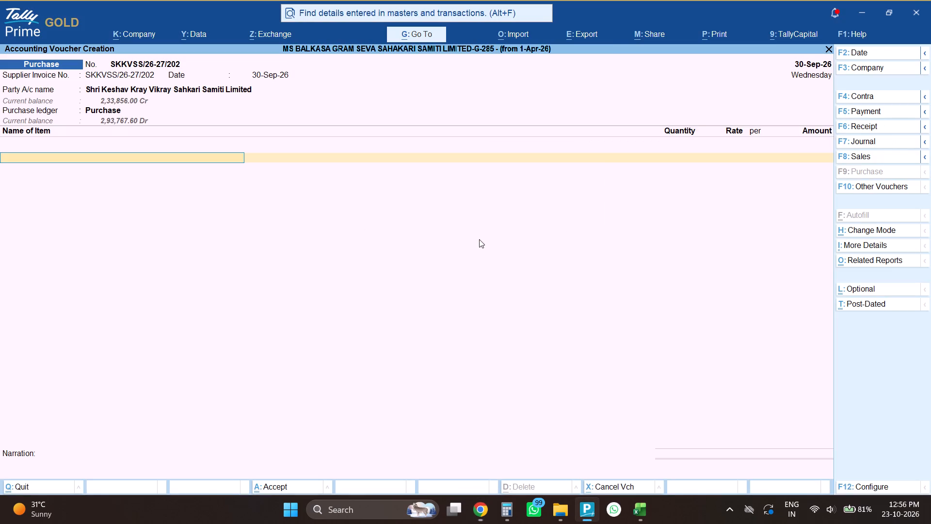
{"action": "type", "text": "ur"}
{"action": "key", "text": "Return"}
{"action": "key", "text": "alt+Tab"}
{"action": "key", "text": "alt+Tab"}
{"action": "type", "text": "400"}
{"action": "key", "text": "Tab"}
{"action": "key", "text": "Tab"}
{"action": "key", "text": "Tab"}
Copy the Urea amount 96,395.24 from the invoice PDF and enter it as the amount on the voucher's Urea line.
{"action": "key", "text": "alt+Tab"}
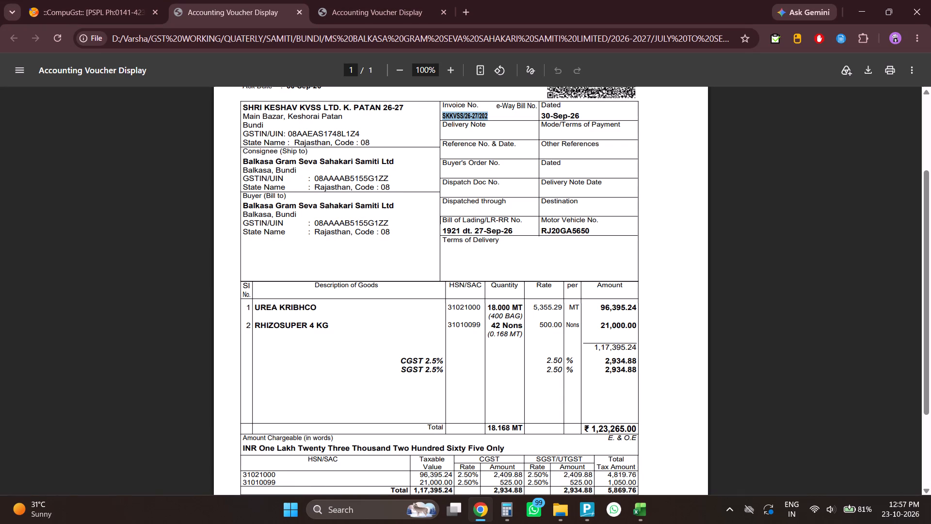
{"action": "key", "text": "alt+Tab"}
{"action": "key", "text": "alt+Tab"}
{"action": "left_click_drag", "start_coordinate": [595, 305], "coordinate": [600, 304]}
{"action": "left_click_drag", "start_coordinate": [600, 304], "coordinate": [648, 304]}
{"action": "key", "text": "ctrl+c"}
{"action": "key", "text": "alt+Tab"}
{"action": "key", "text": "ctrl+v"}
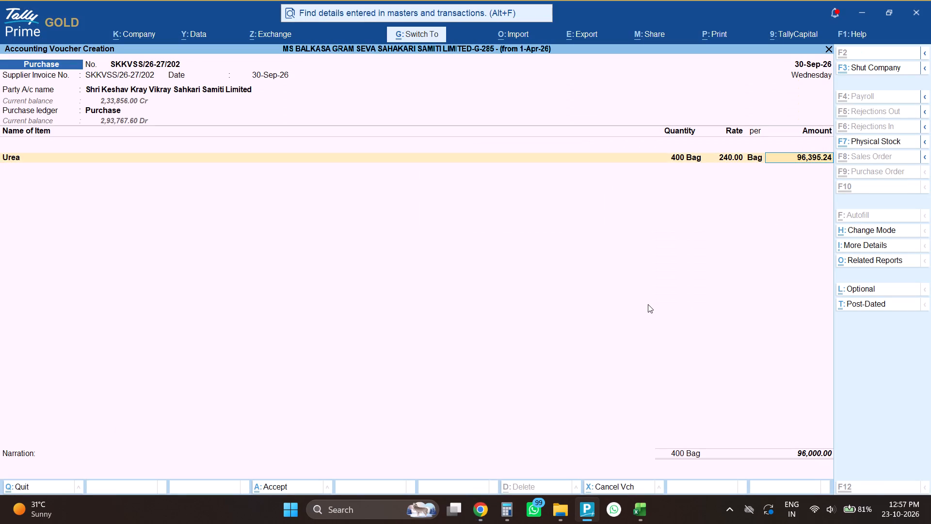
{"action": "key", "text": "Return"}
{"action": "key", "text": "Return"}
{"action": "key", "text": "BackSpace"}
{"action": "key", "text": "alt+Tab"}
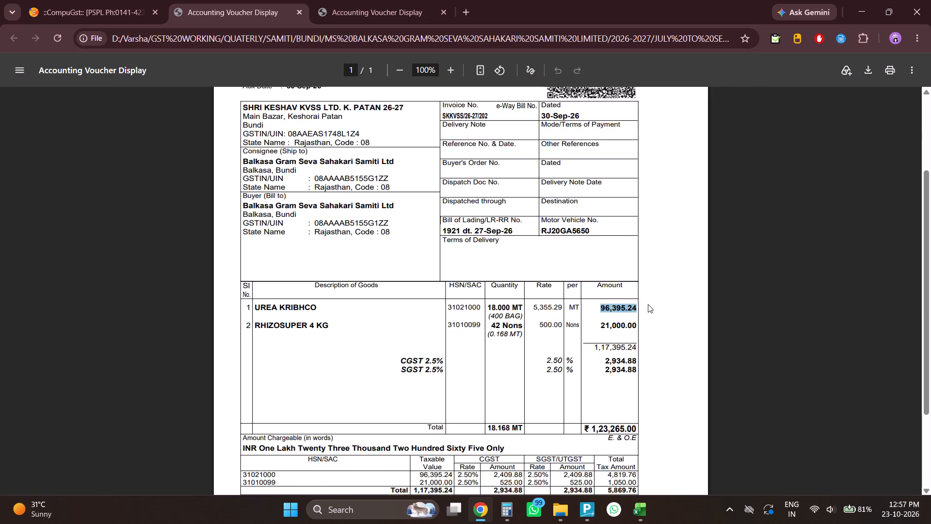
{"action": "key", "text": "alt+Tab"}
{"action": "key", "text": "Return"}
Look for Rhizosuper among the stock items and start creating it as a new stock item named Rhizosuper.
{"action": "type", "text": "rhi"}
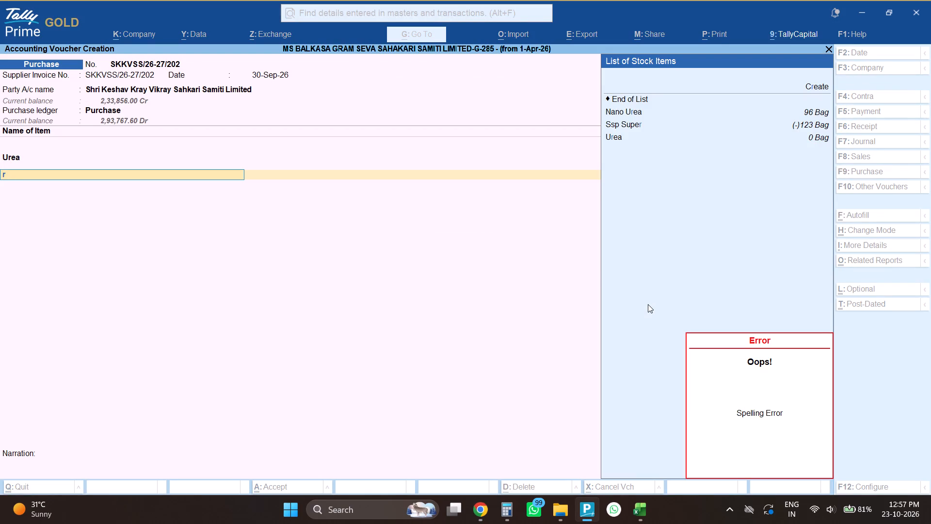
{"action": "key", "text": "Up"}
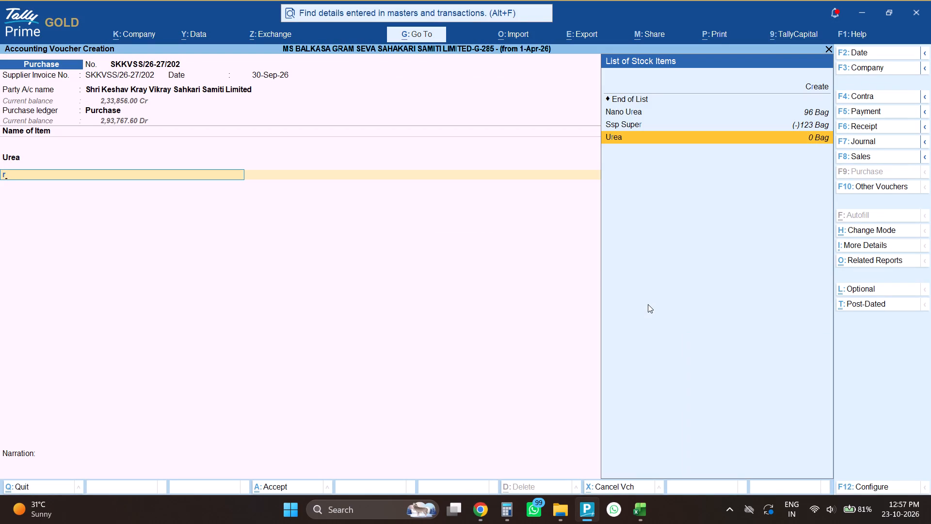
{"action": "key", "text": "BackSpace"}
{"action": "key", "text": "Up"}
{"action": "key", "text": "Up"}
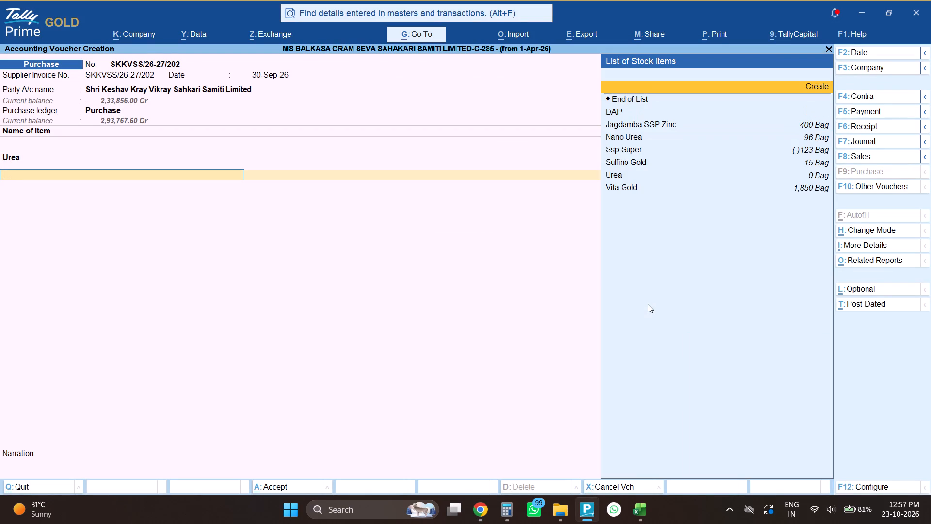
{"action": "key", "text": "Return"}
{"action": "type", "text": "rhizosuper"}
{"action": "key", "text": "Return"}
{"action": "key", "text": "Return"}
Place the new Rhizosuper item under the Fertilzer group with Bag as its unit.
{"action": "key", "text": "Down"}
{"action": "key", "text": "Right"}
{"action": "key", "text": "Return"}
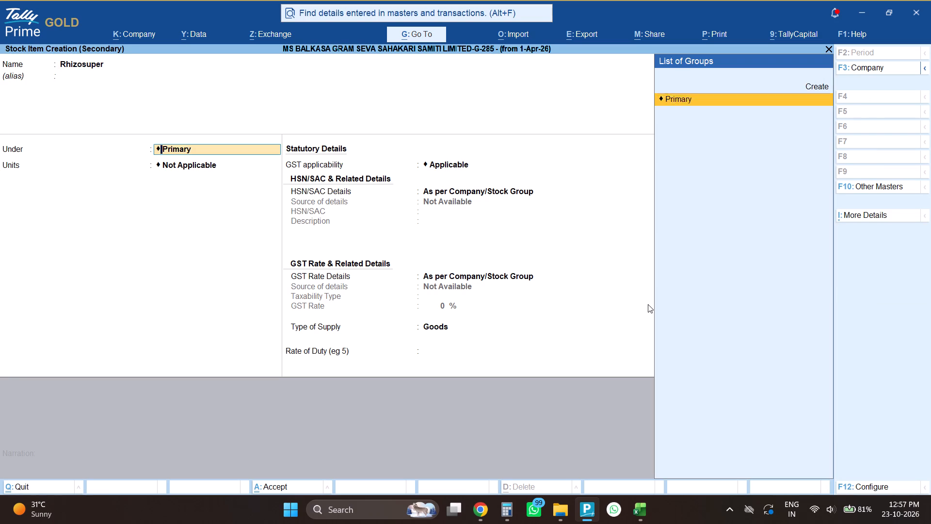
{"action": "key", "text": "BackSpace"}
{"action": "key", "text": "Down"}
{"action": "key", "text": "Return"}
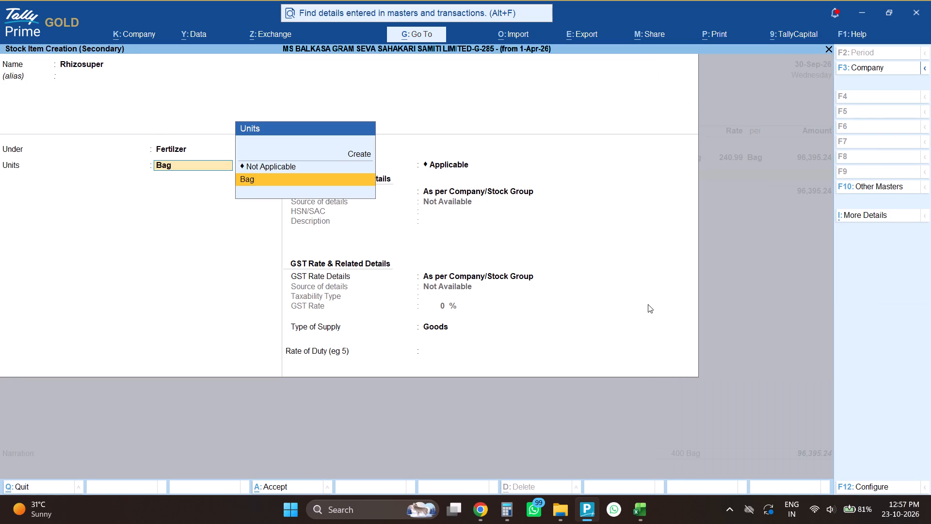
{"action": "key", "text": "Return"}
Specify Rhizosuper's HSN/SAC details directly, using code 3105 and keeping the description filled in for it.
{"action": "key", "text": "Return"}
{"action": "key", "text": "Down"}
{"action": "key", "text": "Return"}
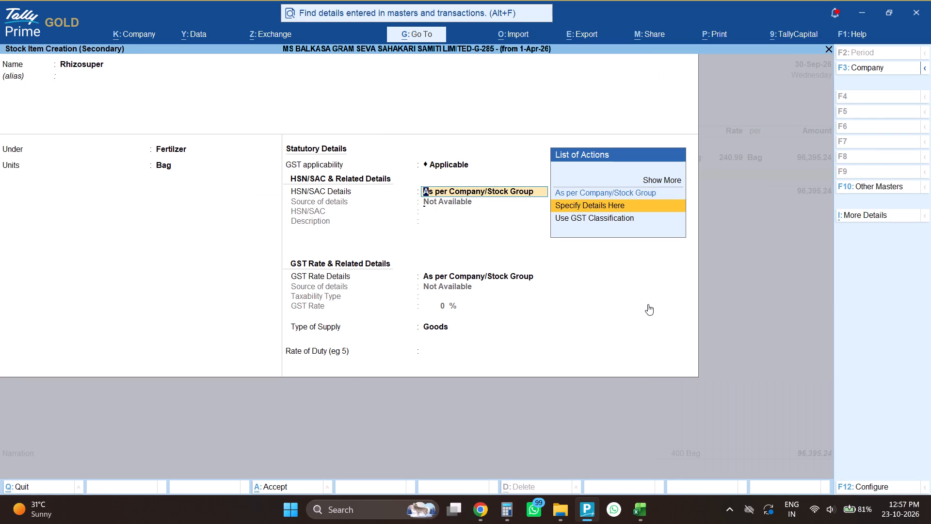
{"action": "type", "text": "3105"}
{"action": "key", "text": "Return"}
{"action": "key", "text": "Down"}
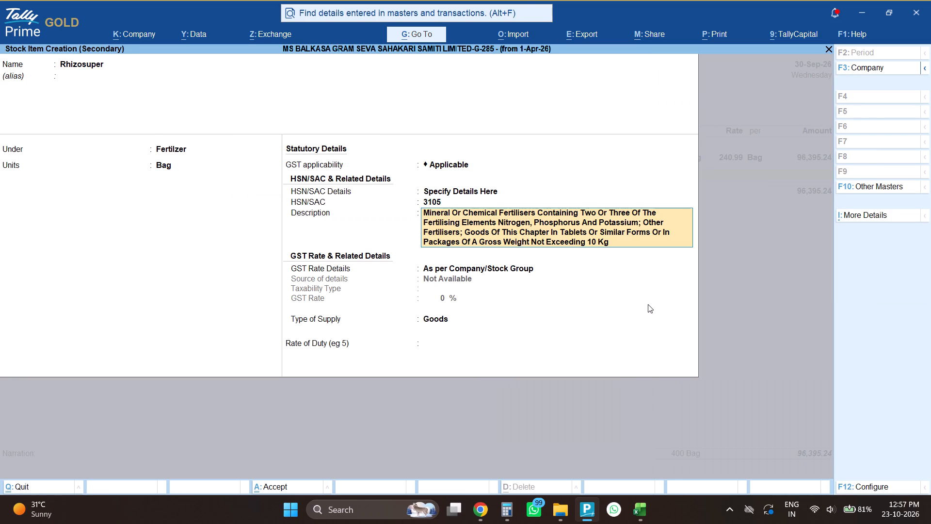
{"action": "key", "text": "Return"}
Specify Rhizosuper's GST rate details directly as Taxable at 5%, keep the supply type Goods, and save the item.
{"action": "key", "text": "Return"}
{"action": "key", "text": "Down"}
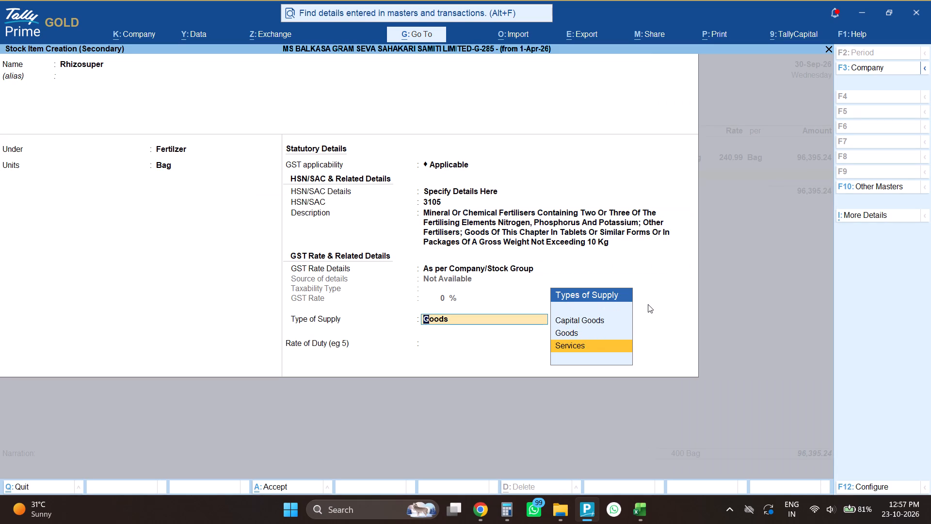
{"action": "key", "text": "BackSpace"}
{"action": "key", "text": "Down"}
{"action": "key", "text": "Return"}
{"action": "key", "text": "Return"}
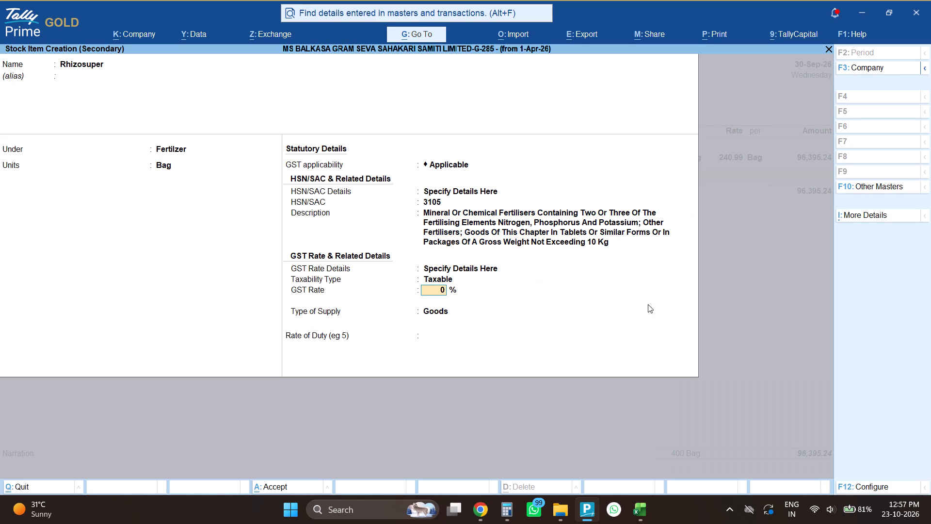
{"action": "key", "text": "5"}
{"action": "key", "text": "Return"}
{"action": "key", "text": "ctrl+a"}
Enter the invoice's Rhizosuper quantity of 42 and amount of 21000 on the voucher line.
{"action": "key", "text": "alt+Tab"}
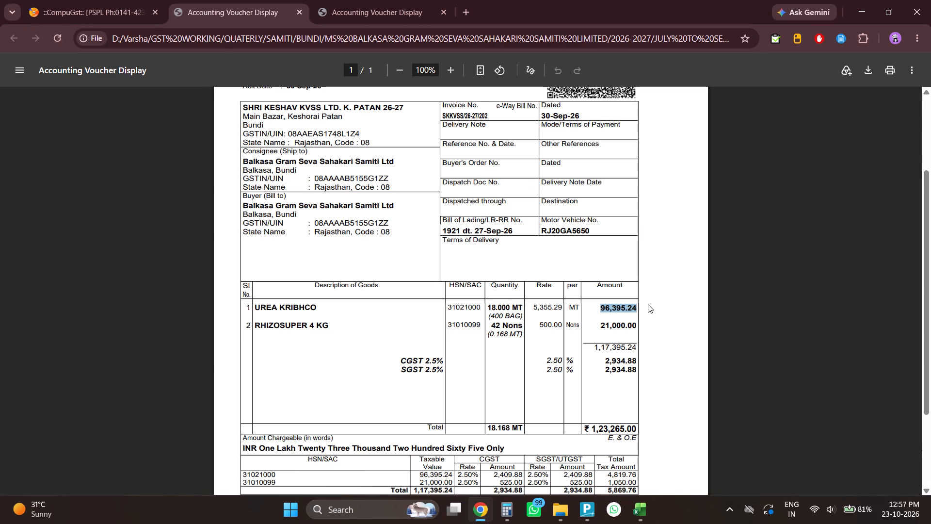
{"action": "key", "text": "alt+Tab"}
{"action": "type", "text": "42"}
{"action": "key", "text": "Tab"}
{"action": "key", "text": "Tab"}
{"action": "key", "text": "Tab"}
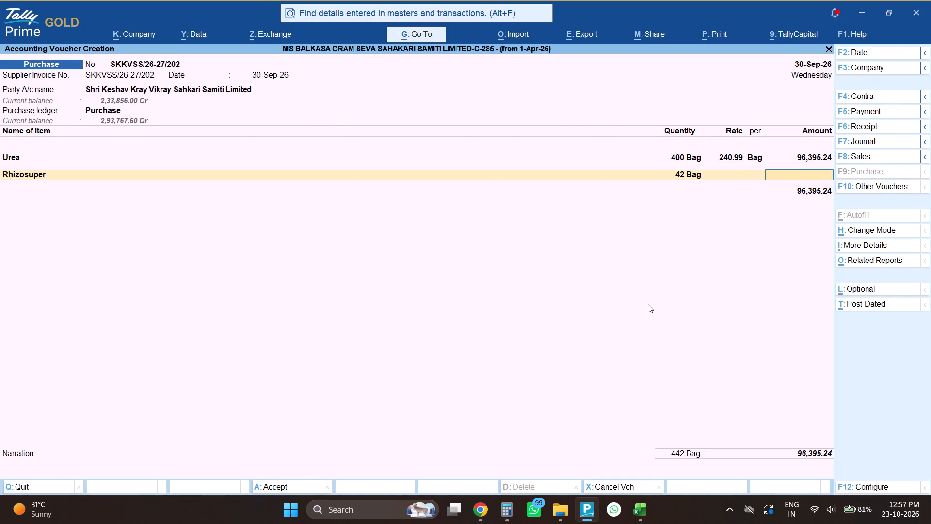
{"action": "key", "text": "alt+Tab"}
{"action": "left_click_drag", "start_coordinate": [597, 322], "coordinate": [667, 328]}
{"action": "key", "text": "alt+Tab"}
{"action": "type", "text": "21000"}
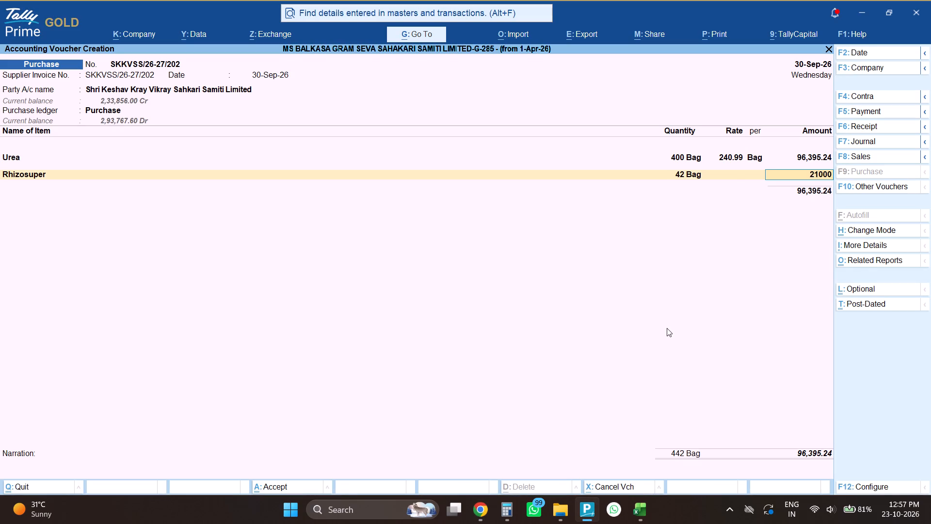
{"action": "key", "text": "Return"}
End the item list and add the CGST and SGST ledgers with their calculated amounts.
{"action": "key", "text": "Return"}
{"action": "type", "text": "cg"}
{"action": "key", "text": "Return"}
{"action": "key", "text": "Return"}
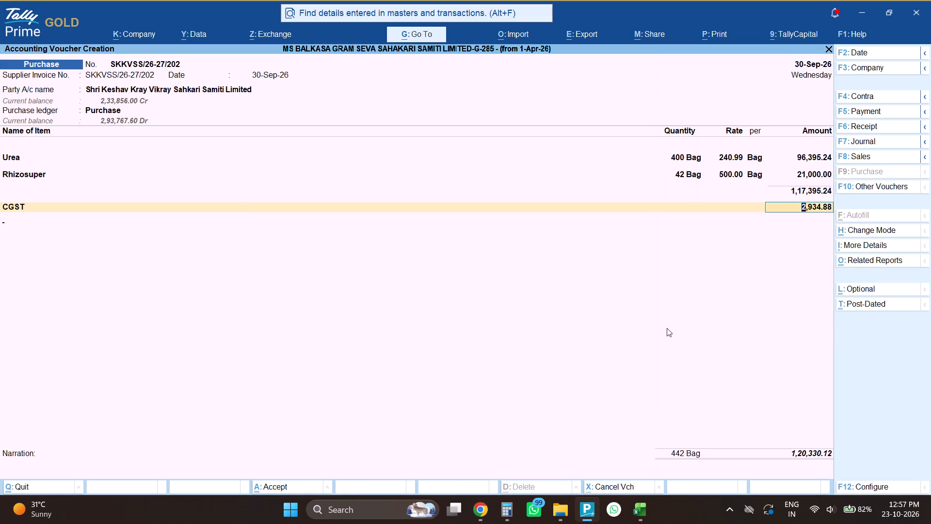
{"action": "type", "text": "sg"}
{"action": "key", "text": "Return"}
{"action": "key", "text": "Return"}
Compare the voucher's lines, taxes and total with invoice SKKVSS/26-27/202 and save the purchase voucher.
{"action": "key", "text": "alt+Tab"}
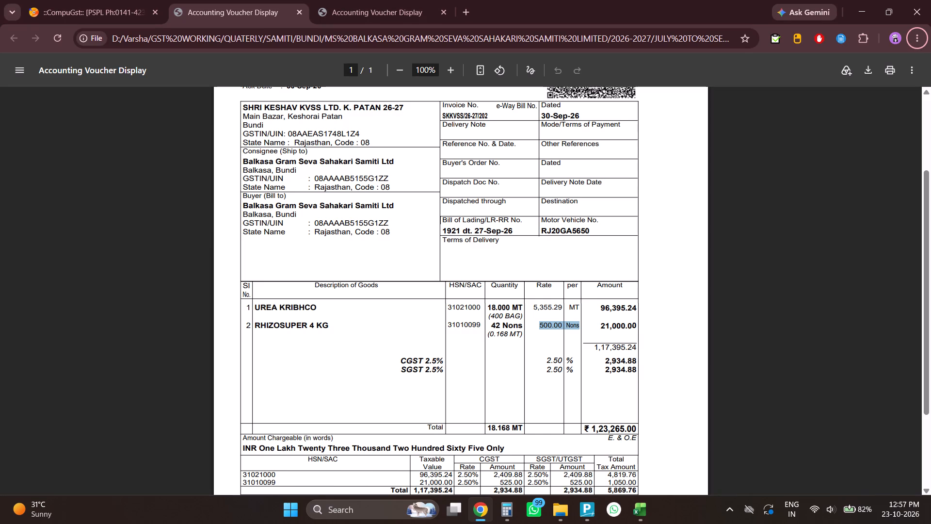
{"action": "key", "text": "alt+Tab"}
{"action": "key", "text": "alt+Tab"}
{"action": "key", "text": "alt+Tab"}
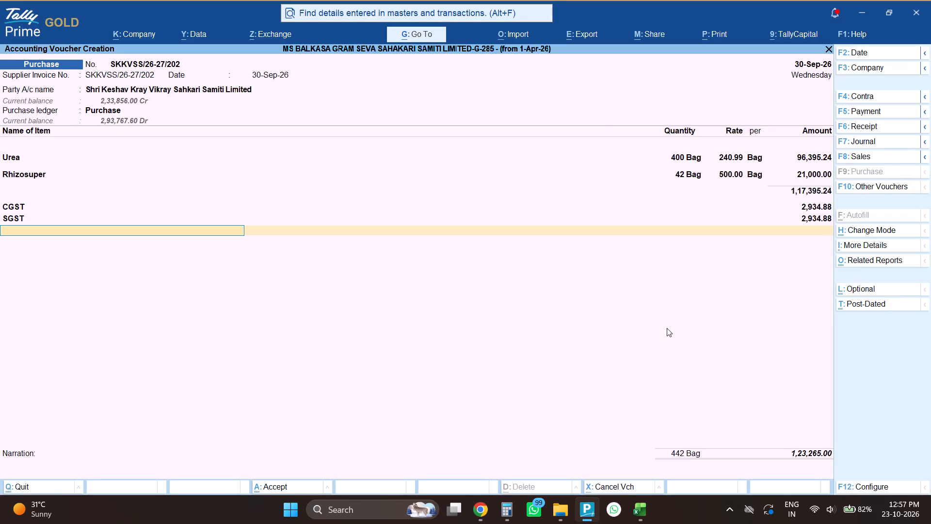
{"action": "key", "text": "alt+Tab"}
{"action": "scroll", "coordinate": [667, 328], "scroll_direction": "down", "scroll_amount": 14}
{"action": "scroll", "coordinate": [667, 328], "scroll_direction": "up", "scroll_amount": 4}
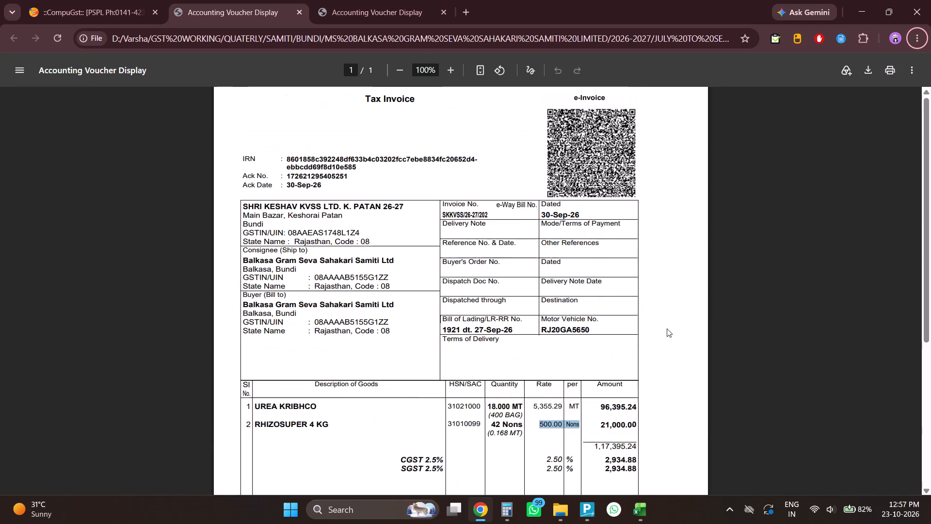
{"action": "key", "text": "alt+Tab"}
{"action": "key", "text": "alt+Tab"}
{"action": "scroll", "coordinate": [667, 328], "scroll_direction": "down", "scroll_amount": 1}
{"action": "key", "text": "alt+Tab"}
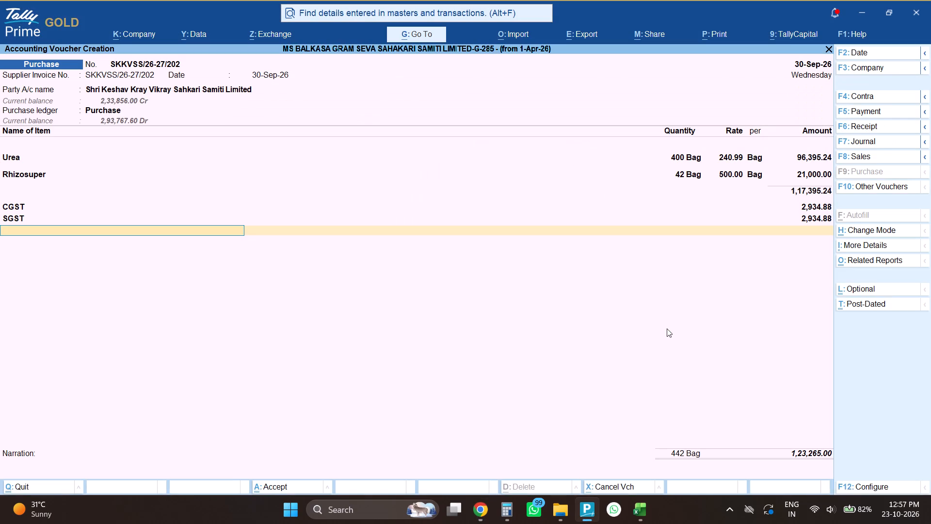
{"action": "key", "text": "ctrl+a"}
Recheck the saved voucher SKKVSS/26-27/202 against its invoice PDF.
{"action": "key", "text": "alt+Tab"}
{"action": "scroll", "coordinate": [673, 330], "scroll_direction": "up", "scroll_amount": 5}
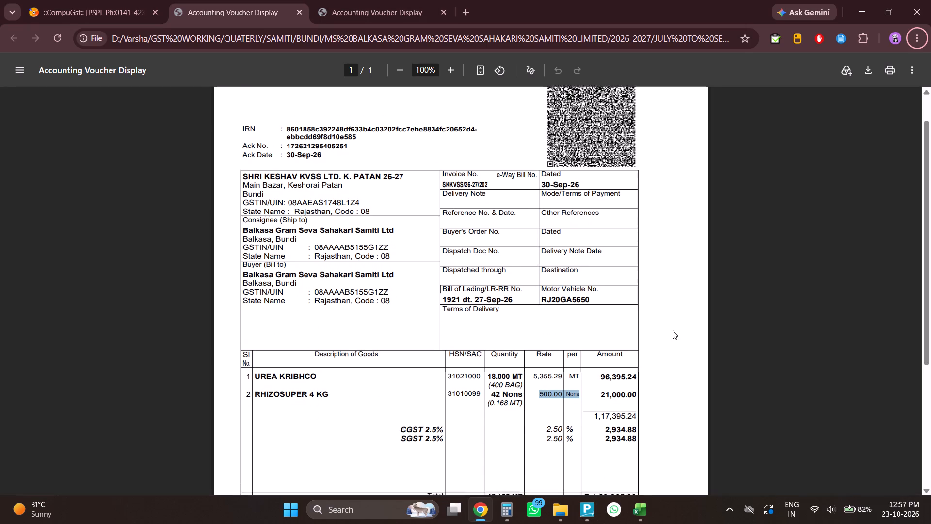
{"action": "scroll", "coordinate": [673, 330], "scroll_direction": "up", "scroll_amount": 1}
{"action": "key", "text": "alt+Tab"}
{"action": "key", "text": "Page_Up"}
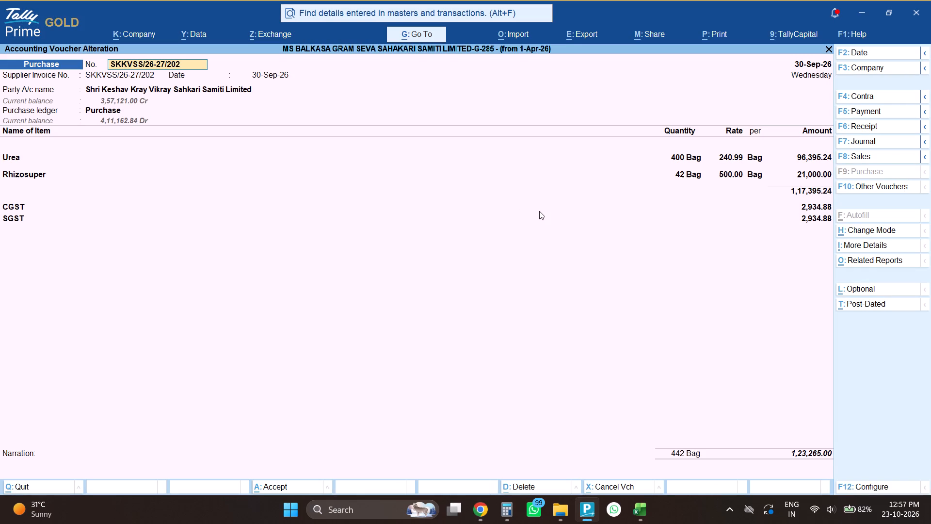
{"action": "key", "text": "Page_Down"}
{"action": "key", "text": "Page_Up"}
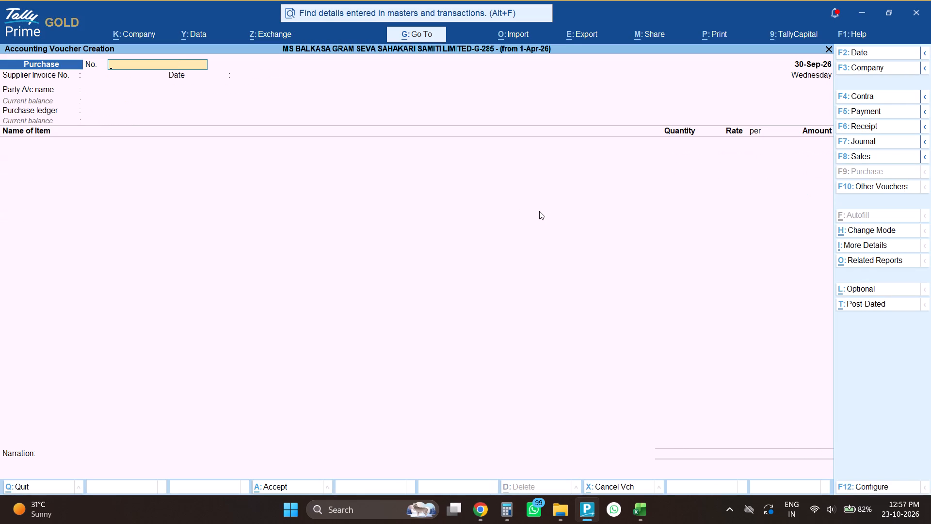
{"action": "key", "text": "Page_Down"}
{"action": "key", "text": "alt+Tab"}
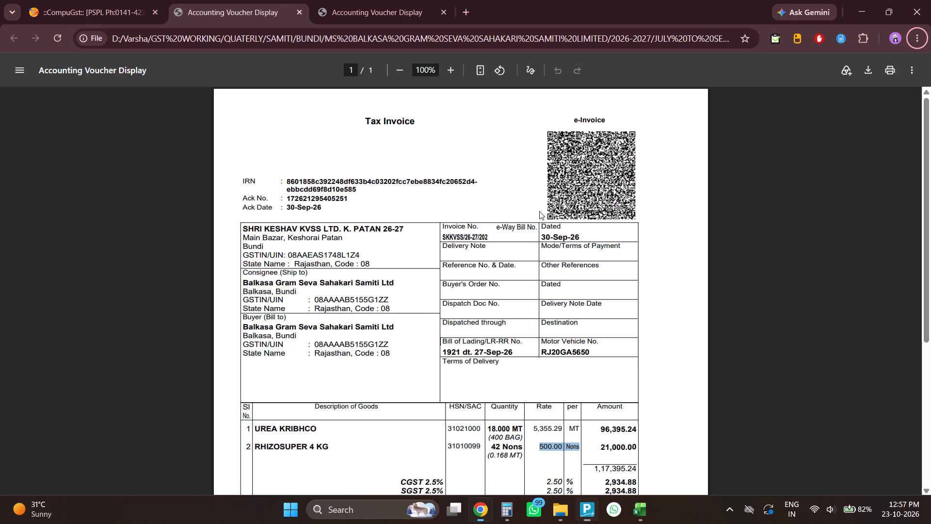
{"action": "scroll", "coordinate": [393, 134], "scroll_direction": "down", "scroll_amount": 7}
{"action": "scroll", "coordinate": [393, 134], "scroll_direction": "up", "scroll_amount": 2}
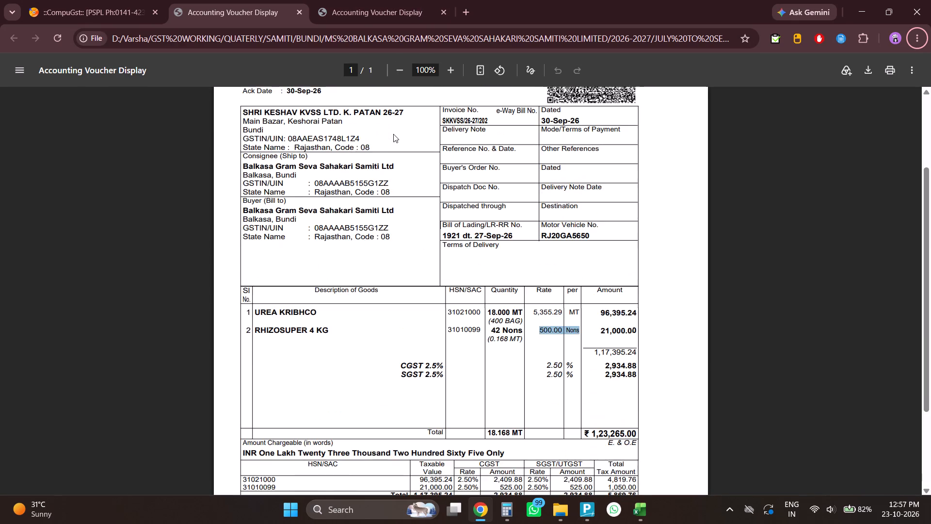
{"action": "scroll", "coordinate": [393, 134], "scroll_direction": "up", "scroll_amount": 1}
Close the PDF of invoice SKKVSS/26-27/202 and bring up the remaining supplier invoice.
{"action": "left_click", "coordinate": [301, 12]}
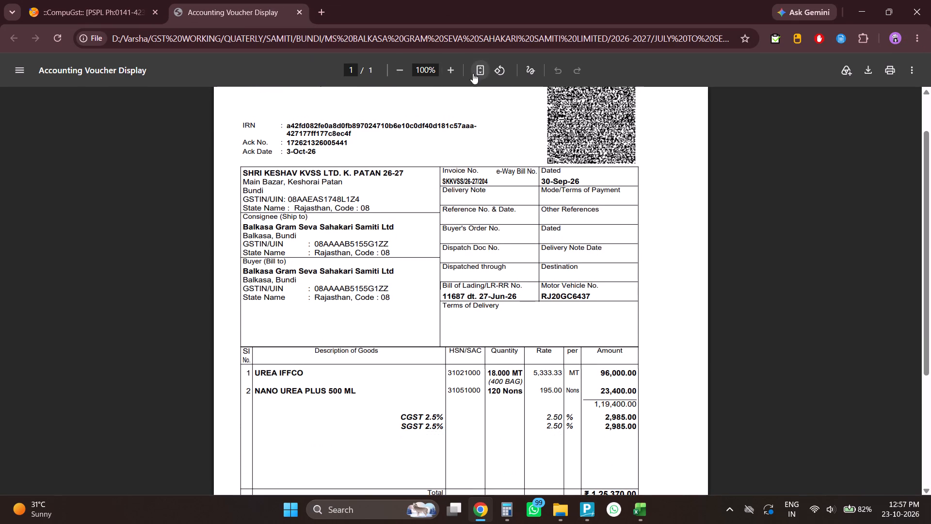
{"action": "scroll", "coordinate": [475, 176], "scroll_direction": "up", "scroll_amount": 4}
{"action": "scroll", "coordinate": [475, 176], "scroll_direction": "down", "scroll_amount": 1}
Copy invoice number SKKVSS/26-27/204 from the PDF and enter it as both the voucher number and supplier invoice number.
{"action": "key", "text": "alt+Tab"}
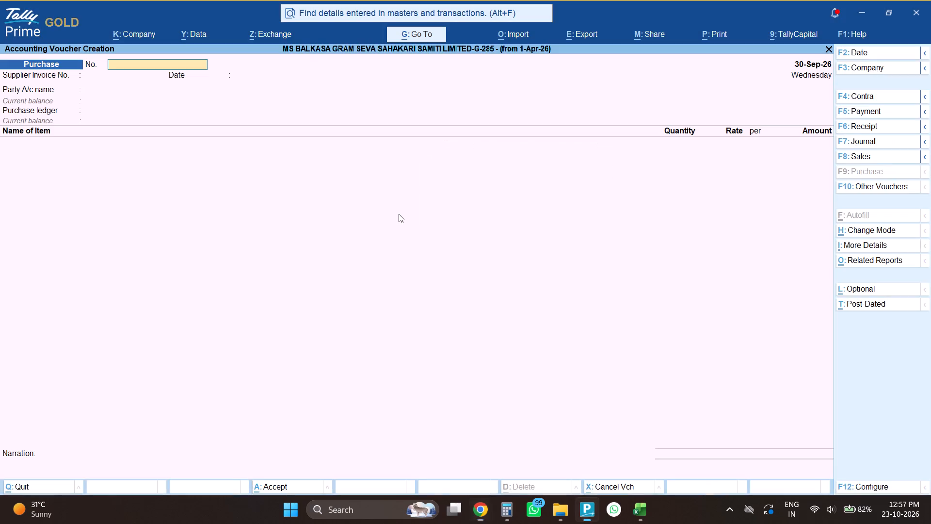
{"action": "key", "text": "alt+Tab"}
{"action": "left_click_drag", "start_coordinate": [440, 176], "coordinate": [484, 178]}
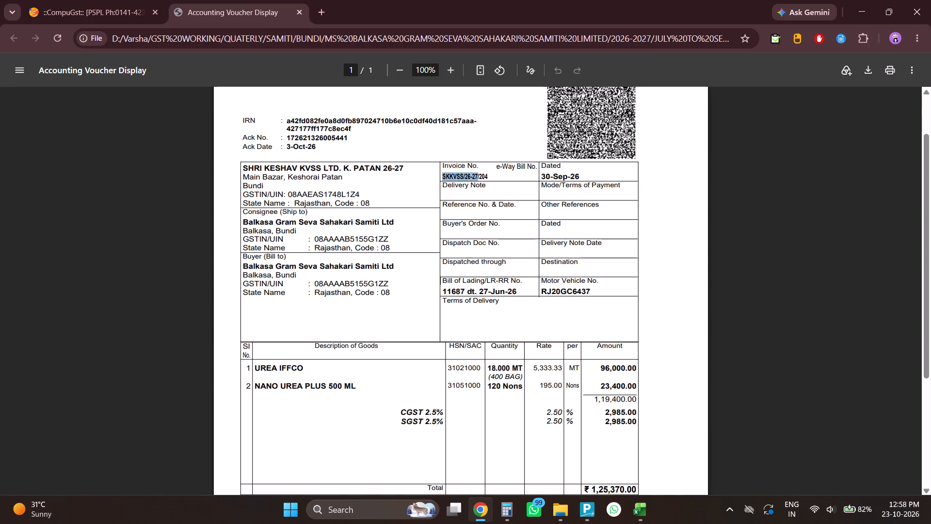
{"action": "left_click_drag", "start_coordinate": [484, 178], "coordinate": [489, 180]}
{"action": "key", "text": "ctrl+x"}
{"action": "key", "text": "ctrl+c"}
{"action": "key", "text": "ctrl+c"}
{"action": "key", "text": "ctrl+c"}
{"action": "key", "text": "ctrl+c"}
{"action": "key", "text": "alt+Tab"}
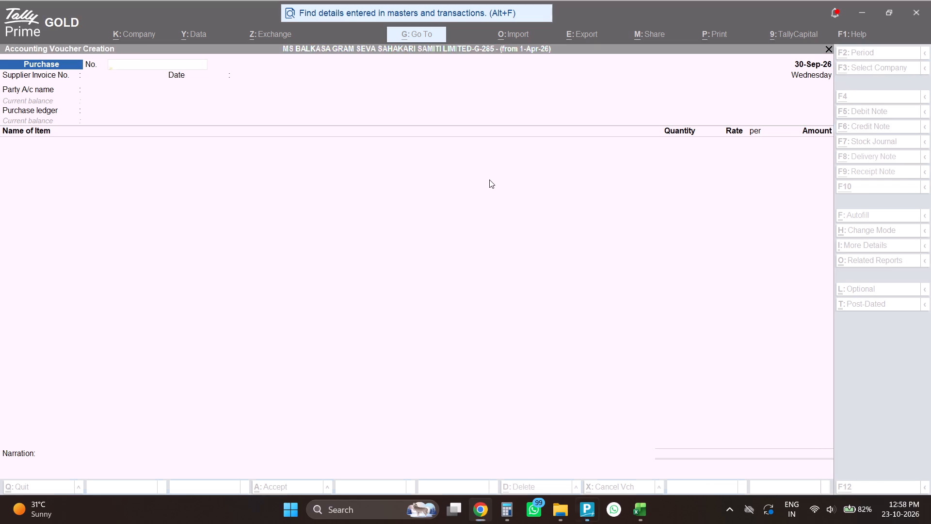
{"action": "key", "text": "ctrl+v"}
{"action": "key", "text": "Return"}
{"action": "key", "text": "ctrl+v"}
{"action": "key", "text": "Return"}
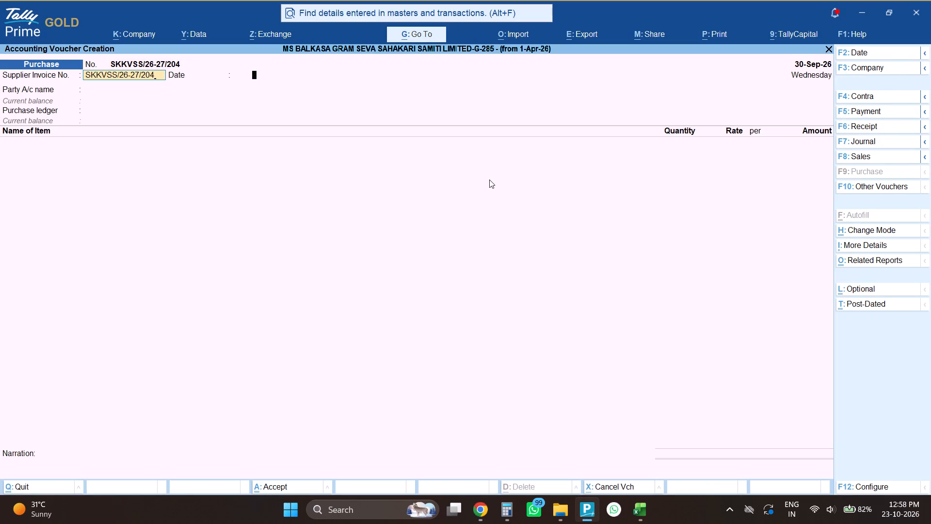
Keep the supplier invoice date 30-Sep-26, choose Shri Keshav Kray Vikray Sahkari Samiti Limited as party, and use the Purchase ledger.
{"action": "key", "text": "Return"}
{"action": "key", "text": "Down"}
{"action": "key", "text": "Down"}
{"action": "key", "text": "Return"}
{"action": "key", "text": "ctrl+a"}
{"action": "key", "text": "ctrl+a"}
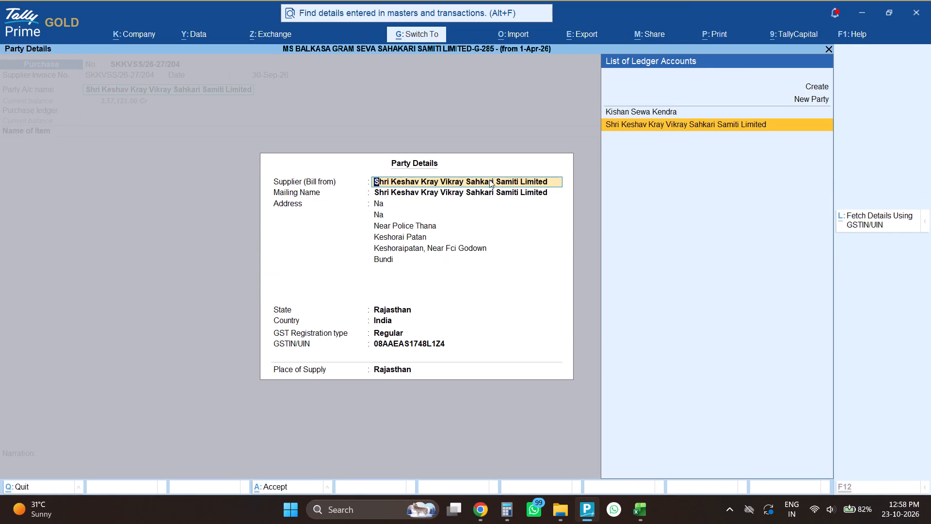
{"action": "key", "text": "Return"}
Following the invoice PDF, enter Urea as the first item of voucher SKKVSS/26-27/204 with a quantity of 400 bags.
{"action": "key", "text": "alt+Tab"}
{"action": "scroll", "coordinate": [499, 242], "scroll_direction": "down", "scroll_amount": 1}
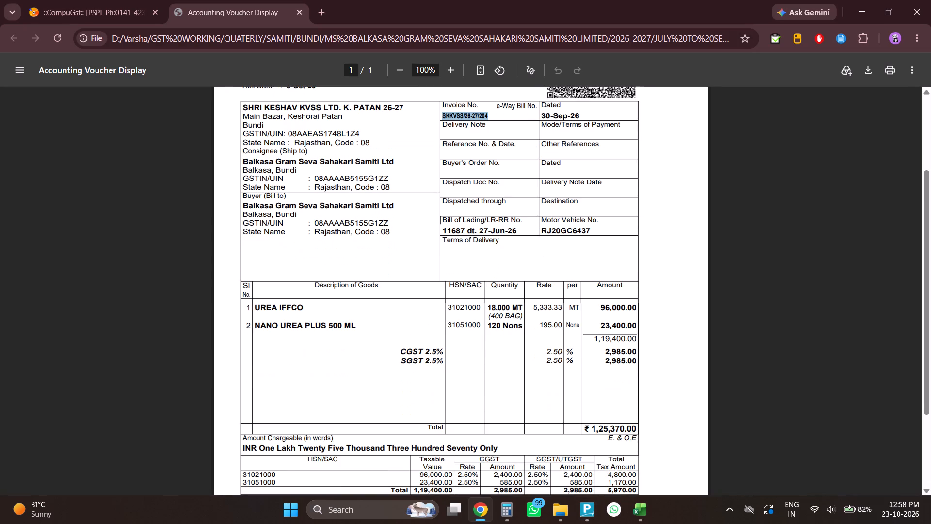
{"action": "key", "text": "alt+Tab"}
{"action": "key", "text": "alt+Tab"}
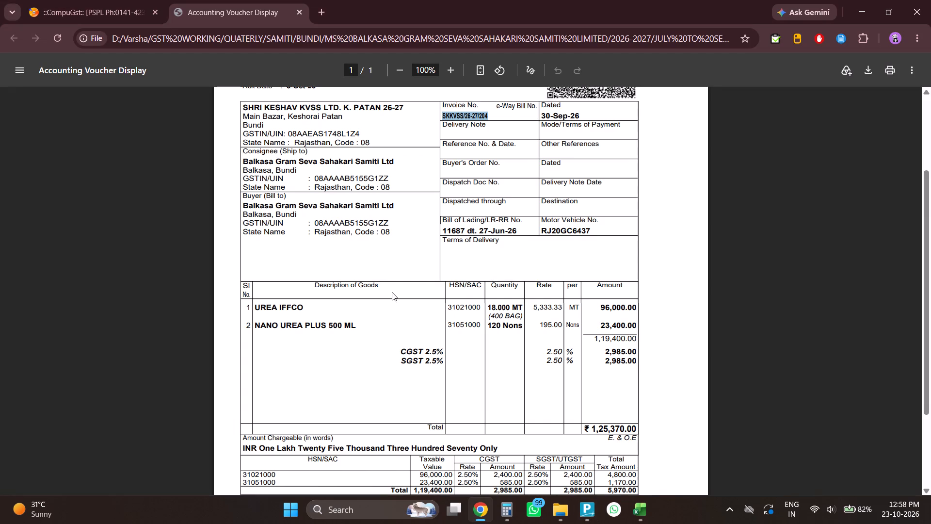
{"action": "key", "text": "alt+Tab"}
{"action": "type", "text": "ur"}
{"action": "key", "text": "Return"}
{"action": "key", "text": "alt+Tab"}
{"action": "key", "text": "alt+Tab"}
{"action": "type", "text": "400"}
{"action": "key", "text": "Tab"}
{"action": "key", "text": "Tab"}
{"action": "key", "text": "Tab"}
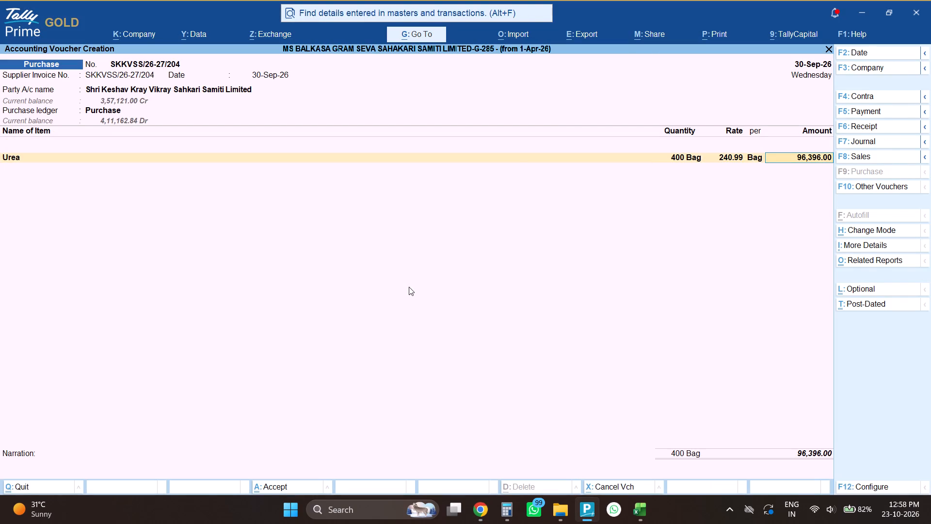
Copy the UREA IFFCO amount 96,000.00 from the invoice PDF into the Urea line's amount.
{"action": "key", "text": "alt+Tab"}
{"action": "left_click_drag", "start_coordinate": [597, 310], "coordinate": [640, 312]}
{"action": "key", "text": "ctrl+c"}
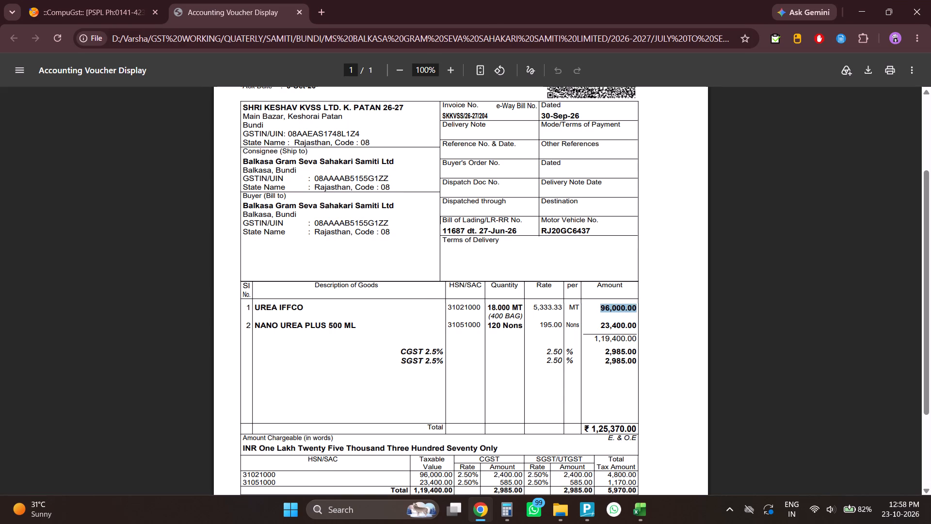
{"action": "key", "text": "alt+Tab"}
{"action": "key", "text": "ctrl+v"}
{"action": "key", "text": "Return"}
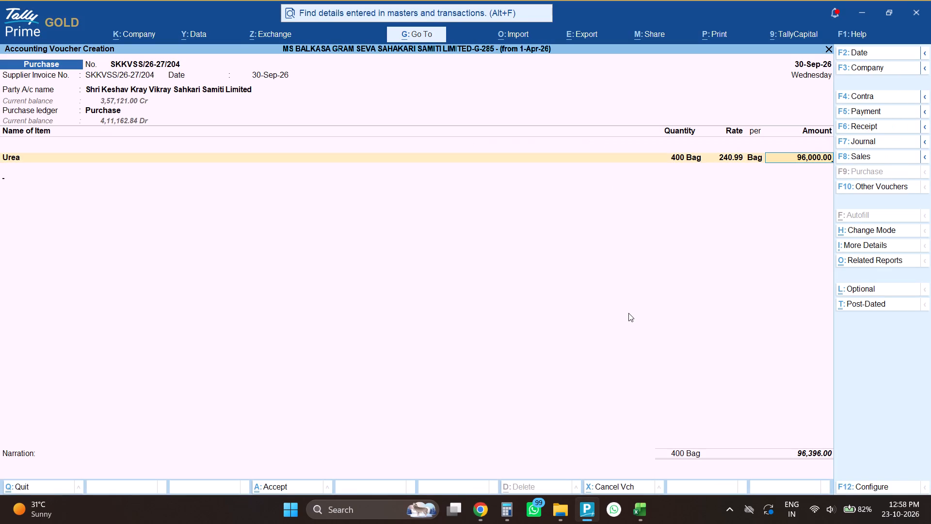
Following the invoice PDF, add Nano Urea as the second item with a quantity of 120 bags.
{"action": "key", "text": "alt+Tab"}
{"action": "key", "text": "alt+Tab"}
{"action": "type", "text": "nan"}
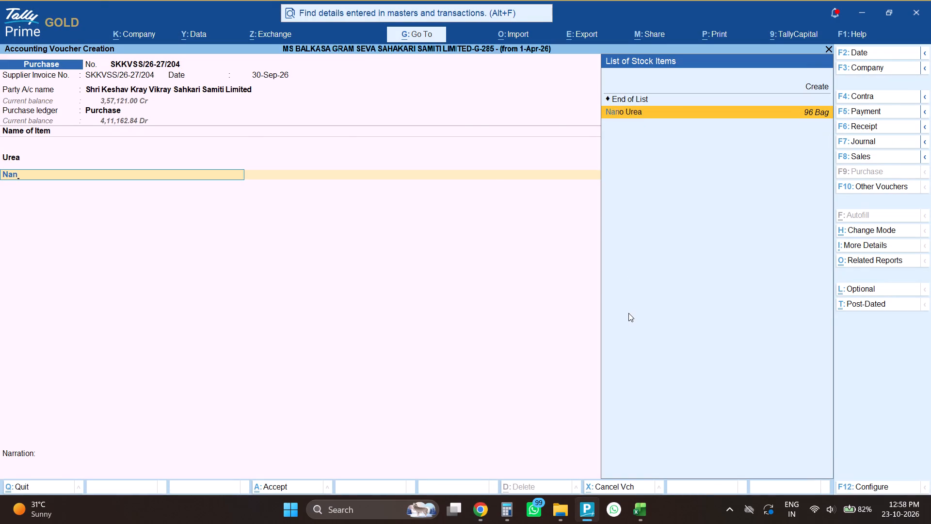
{"action": "key", "text": "Return"}
{"action": "key", "text": "alt+Tab"}
{"action": "key", "text": "alt+Tab"}
{"action": "type", "text": "120"}
{"action": "key", "text": "Tab"}
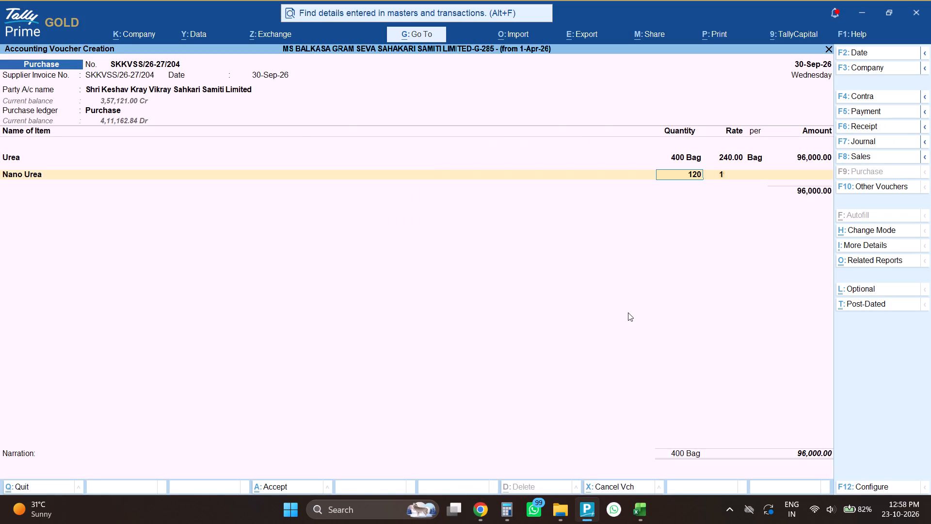
{"action": "key", "text": "Tab"}
{"action": "key", "text": "Tab"}
Copy the NANO UREA PLUS amount 23,400.00 from the invoice PDF into the Nano Urea line's amount.
{"action": "key", "text": "alt+Tab"}
{"action": "left_click_drag", "start_coordinate": [602, 324], "coordinate": [638, 326]}
{"action": "key", "text": "ctrl+c"}
{"action": "key", "text": "alt+Tab"}
{"action": "key", "text": "ctrl+v"}
{"action": "key", "text": "Return"}
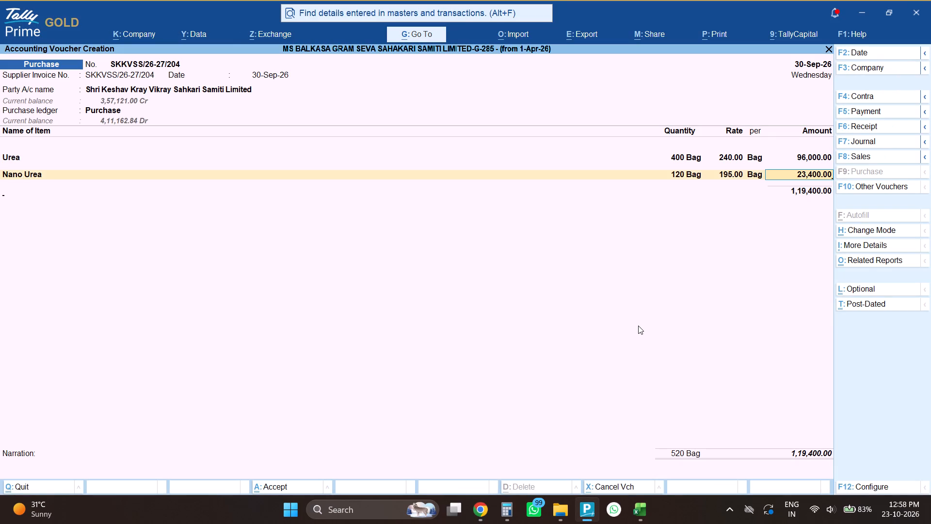
Close the item list and add the CGST and SGST ledgers below the purchase items.
{"action": "key", "text": "Return"}
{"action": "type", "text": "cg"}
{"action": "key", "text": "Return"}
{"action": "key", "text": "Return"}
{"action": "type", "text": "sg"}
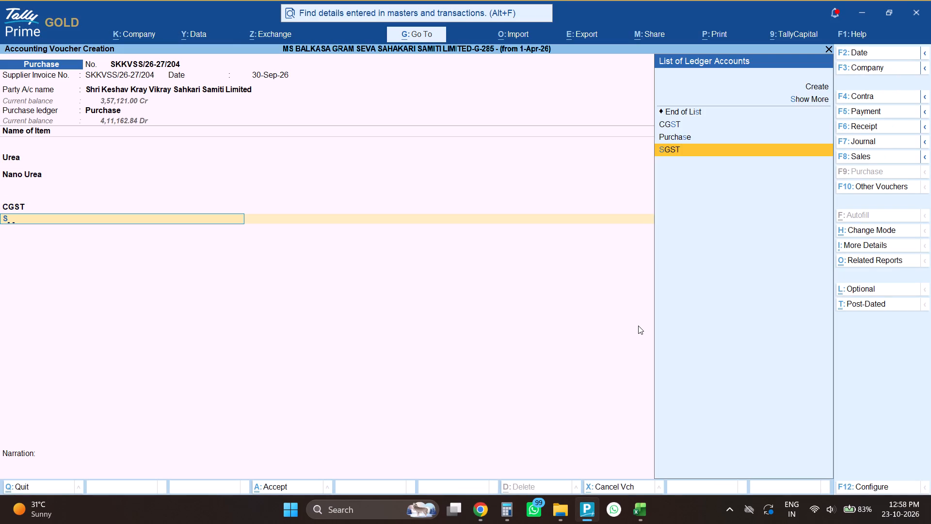
Complete the SGST ledger line of the purchase voucher with the amount 2,985.00.
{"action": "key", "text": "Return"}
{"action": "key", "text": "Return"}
Compare the voucher's invoice number, date, items, CGST, SGST and total with the supplier's invoice PDF.
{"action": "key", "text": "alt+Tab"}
{"action": "scroll", "coordinate": [647, 325], "scroll_direction": "down", "scroll_amount": 1}
{"action": "key", "text": "alt+Tab"}
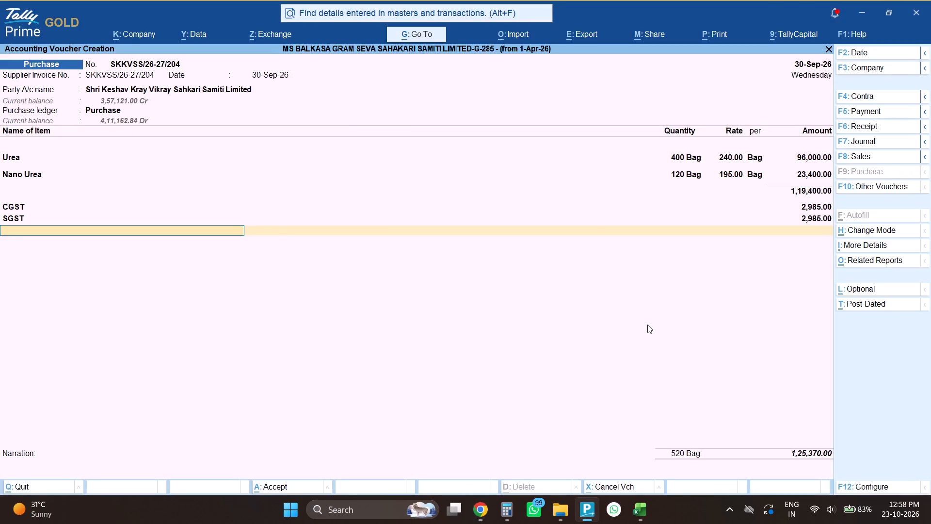
{"action": "key", "text": "alt+Tab"}
{"action": "key", "text": "alt+Tab"}
{"action": "key", "text": "alt+Tab"}
{"action": "scroll", "coordinate": [647, 325], "scroll_direction": "down", "scroll_amount": 8}
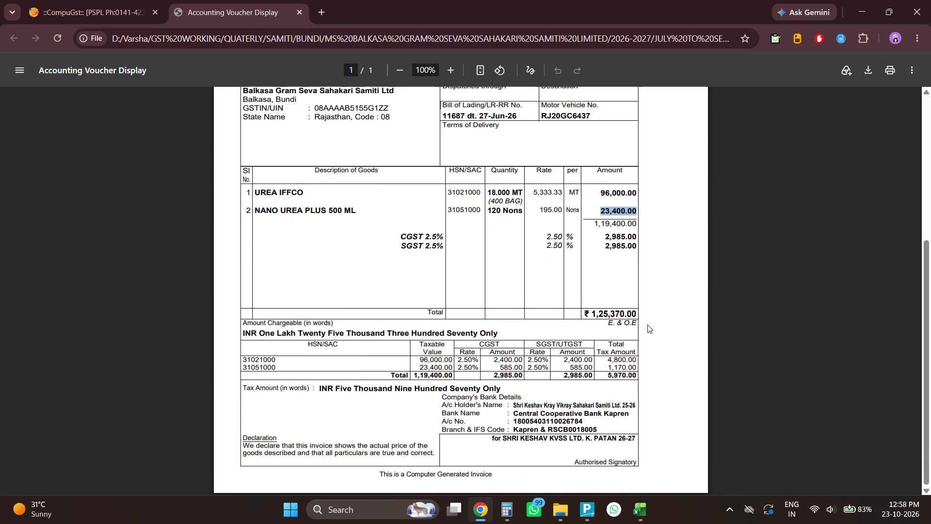
{"action": "scroll", "coordinate": [647, 325], "scroll_direction": "up", "scroll_amount": 4}
{"action": "scroll", "coordinate": [647, 325], "scroll_direction": "down", "scroll_amount": 3}
{"action": "key", "text": "alt+Tab"}
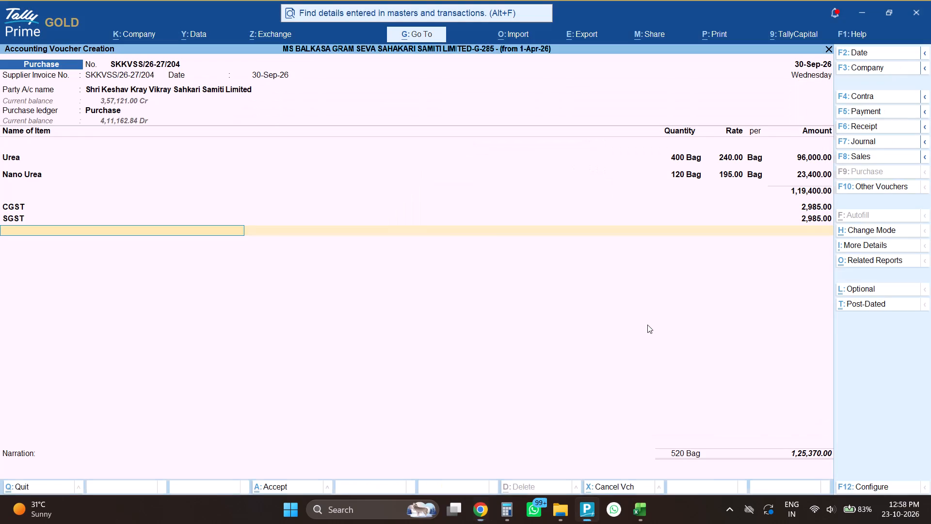
{"action": "key", "text": "alt+Tab"}
{"action": "key", "text": "alt+Tab"}
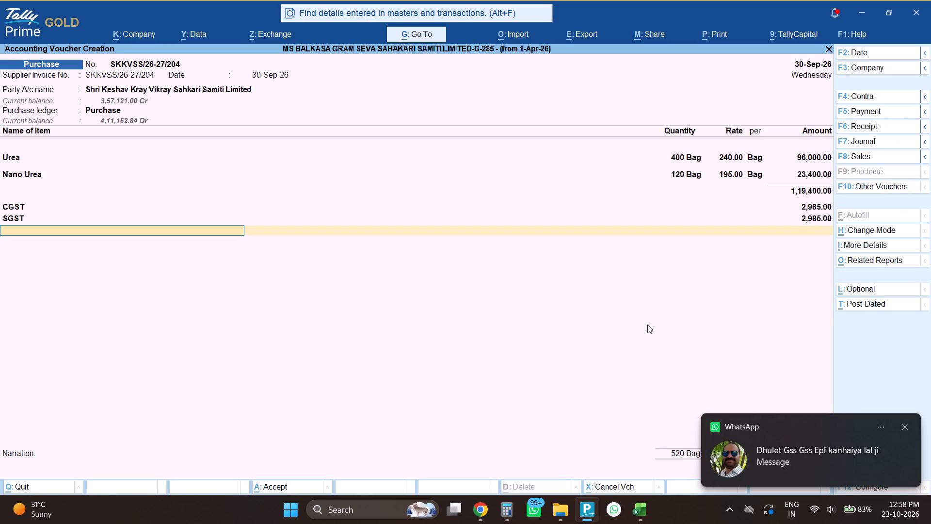
{"action": "scroll", "coordinate": [647, 325], "scroll_direction": "up", "scroll_amount": 2}
{"action": "scroll", "coordinate": [647, 325], "scroll_direction": "down", "scroll_amount": 3}
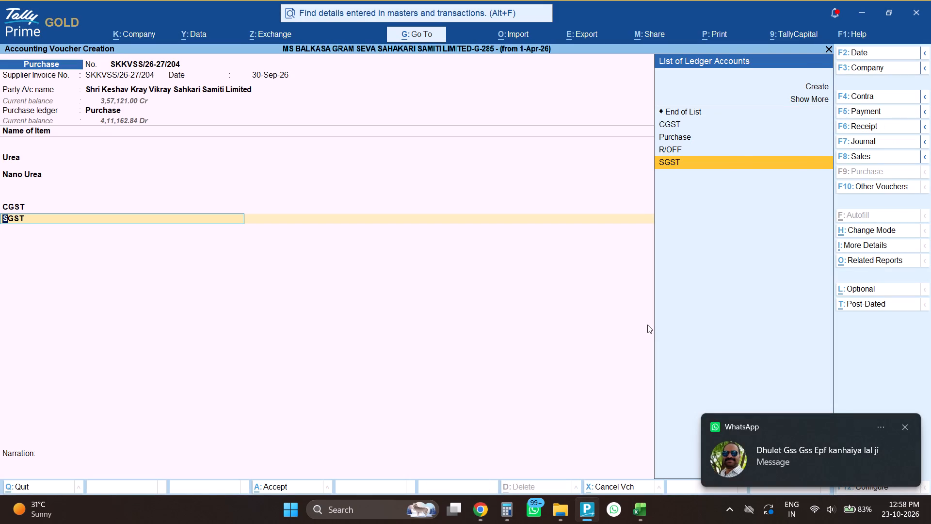
{"action": "key", "text": "Return"}
{"action": "key", "text": "alt+Tab"}
{"action": "scroll", "coordinate": [647, 325], "scroll_direction": "up", "scroll_amount": 6}
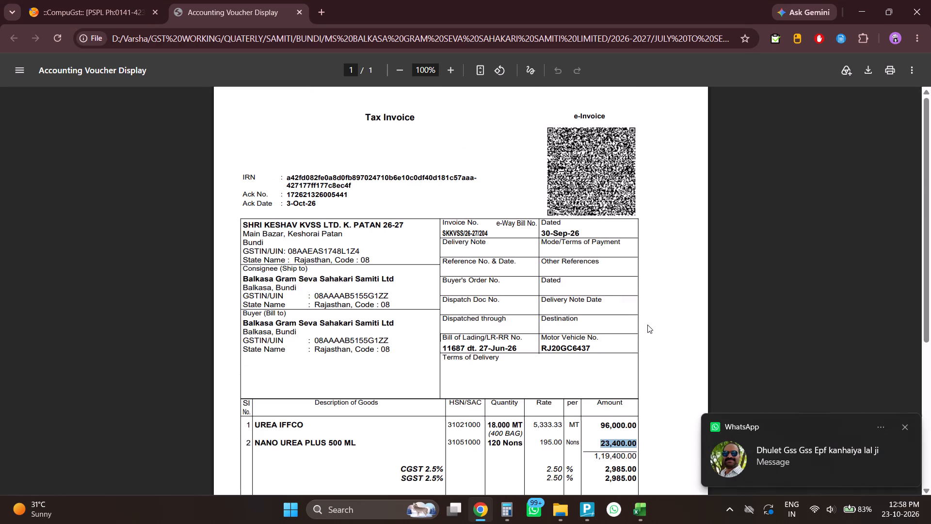
{"action": "key", "text": "alt+Tab"}
{"action": "key", "text": "alt+Tab"}
{"action": "key", "text": "alt+Tab"}
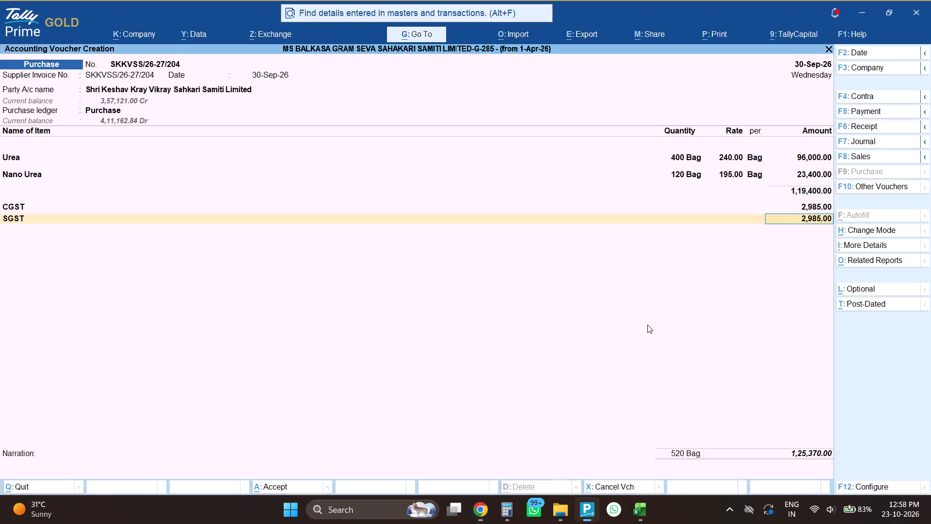
Accept and save purchase voucher SKKVSS/26-27/204.
{"action": "key", "text": "ctrl+a"}
Switch back to the invoice PDF in Chrome and look over the SKKVSS/26-27/204 tax invoice once more.
{"action": "key", "text": "alt+Tab"}
{"action": "scroll", "coordinate": [647, 325], "scroll_direction": "down", "scroll_amount": 15}
{"action": "scroll", "coordinate": [647, 325], "scroll_direction": "up", "scroll_amount": 6}
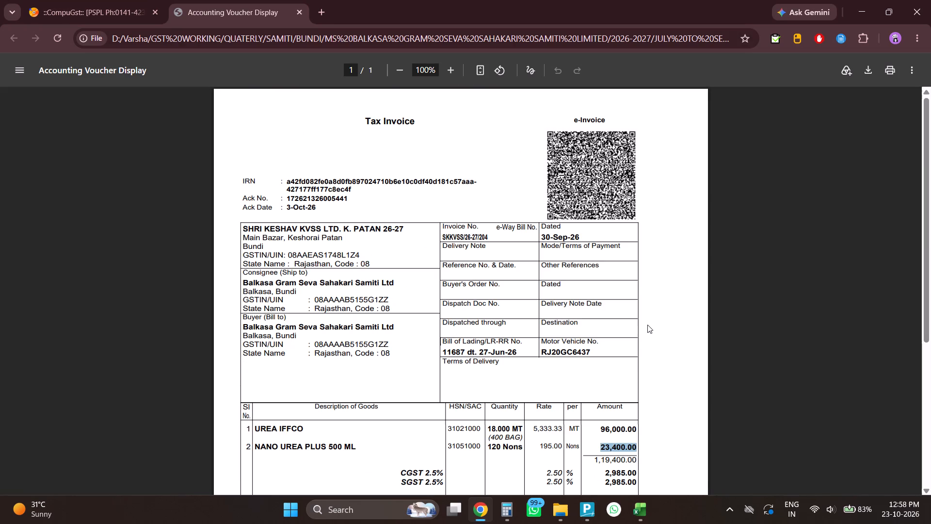
{"action": "scroll", "coordinate": [647, 325], "scroll_direction": "up", "scroll_amount": 6}
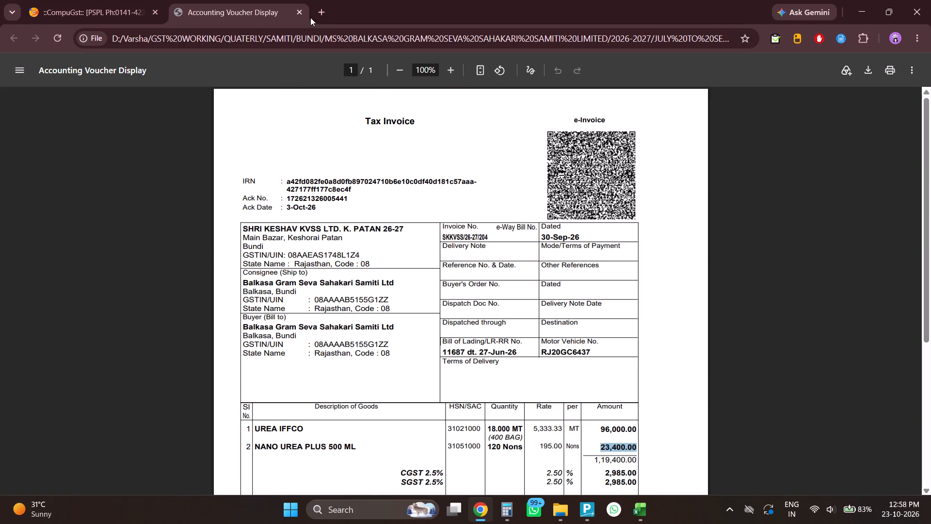
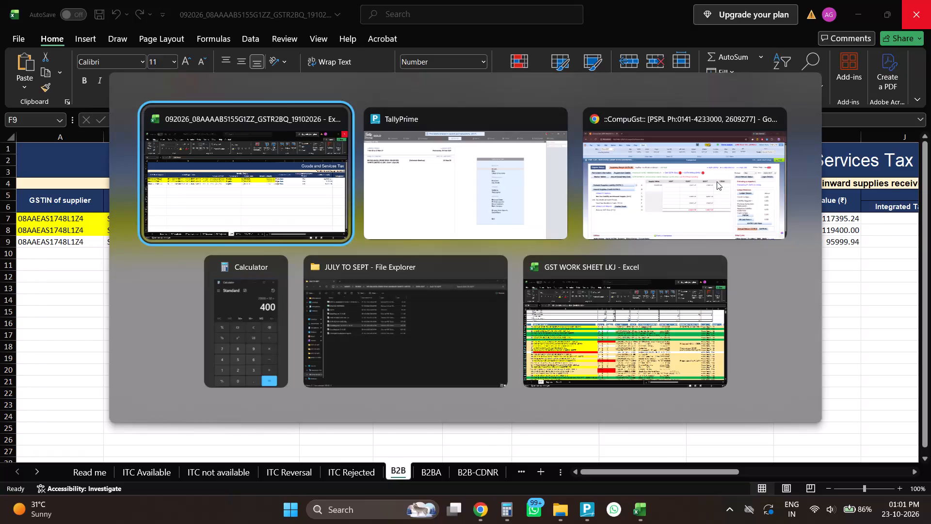
In the GST WORK SHEET LKJ workbook, fill the M/S Balkasa Gram Seva Sahakari Samiti client name cell with yellow.
{"action": "key", "text": "alt+Tab"}
{"action": "key", "text": "alt+Tab"}
{"action": "key", "text": "alt+Tab"}
{"action": "key", "text": "alt+Tab"}
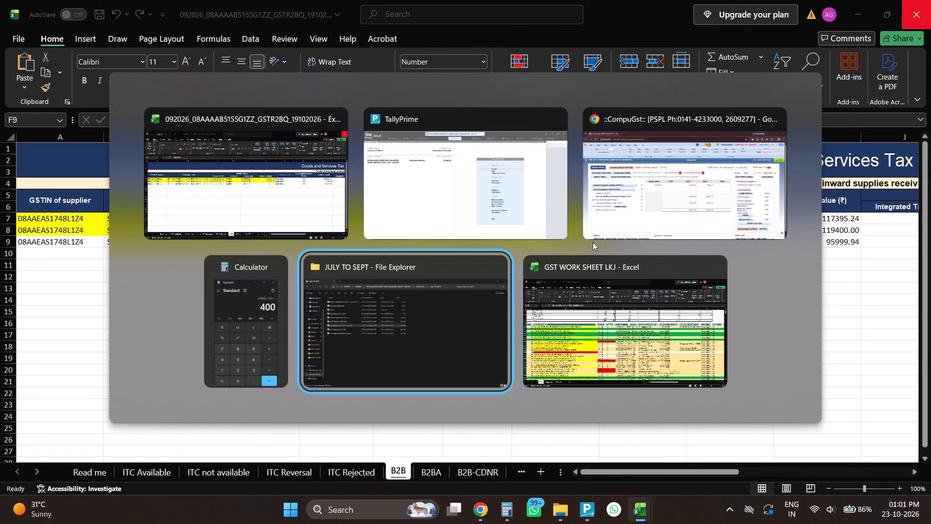
{"action": "key", "text": "alt+Tab"}
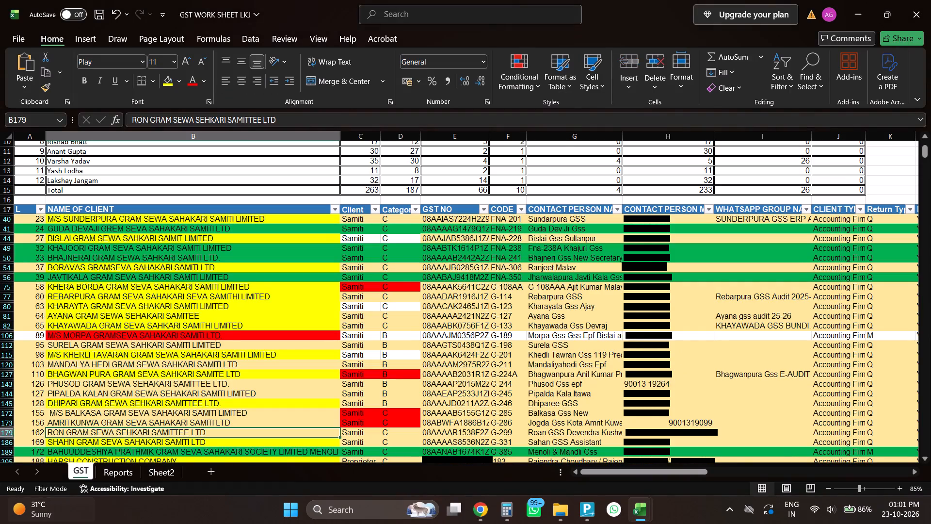
{"action": "left_click", "coordinate": [71, 414]}
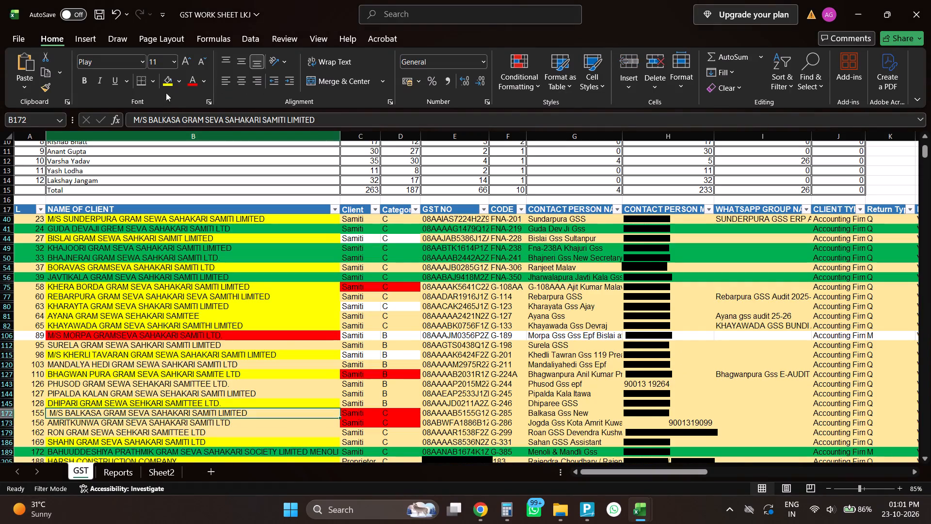
{"action": "left_click", "coordinate": [167, 84]}
Recolour the client type and category cells in the Balkasa row with a dark gold fill.
{"action": "left_click_drag", "start_coordinate": [358, 411], "coordinate": [386, 409]}
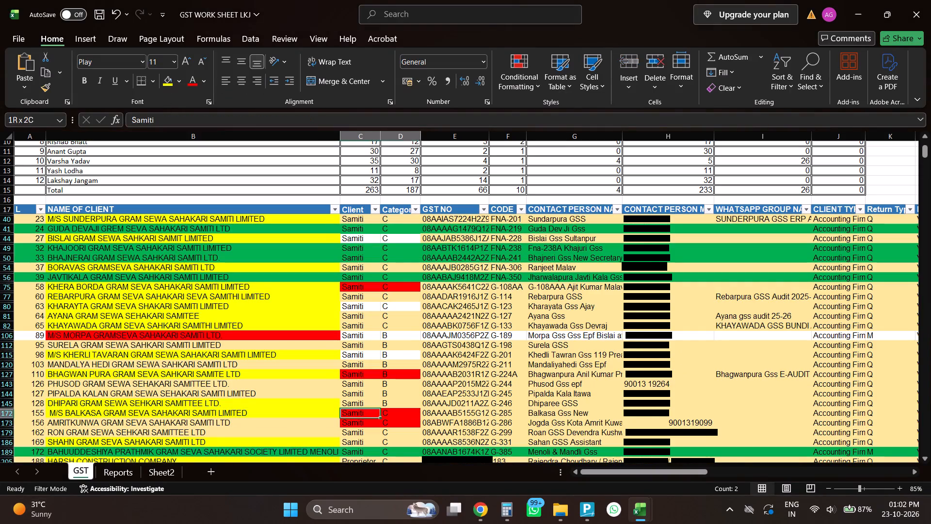
{"action": "left_click_drag", "start_coordinate": [386, 409], "coordinate": [395, 408]}
{"action": "left_click_drag", "start_coordinate": [371, 416], "coordinate": [385, 412]}
{"action": "left_click", "coordinate": [183, 78]}
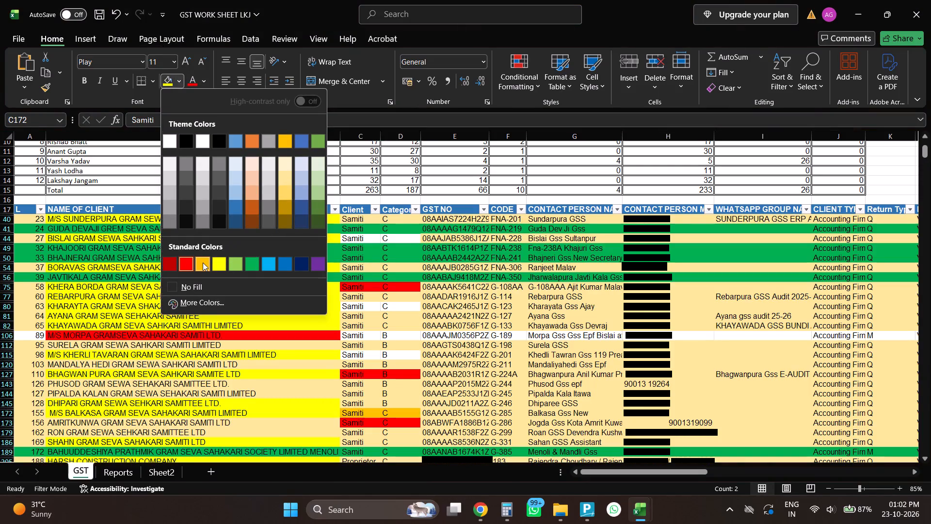
{"action": "left_click", "coordinate": [280, 206]}
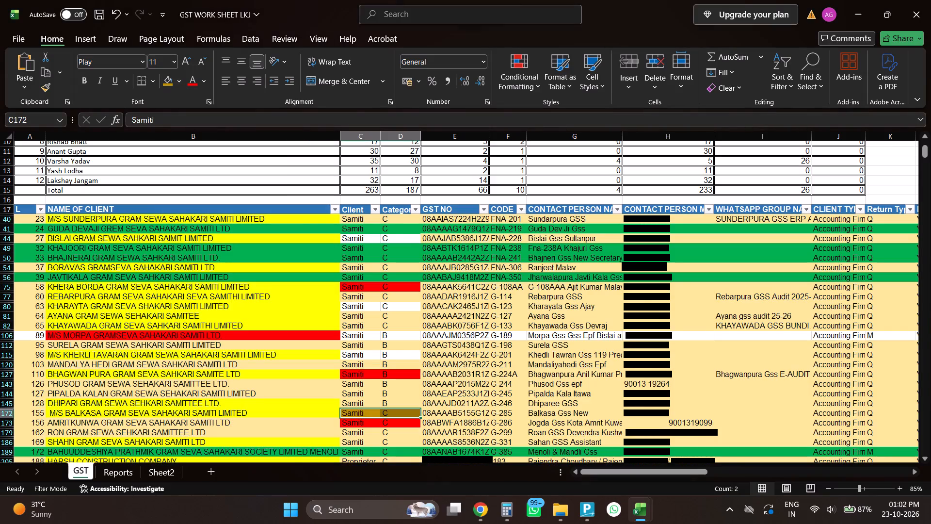
{"action": "left_click", "coordinate": [294, 392]}
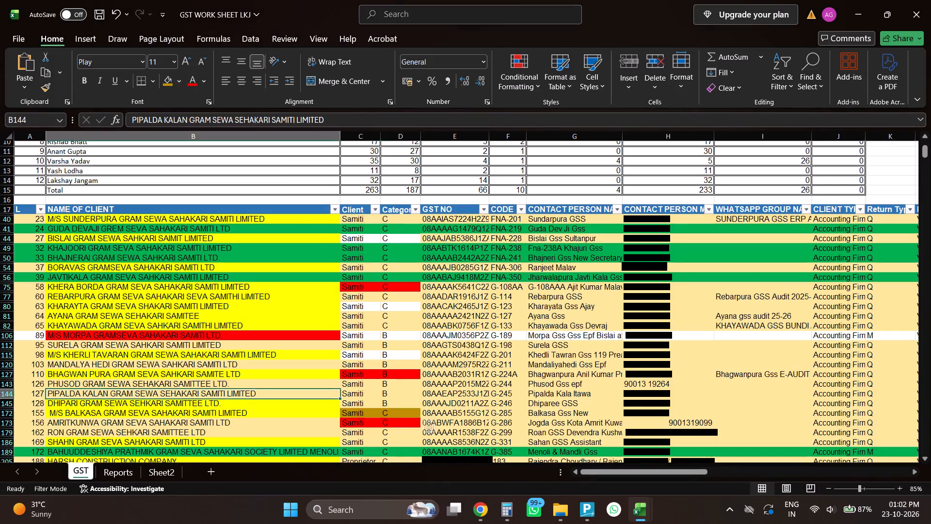
Save and close the GSTR-2B workbook for September 2026.
{"action": "key", "text": "alt+Tab"}
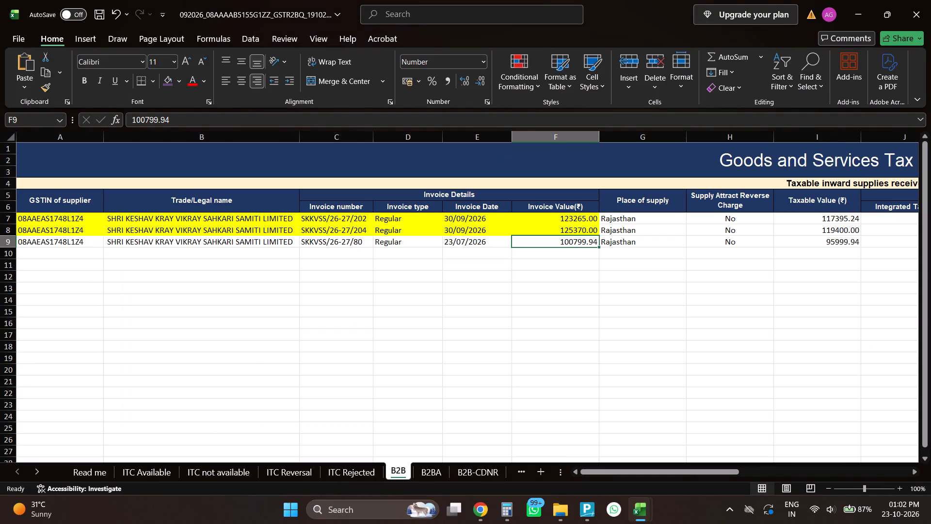
{"action": "key", "text": "ctrl+s"}
{"action": "left_click", "coordinate": [930, 0]}
Switch to the browser showing CompuGst and close it.
{"action": "key", "text": "alt+Tab"}
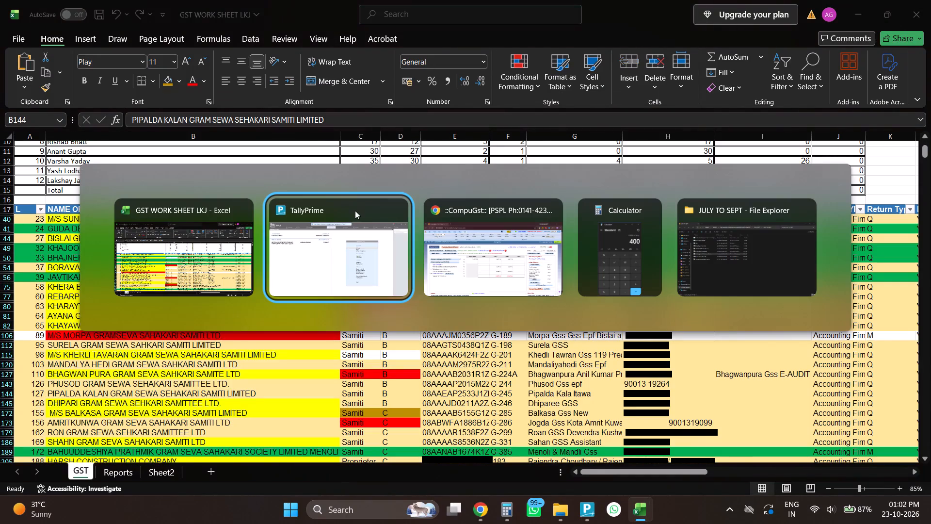
{"action": "key", "text": "alt+Tab"}
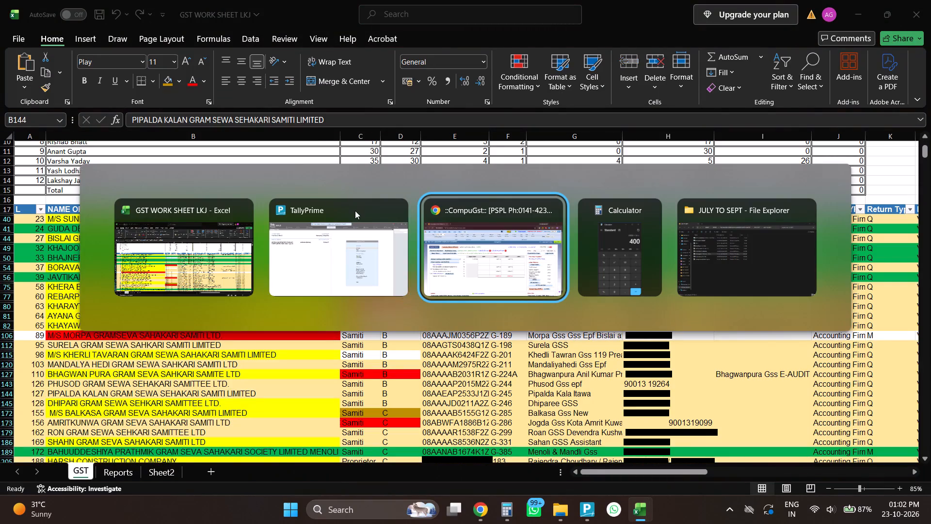
{"action": "key", "text": "alt+Tab"}
{"action": "key", "text": "alt+Left"}
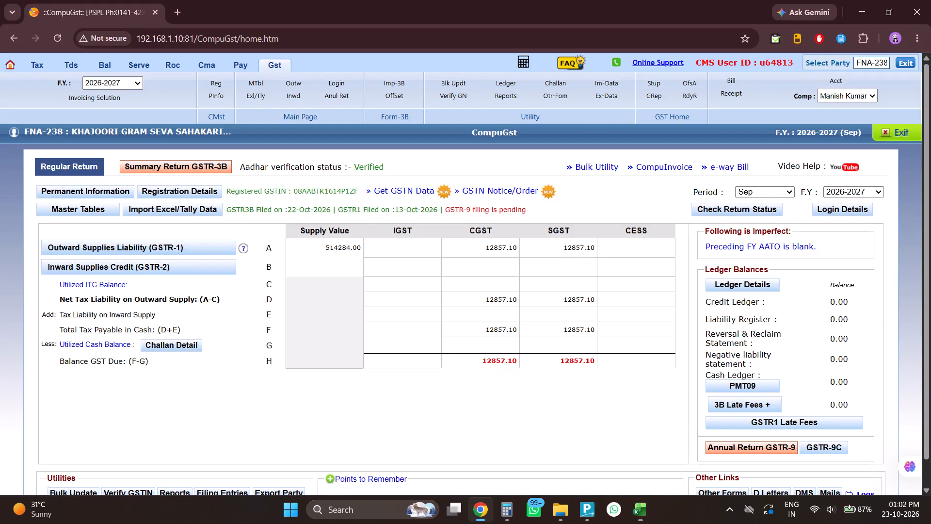
{"action": "left_click", "coordinate": [930, 0]}
In File Explorer, go up from Balkasa's JULY TO SEPT folder to BUNDI and open its COMPLETED $ folder.
{"action": "key", "text": "alt+Tab"}
{"action": "key", "text": "alt+Tab"}
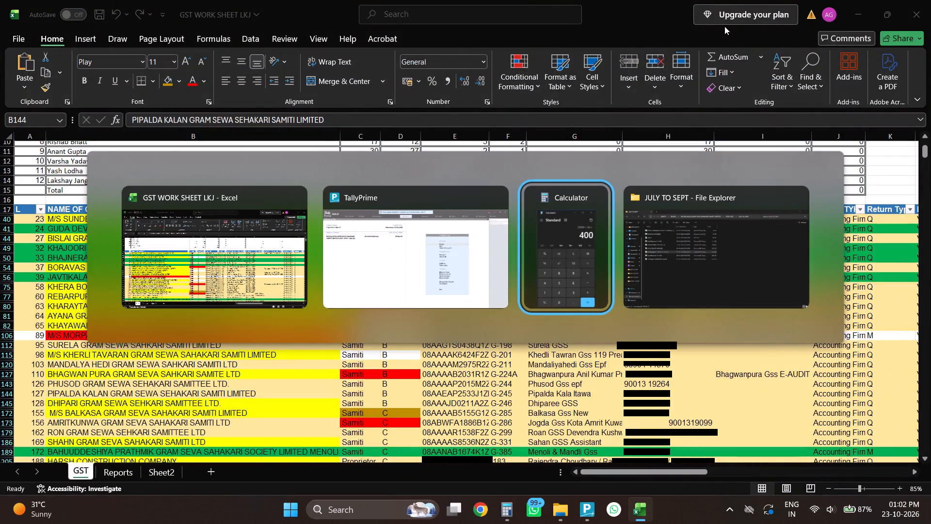
{"action": "key", "text": "alt+Tab"}
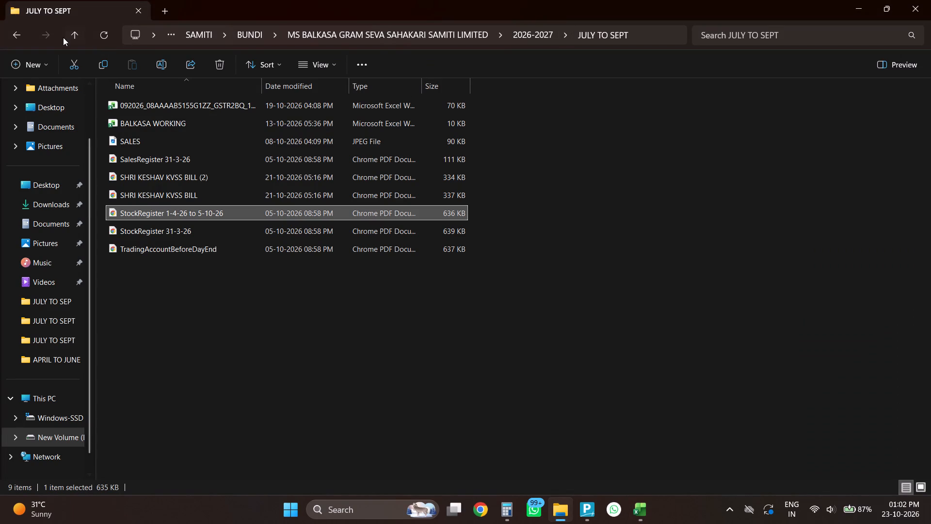
{"action": "left_click", "coordinate": [63, 37]}
{"action": "left_click", "coordinate": [82, 34]}
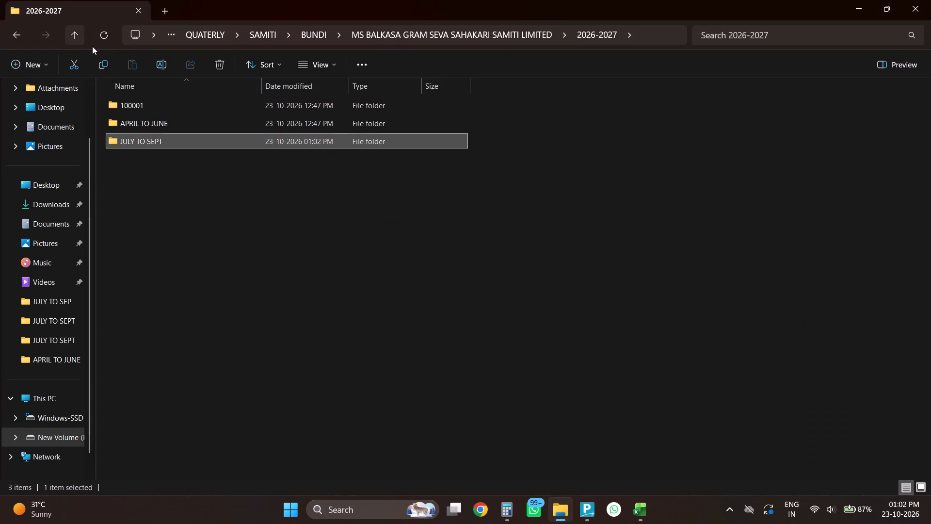
{"action": "left_click", "coordinate": [75, 36]}
{"action": "left_click", "coordinate": [75, 36]}
{"action": "left_click", "coordinate": [75, 36]}
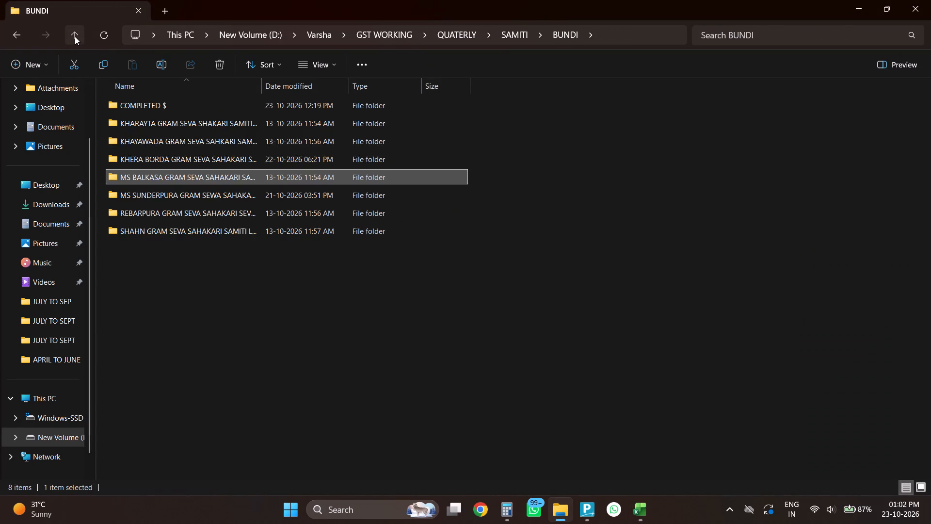
{"action": "triple_click", "coordinate": [131, 106]}
{"action": "left_click", "coordinate": [131, 106]}
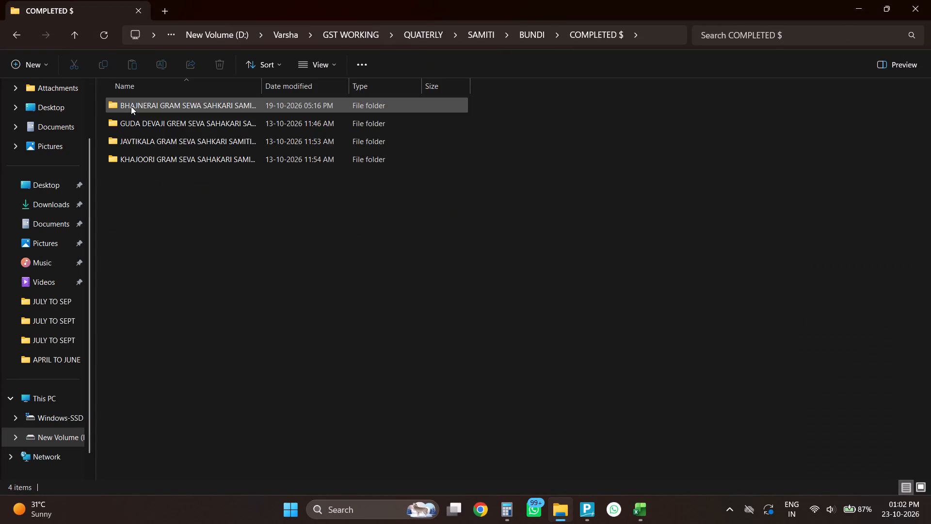
Check the completed Bhajnerai, Guda Devaji, Javtikala and Khajoori folders against their client rows in the GST worksheet.
{"action": "left_click", "coordinate": [131, 106]}
{"action": "key", "text": "alt+Tab"}
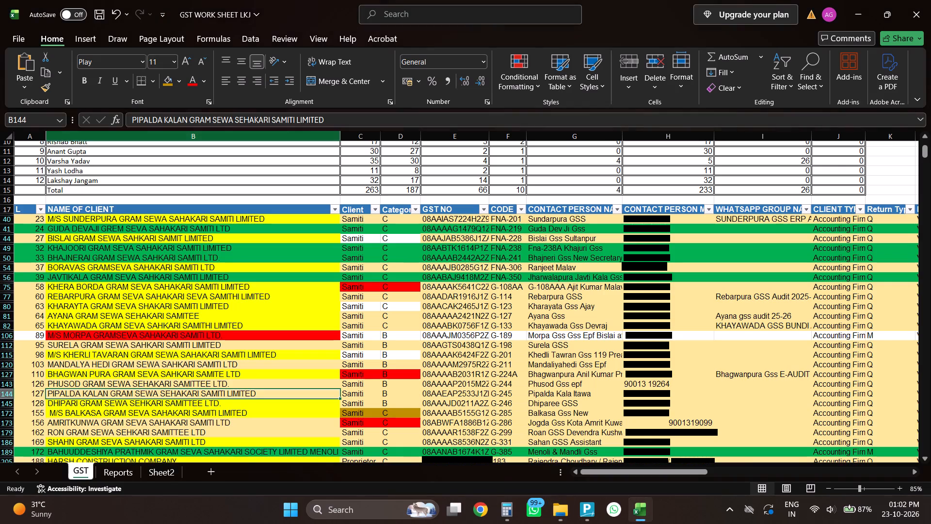
{"action": "left_click", "coordinate": [98, 256]}
{"action": "key", "text": "alt+Tab"}
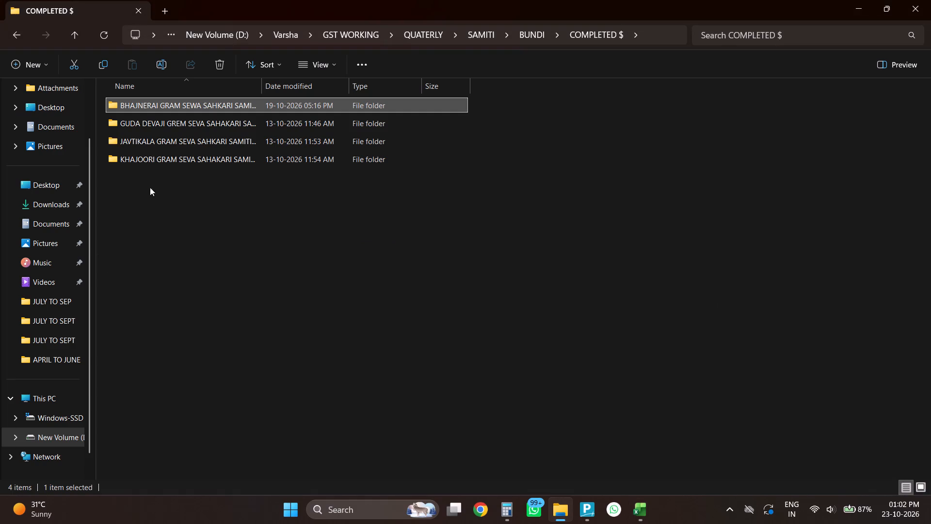
{"action": "left_click", "coordinate": [137, 118]}
{"action": "key", "text": "alt+Tab"}
{"action": "left_click", "coordinate": [104, 230]}
{"action": "key", "text": "alt+Tab"}
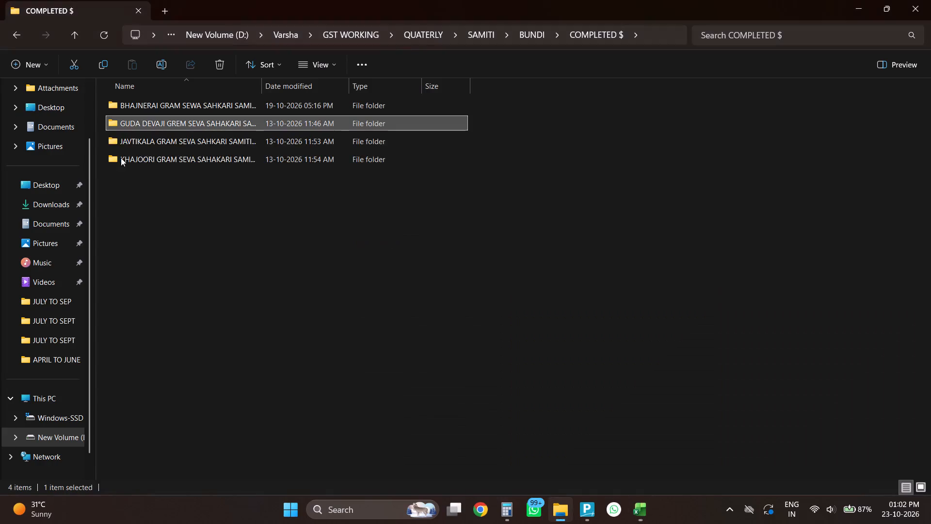
{"action": "left_click", "coordinate": [126, 140]}
{"action": "key", "text": "alt+Tab"}
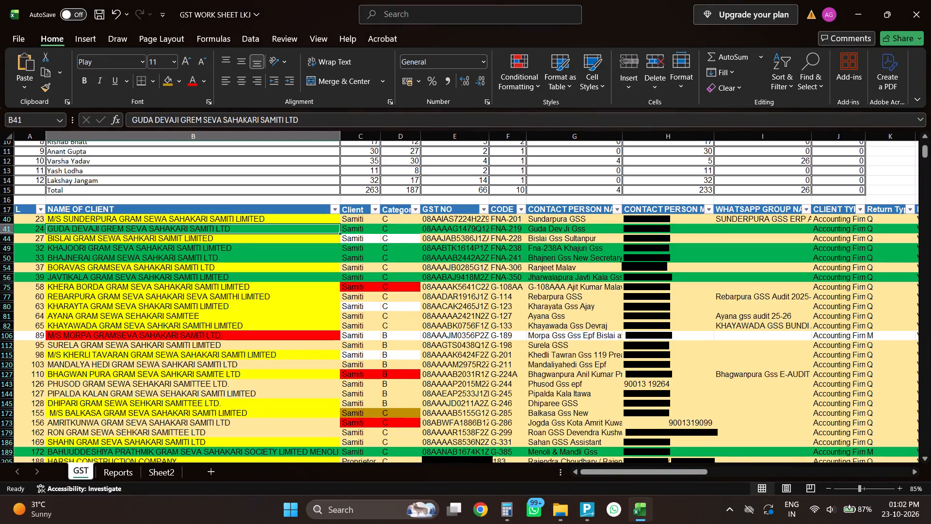
{"action": "left_click", "coordinate": [85, 275]}
{"action": "key", "text": "alt+Tab"}
{"action": "left_click", "coordinate": [135, 159]}
{"action": "key", "text": "alt+Tab"}
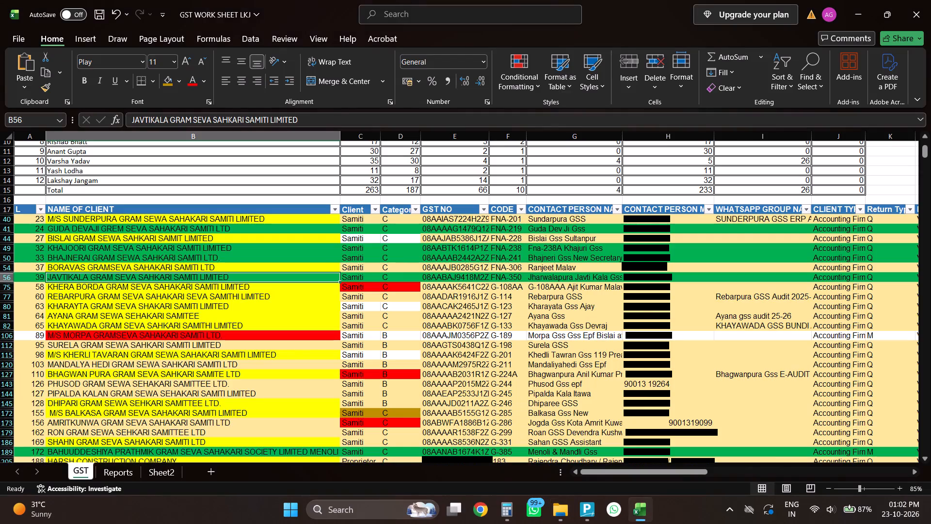
{"action": "left_click", "coordinate": [78, 250]}
{"action": "key", "text": "alt+Tab"}
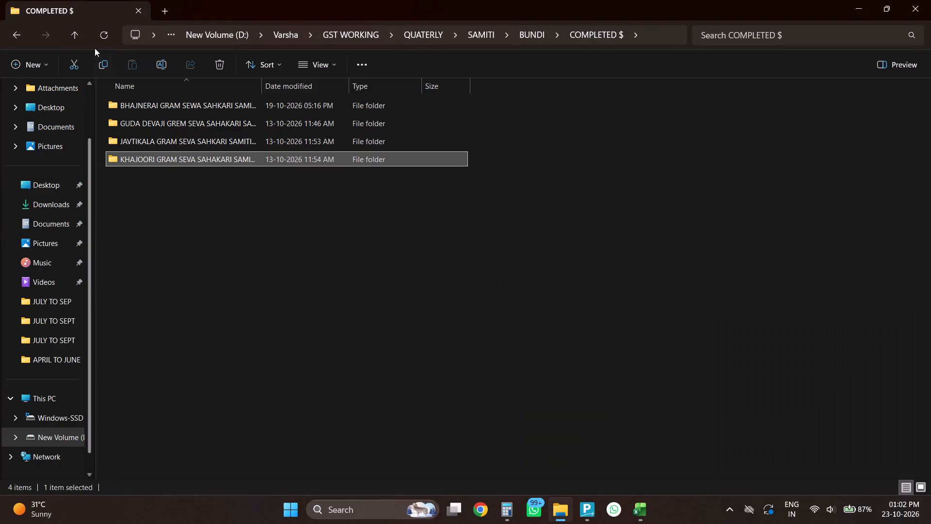
Return to the BUNDI folder and check the Kharayta, Khayawada and Khera Borda folders against their GST worksheet rows.
{"action": "left_click", "coordinate": [72, 36]}
{"action": "left_click", "coordinate": [155, 126]}
{"action": "key", "text": "alt+Tab"}
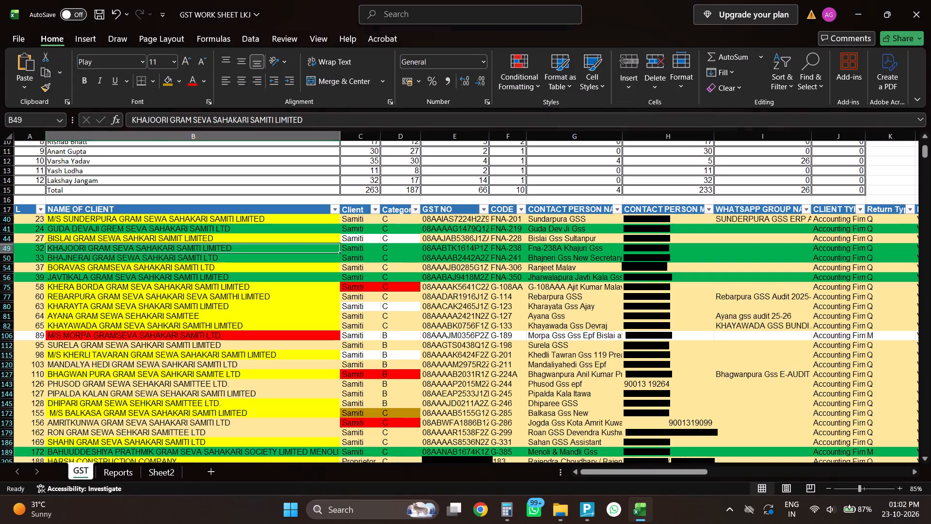
{"action": "left_click", "coordinate": [66, 310]}
{"action": "key", "text": "alt+Tab"}
{"action": "left_click", "coordinate": [145, 145]}
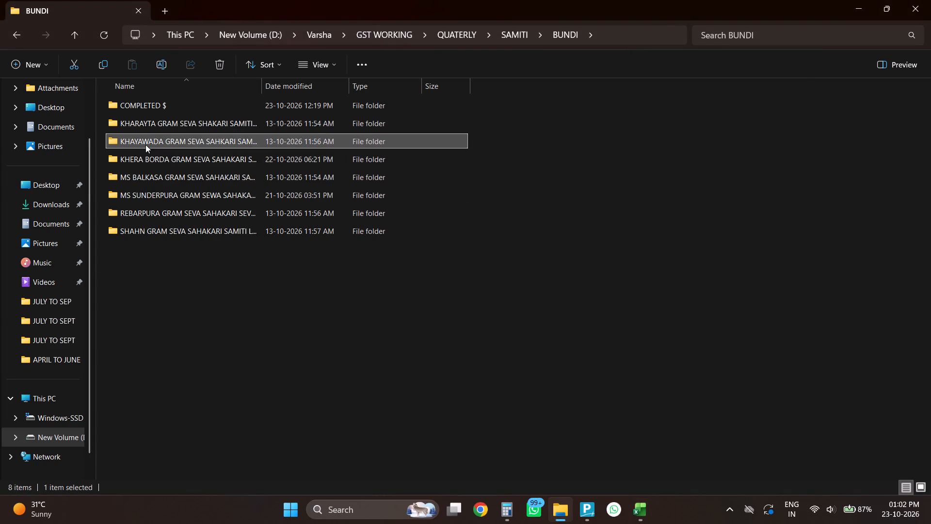
{"action": "key", "text": "alt+Tab"}
{"action": "left_click", "coordinate": [96, 326]}
{"action": "key", "text": "alt+Tab"}
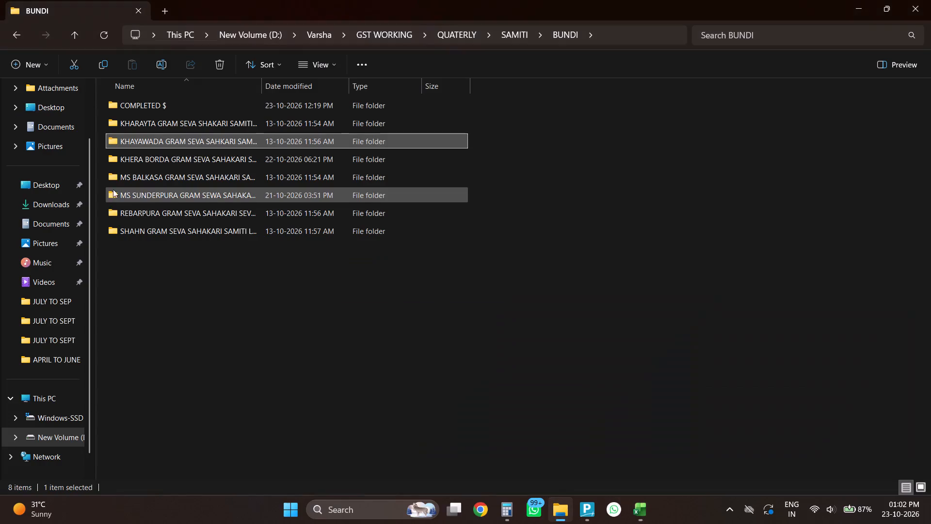
{"action": "left_click", "coordinate": [129, 164]}
{"action": "key", "text": "alt+Tab"}
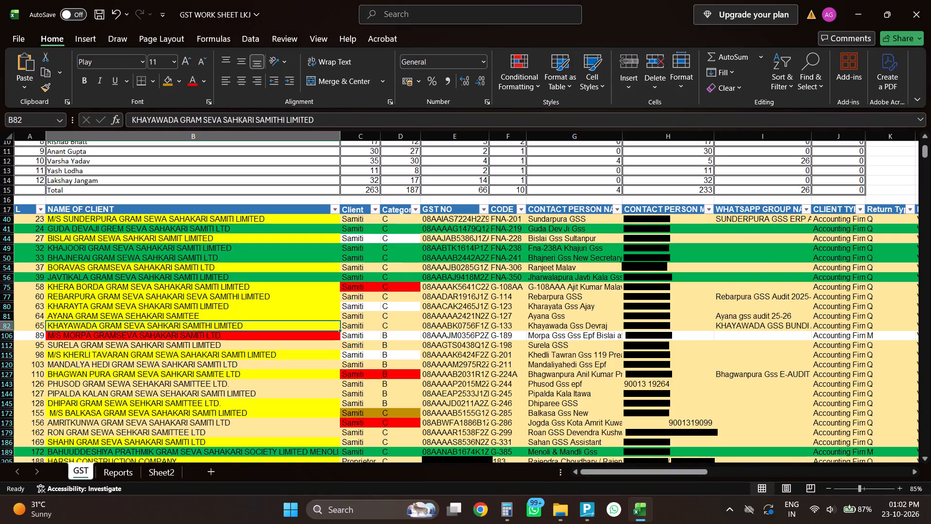
{"action": "left_click", "coordinate": [81, 291]}
{"action": "key", "text": "alt+Tab"}
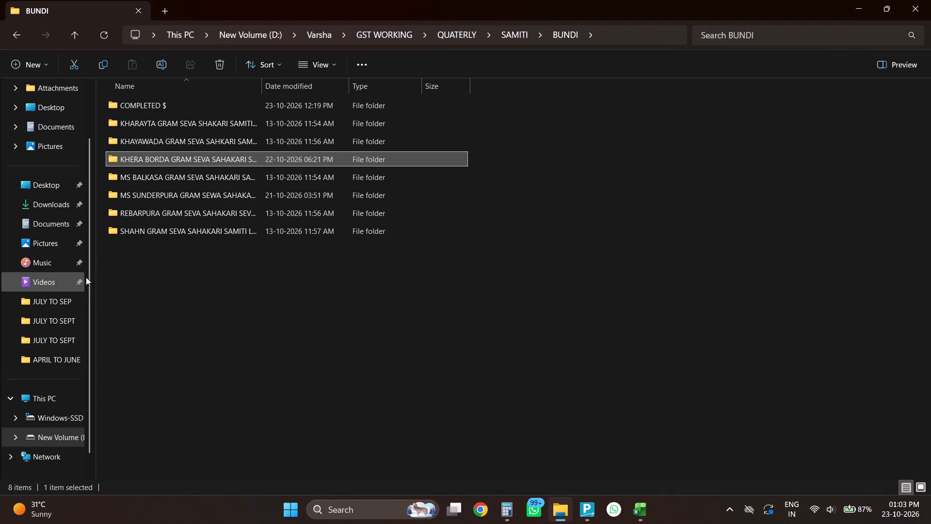
Check the Balkasa, Sunderpura, Rebarpura and Shahn folders in BUNDI against their client rows in the GST worksheet.
{"action": "left_click", "coordinate": [123, 189]}
{"action": "left_click", "coordinate": [128, 178]}
{"action": "key", "text": "alt+Tab"}
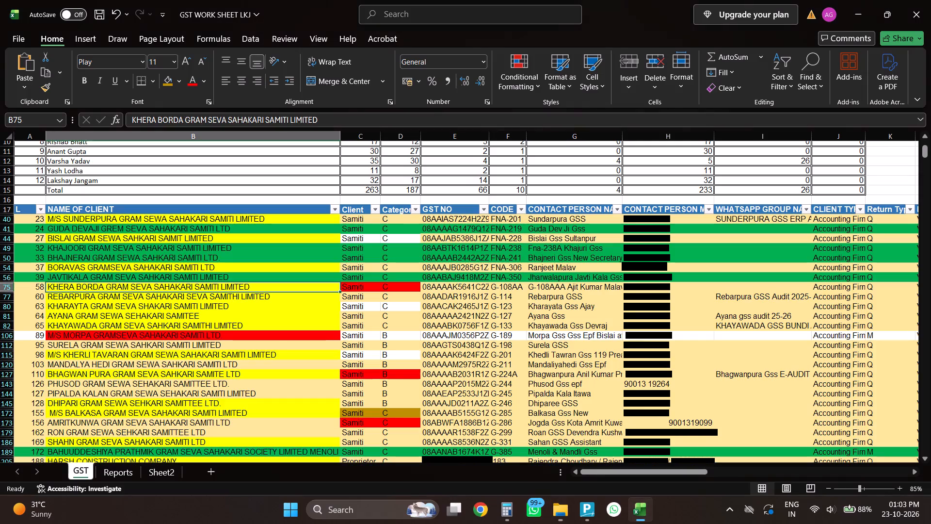
{"action": "left_click", "coordinate": [134, 418]}
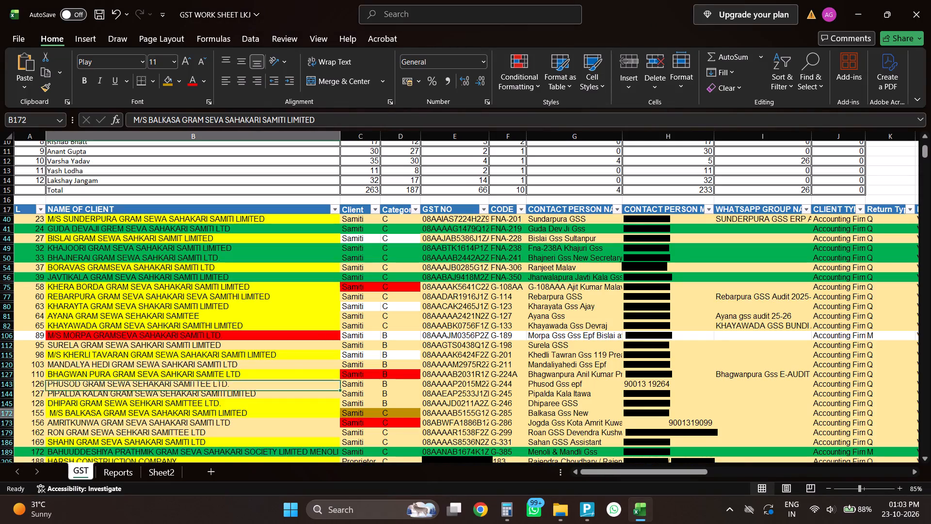
{"action": "key", "text": "alt+Tab"}
{"action": "left_click", "coordinate": [178, 198]}
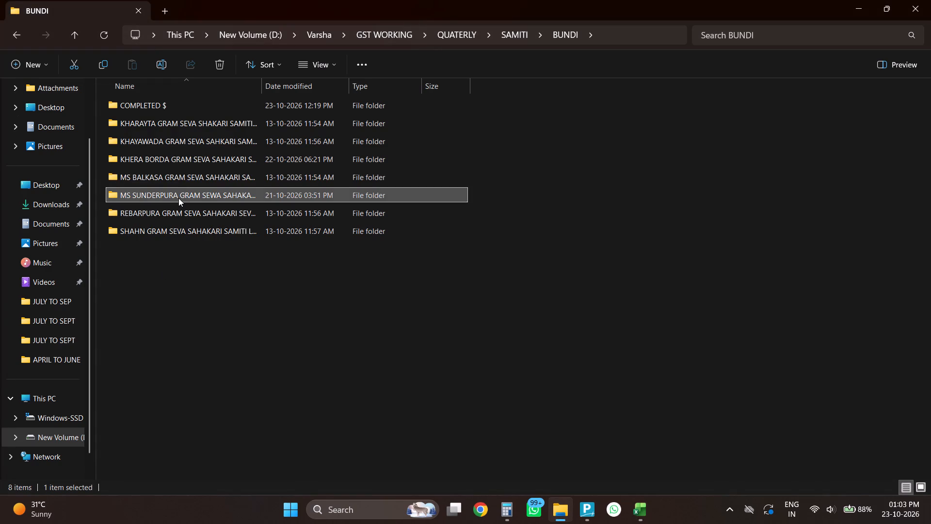
{"action": "key", "text": "alt+Tab"}
{"action": "left_click", "coordinate": [105, 217]}
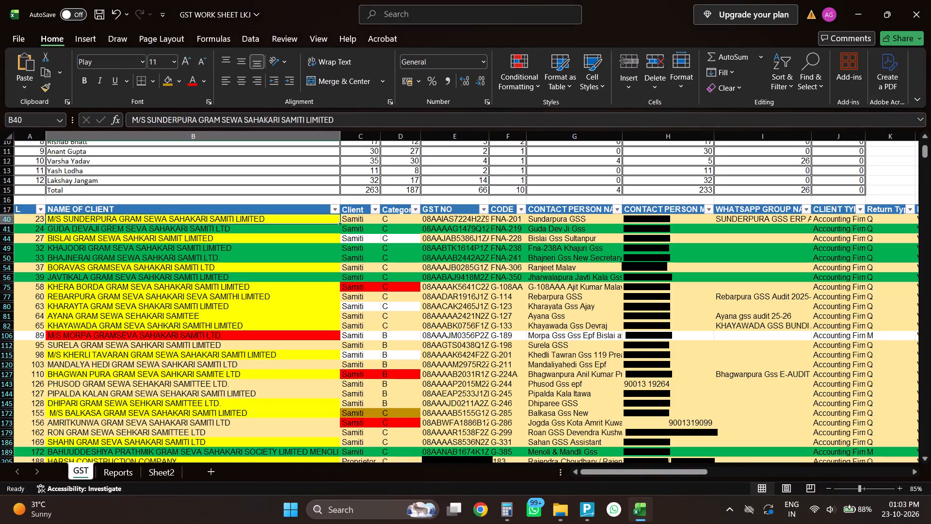
{"action": "key", "text": "alt+Tab"}
{"action": "left_click", "coordinate": [160, 211]}
{"action": "key", "text": "alt+Tab"}
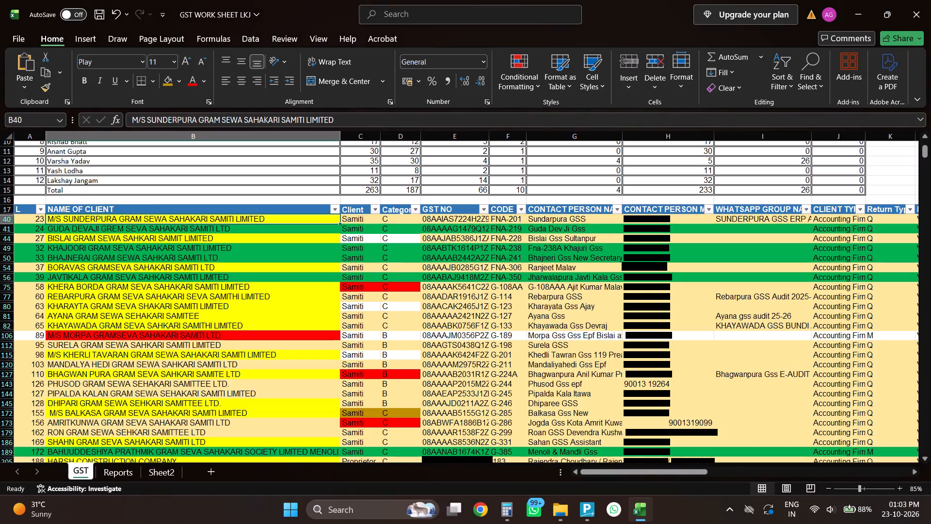
{"action": "left_click", "coordinate": [91, 299]}
{"action": "key", "text": "alt+Tab"}
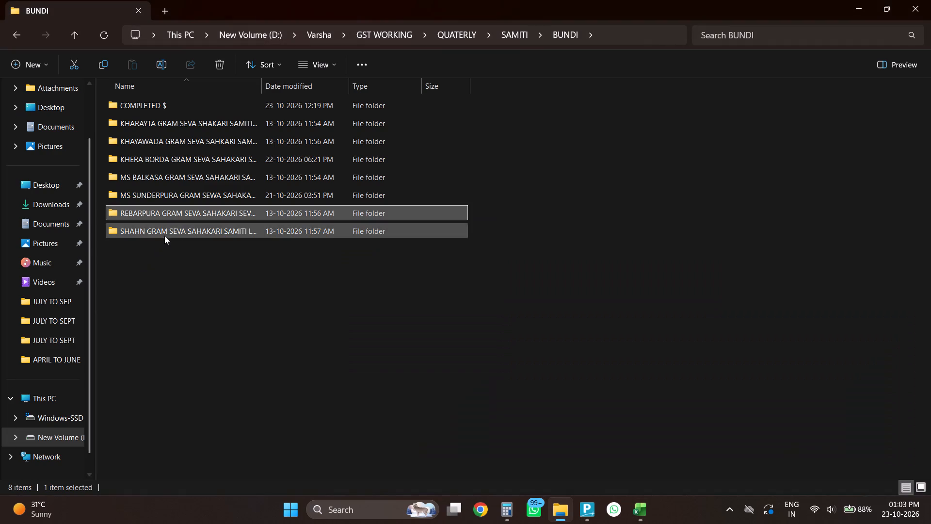
{"action": "left_click", "coordinate": [164, 235]}
{"action": "key", "text": "alt+Tab"}
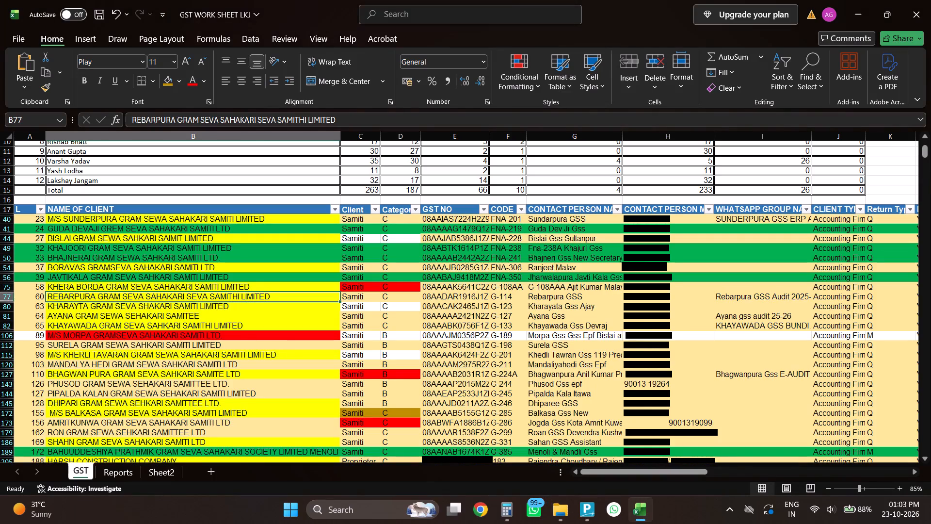
{"action": "left_click", "coordinate": [77, 443]}
{"action": "key", "text": "alt+Tab"}
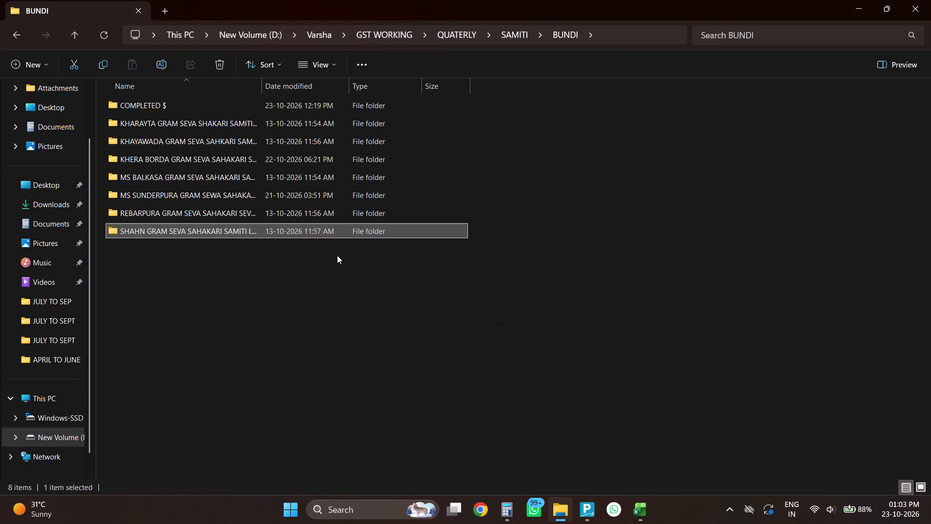
Open the KOTA folder and look for its first samiti, Amritkunwa, among the GST worksheet's client rows.
{"action": "left_click", "coordinate": [75, 32]}
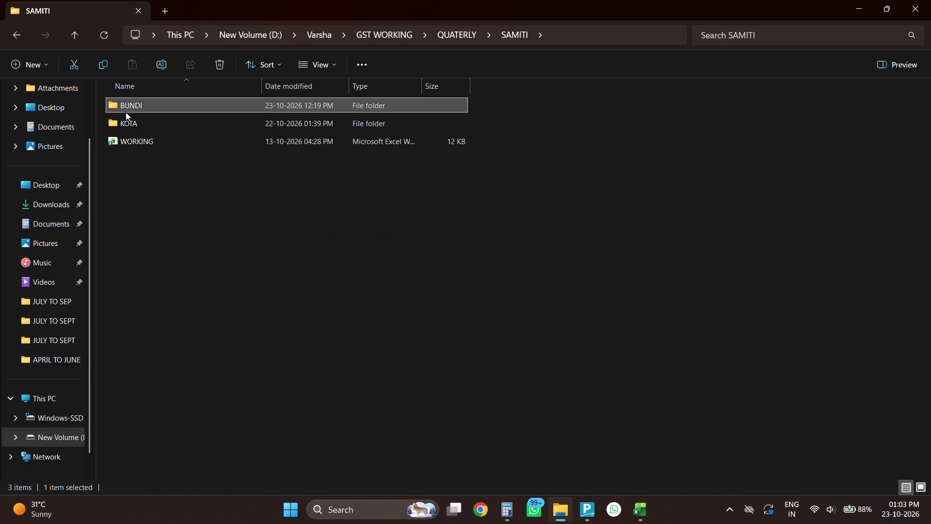
{"action": "double_click", "coordinate": [128, 122]}
{"action": "left_click", "coordinate": [139, 110]}
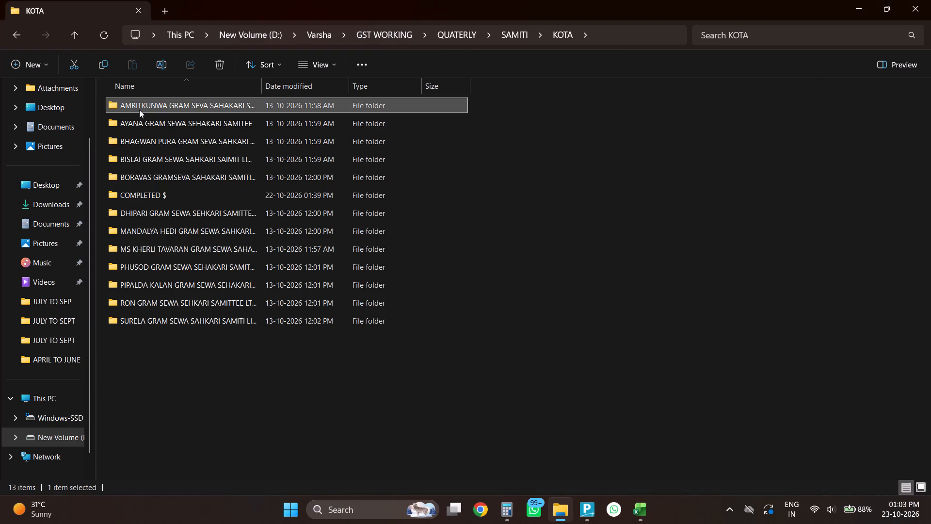
{"action": "key", "text": "alt+Tab"}
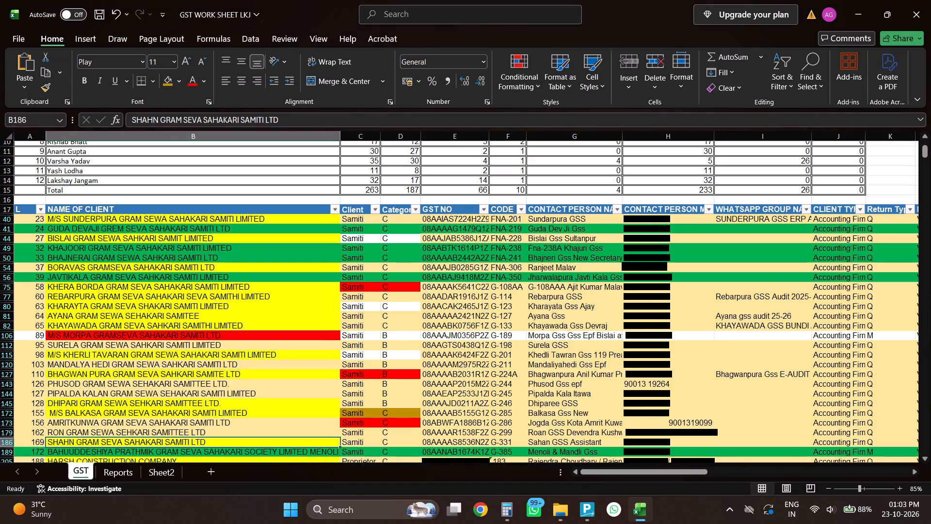
{"action": "scroll", "coordinate": [83, 414], "scroll_direction": "down", "scroll_amount": 2}
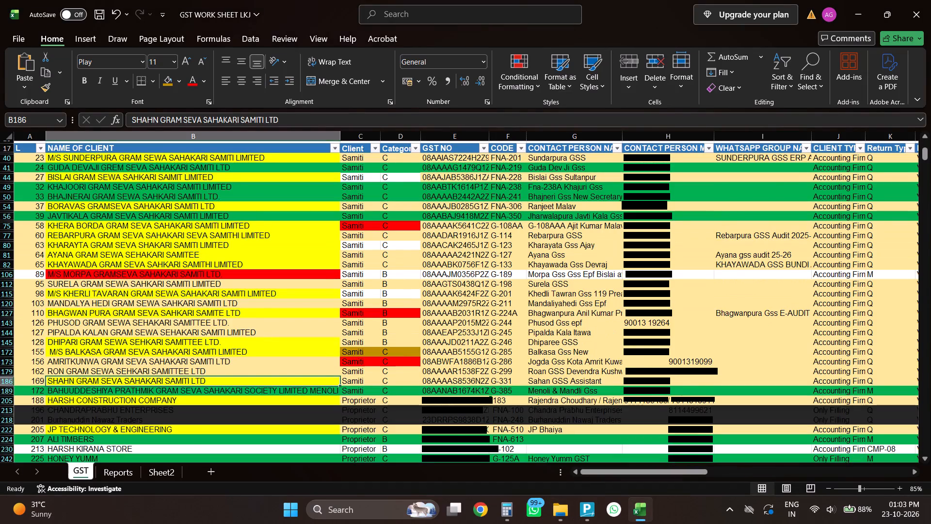
Check the KOTA folder's Amritkunwa and Ayana samitis against their client rows in the GST worksheet.
{"action": "left_click", "coordinate": [84, 363]}
{"action": "key", "text": "alt+Tab"}
{"action": "left_click", "coordinate": [151, 124]}
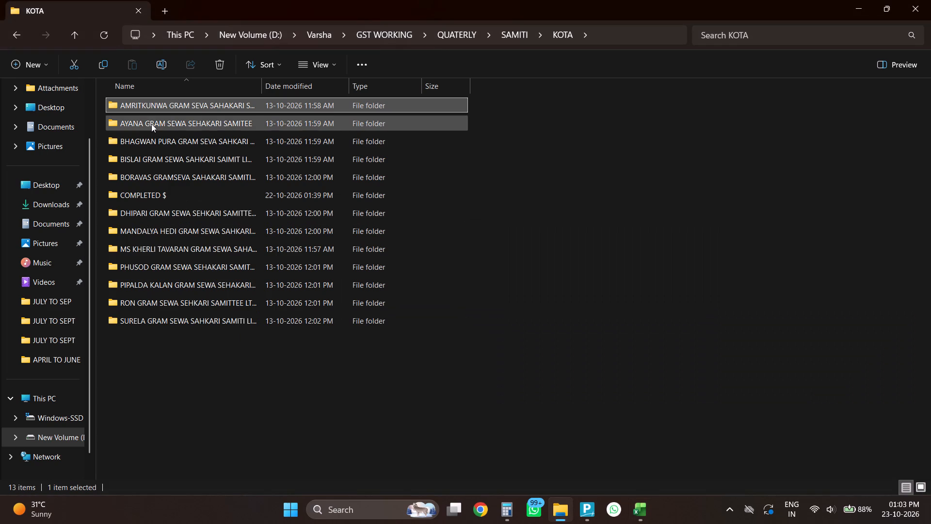
{"action": "key", "text": "alt+Tab"}
{"action": "key", "text": "alt+Tab"}
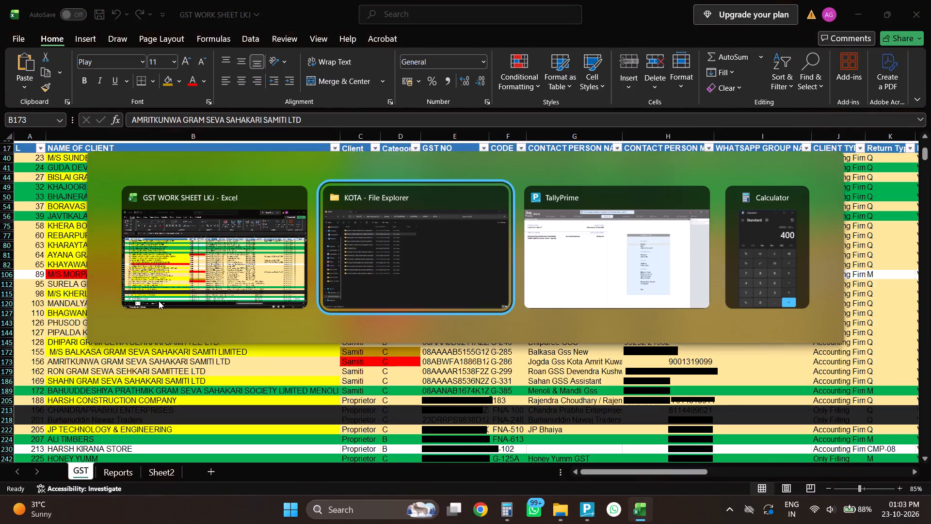
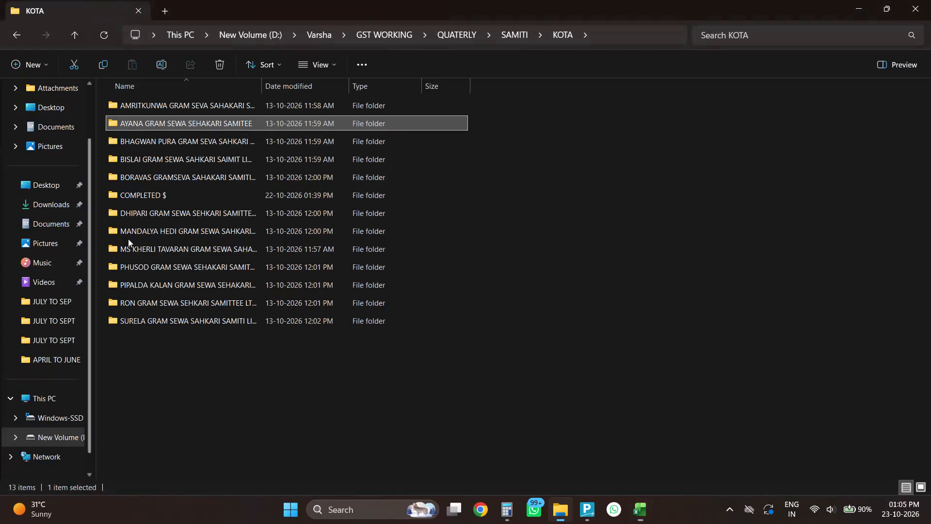
Check the Bhagwan Pura folder in KOTA against its client row in the GST worksheet.
{"action": "left_click", "coordinate": [151, 140]}
{"action": "key", "text": "alt+Tab"}
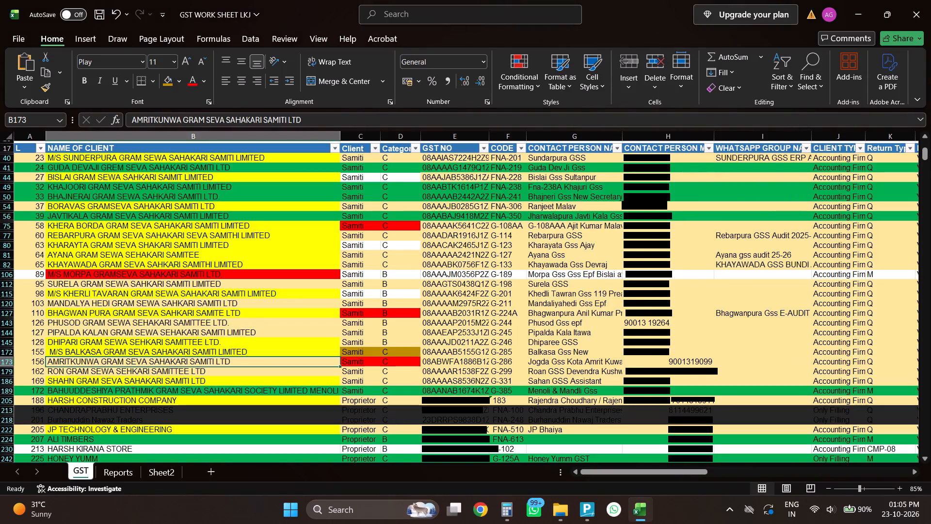
{"action": "left_click", "coordinate": [77, 310]}
{"action": "key", "text": "alt+Tab"}
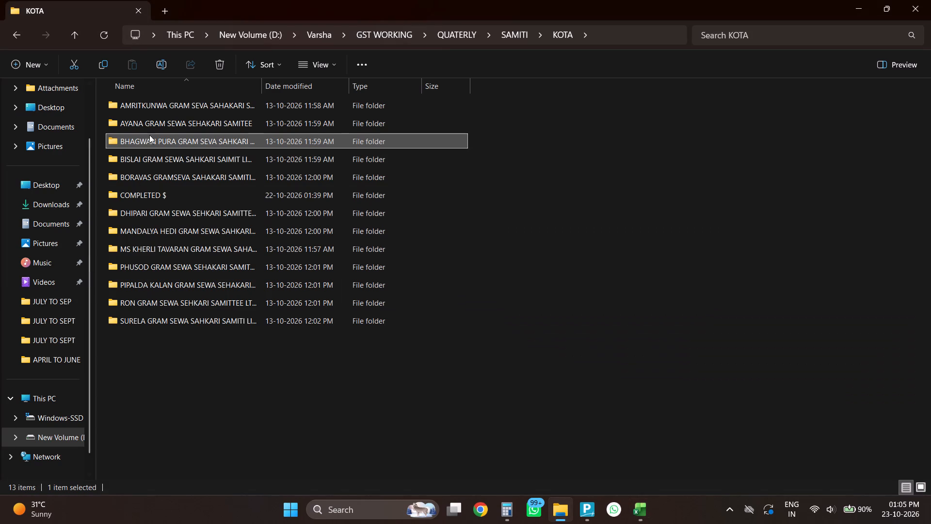
{"action": "double_click", "coordinate": [150, 142]}
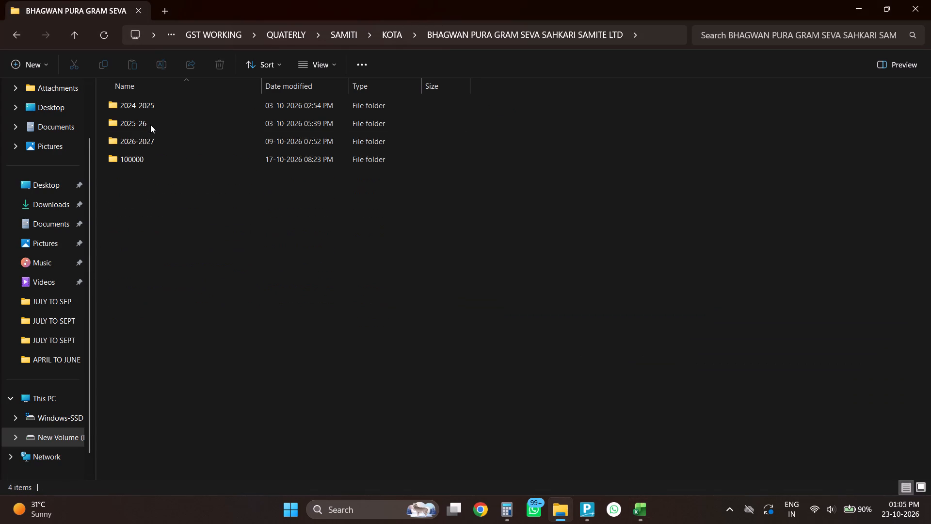
{"action": "double_click", "coordinate": [144, 141]}
{"action": "double_click", "coordinate": [146, 125]}
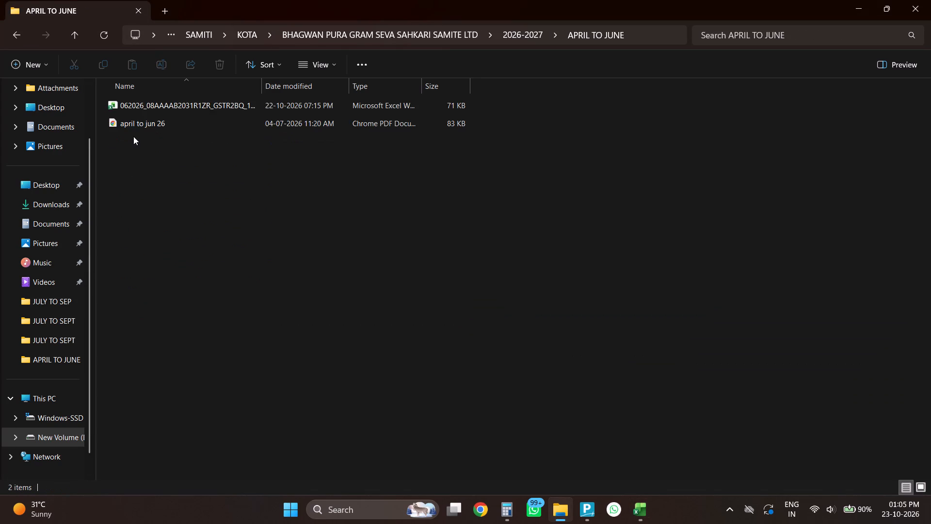
{"action": "double_click", "coordinate": [140, 109]}
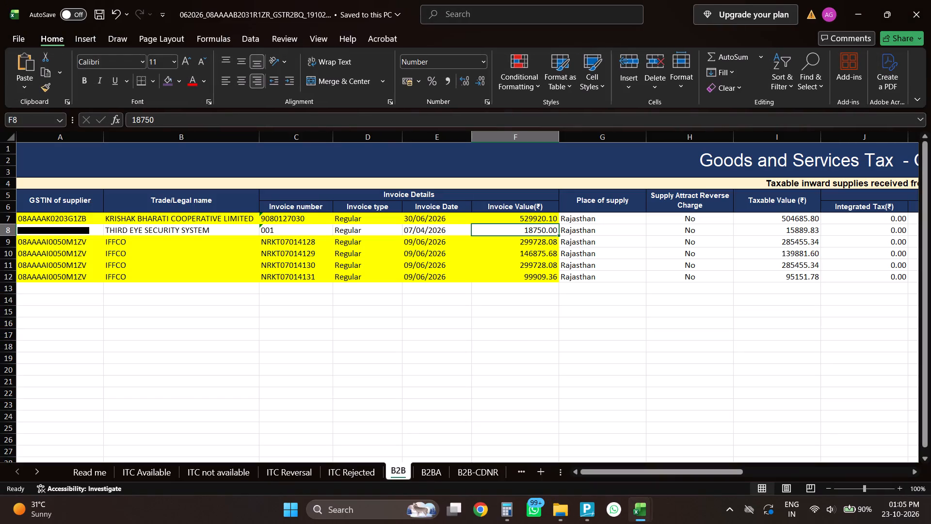
Review Bhagwan Pura samiti's April to June GSTR-2B workbook and its april to jun 26 handwritten sales PDF.
{"action": "left_click", "coordinate": [100, 476]}
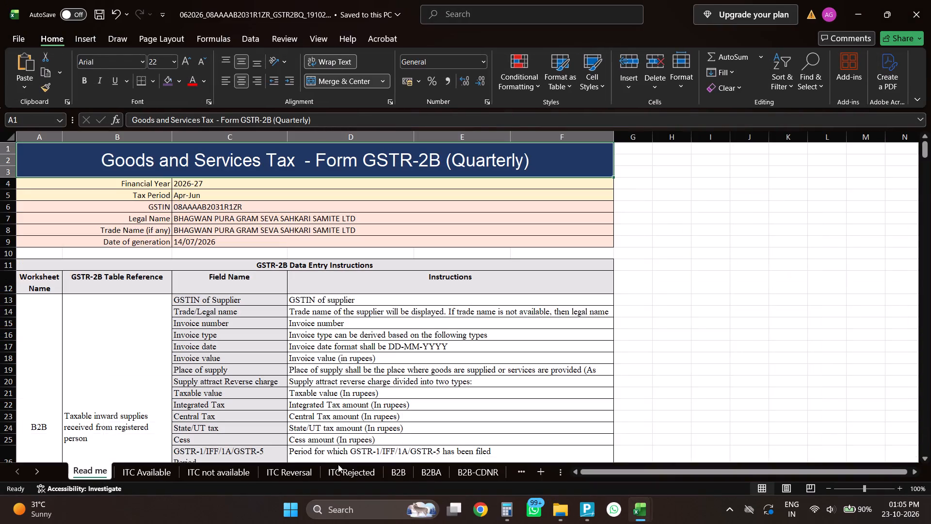
{"action": "left_click", "coordinate": [394, 473]}
{"action": "key", "text": "alt+Tab"}
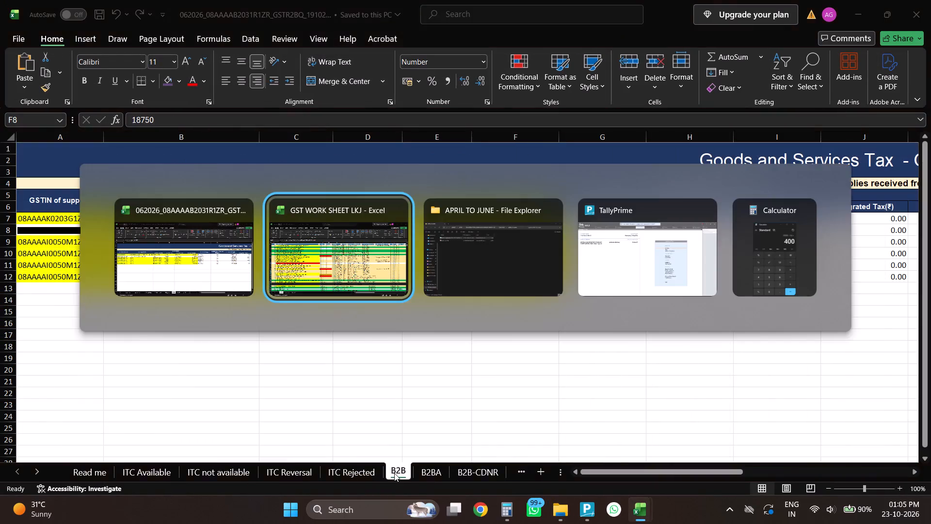
{"action": "key", "text": "alt+Tab"}
{"action": "key", "text": "alt+Tab"}
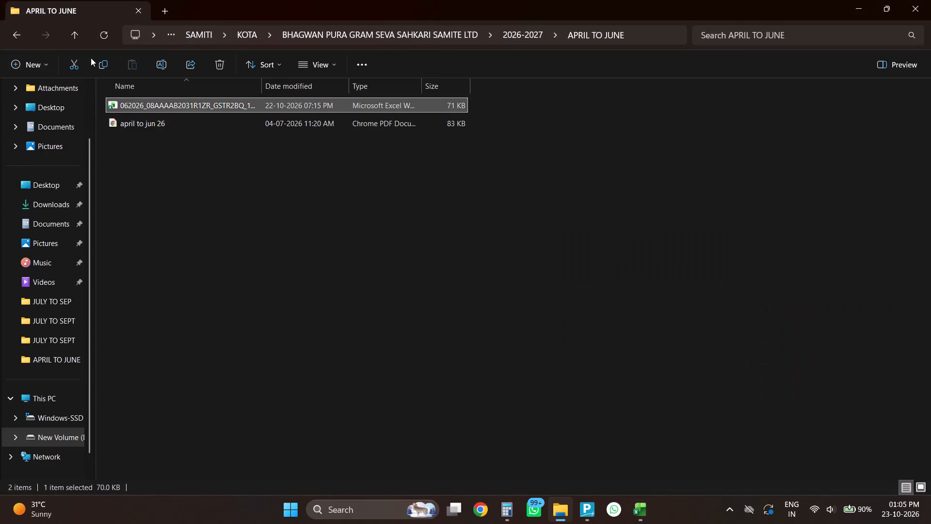
{"action": "double_click", "coordinate": [127, 119]}
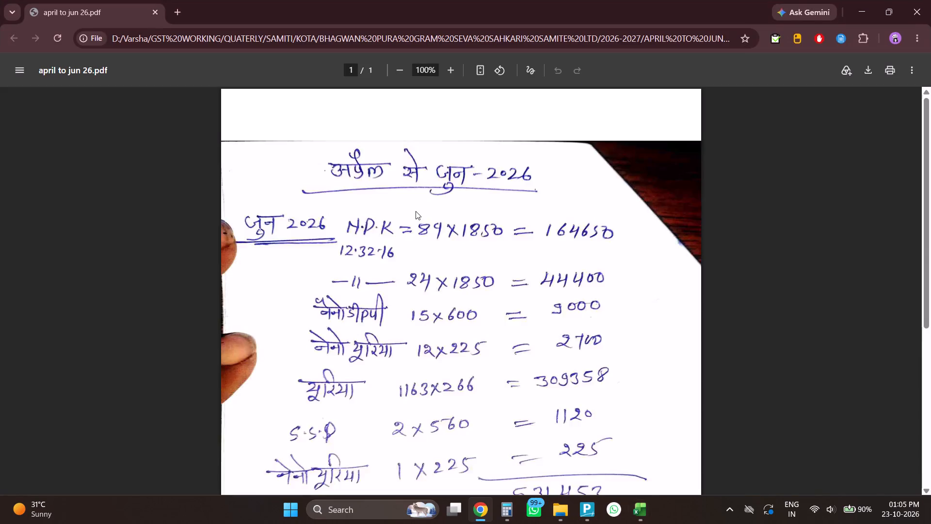
{"action": "scroll", "coordinate": [416, 211], "scroll_direction": "down", "scroll_amount": 19}
{"action": "scroll", "coordinate": [416, 211], "scroll_direction": "up", "scroll_amount": 11}
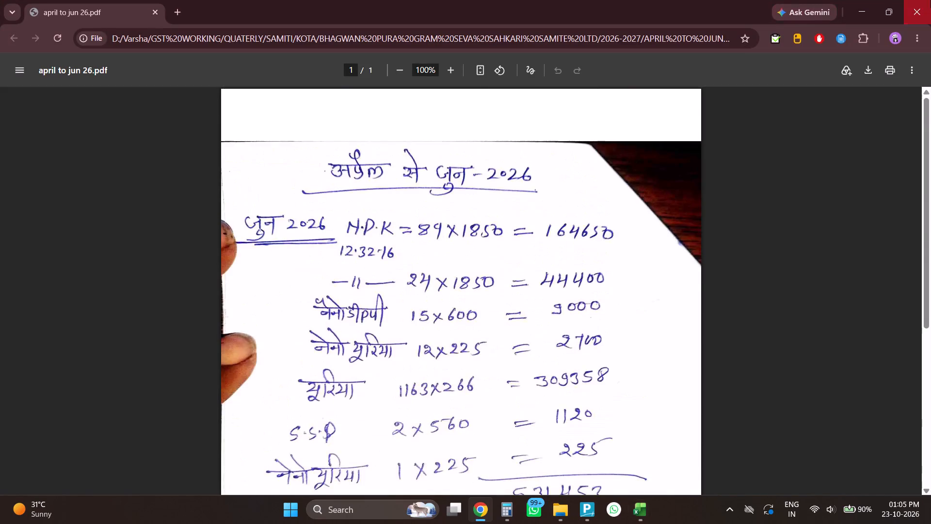
{"action": "left_click", "coordinate": [930, 0]}
{"action": "key", "text": "alt+Tab"}
{"action": "key", "text": "alt+Tab"}
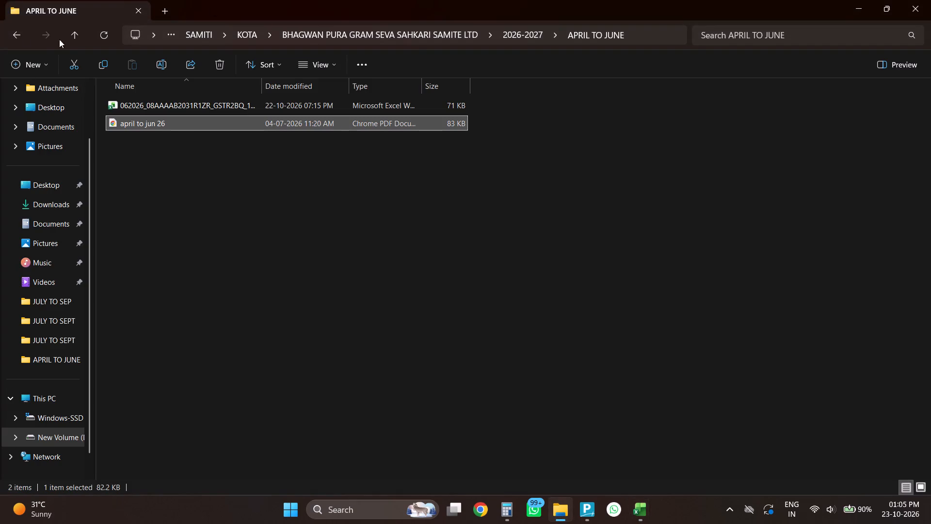
Open the September GSTR-2B workbook in Bhagwan Pura's JULY TO SEPT folder and review its B2B supplier invoices.
{"action": "left_click", "coordinate": [81, 34]}
{"action": "double_click", "coordinate": [142, 144]}
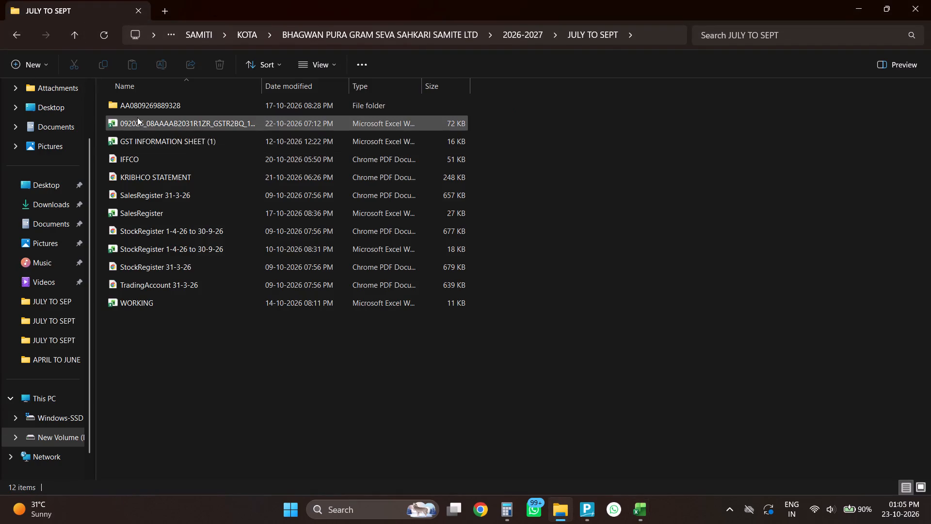
{"action": "double_click", "coordinate": [137, 117]}
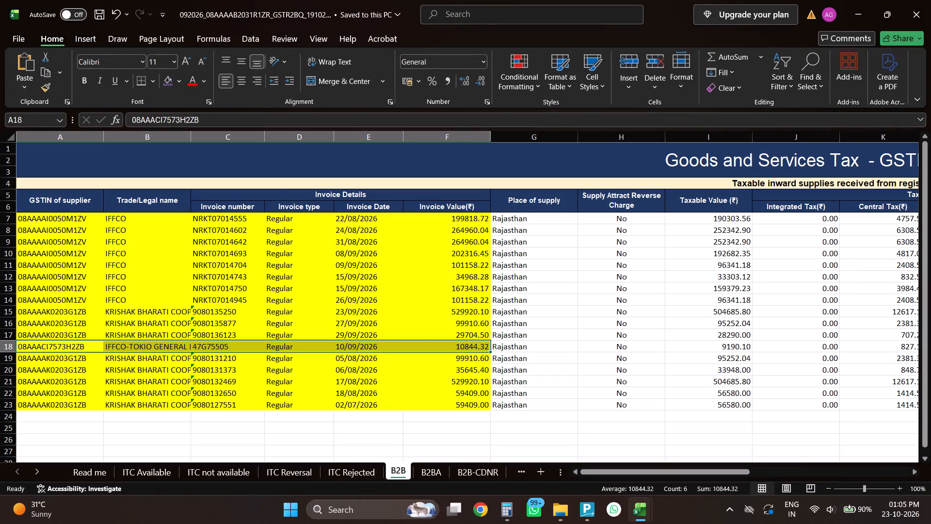
{"action": "left_click", "coordinate": [74, 474]}
{"action": "left_click", "coordinate": [394, 478]}
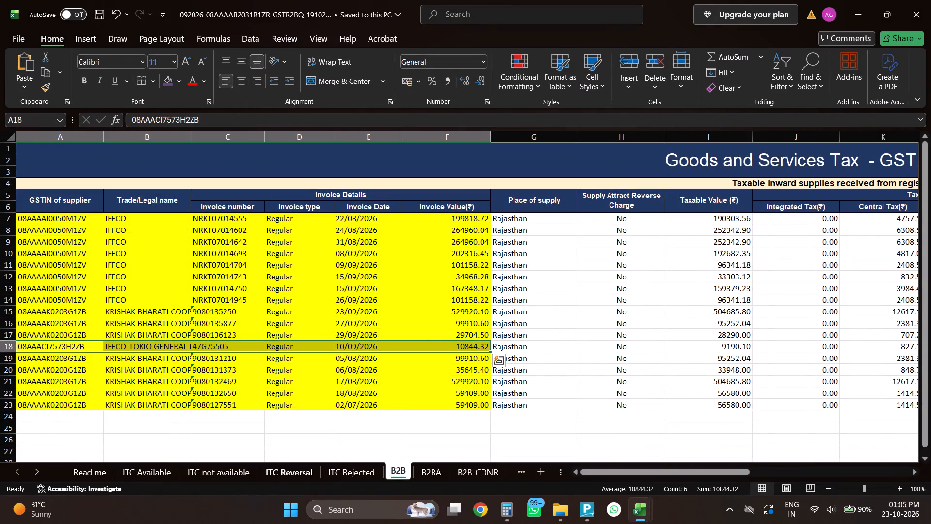
{"action": "left_click", "coordinate": [85, 473]}
{"action": "left_click", "coordinate": [930, 0]}
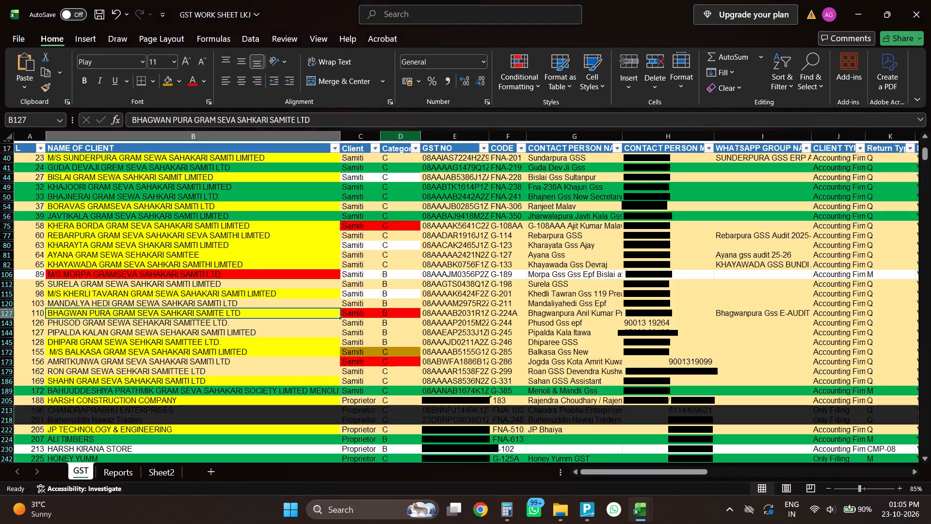
Review the purchase and sales details in Bhagwan Pura's GST INFORMATION SHEET (1) workbook for July to September.
{"action": "key", "text": "alt+Tab"}
{"action": "double_click", "coordinate": [145, 140]}
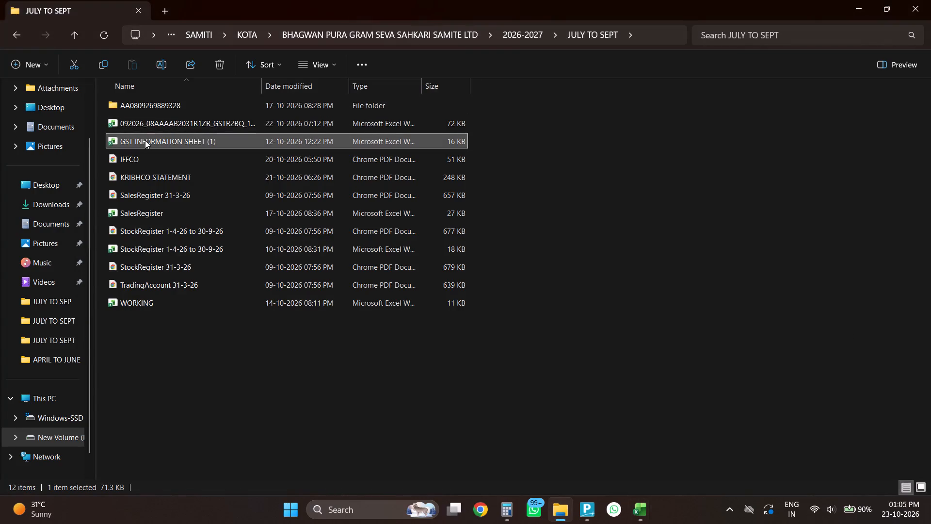
{"action": "left_click_drag", "start_coordinate": [700, 471], "coordinate": [661, 477]}
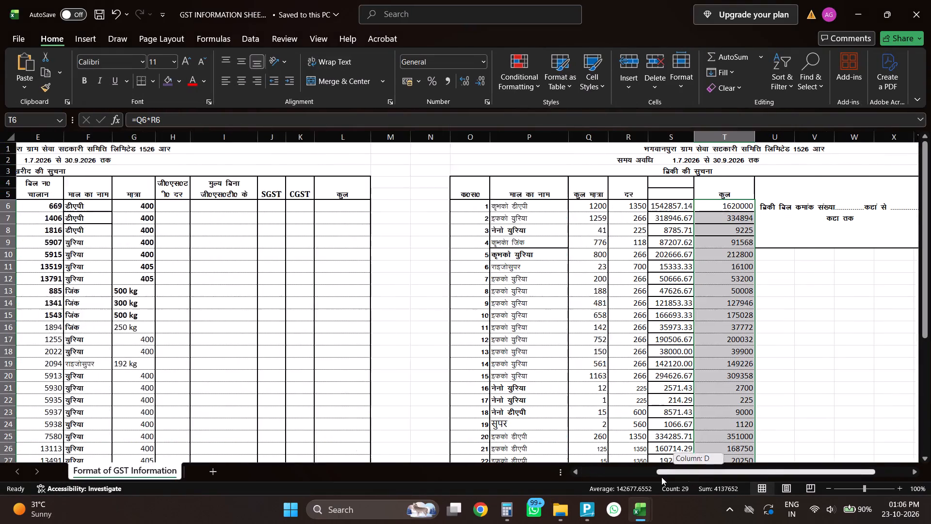
{"action": "left_click_drag", "start_coordinate": [661, 477], "coordinate": [497, 478]}
{"action": "scroll", "coordinate": [192, 336], "scroll_direction": "down", "scroll_amount": 5}
{"action": "scroll", "coordinate": [192, 336], "scroll_direction": "up", "scroll_amount": 6}
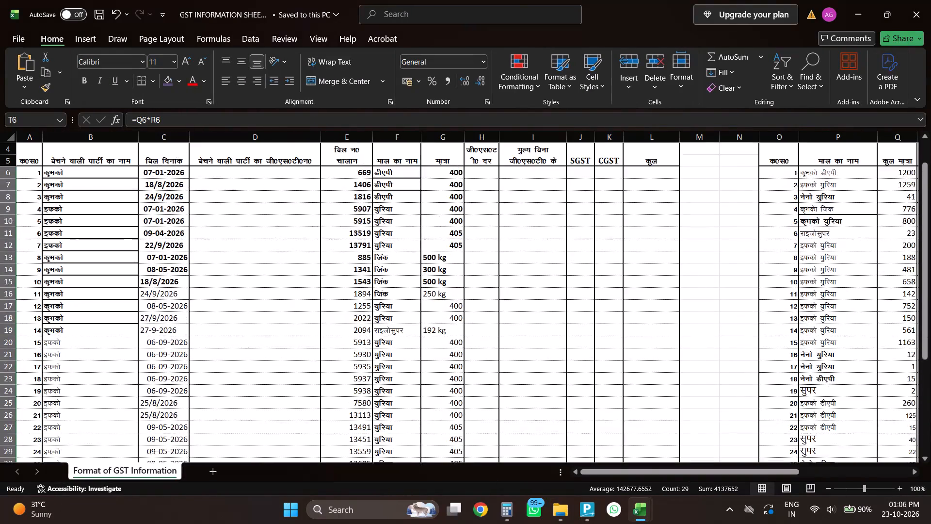
{"action": "scroll", "coordinate": [192, 336], "scroll_direction": "up", "scroll_amount": 2}
{"action": "scroll", "coordinate": [192, 336], "scroll_direction": "down", "scroll_amount": 5}
{"action": "scroll", "coordinate": [192, 336], "scroll_direction": "up", "scroll_amount": 5}
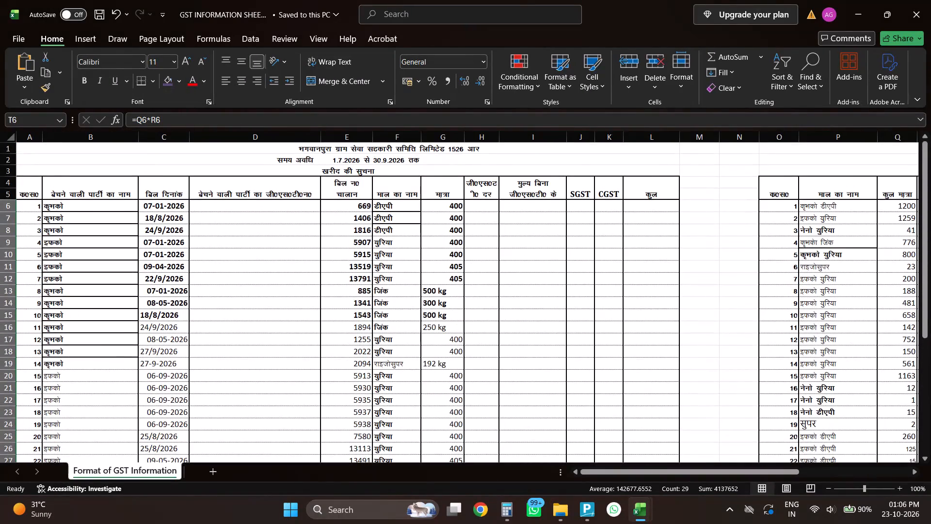
{"action": "left_click_drag", "start_coordinate": [627, 468], "coordinate": [440, 476]}
{"action": "left_click", "coordinate": [930, 0]}
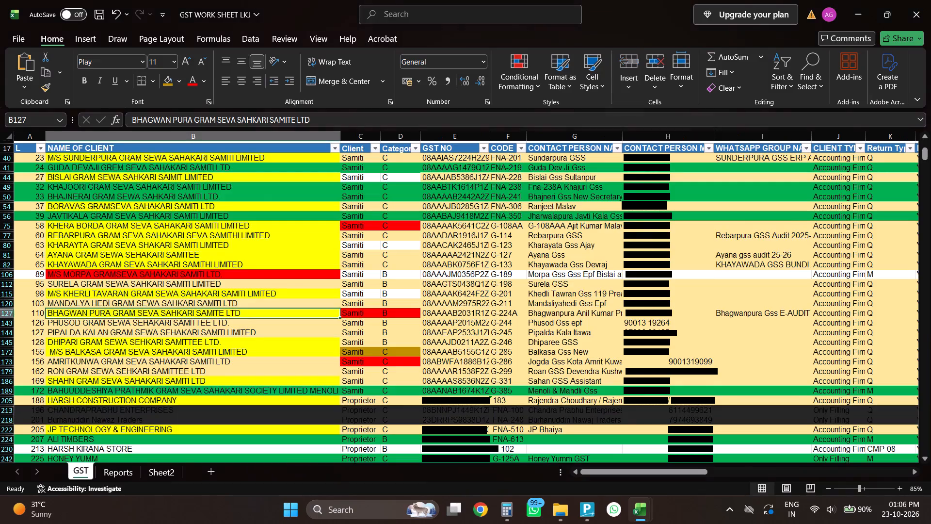
Look through the IFFCO and KRIBHCO STATEMENT PDFs in Bhagwan Pura's JULY TO SEPT folder.
{"action": "key", "text": "alt+Tab"}
{"action": "left_click", "coordinate": [143, 158]}
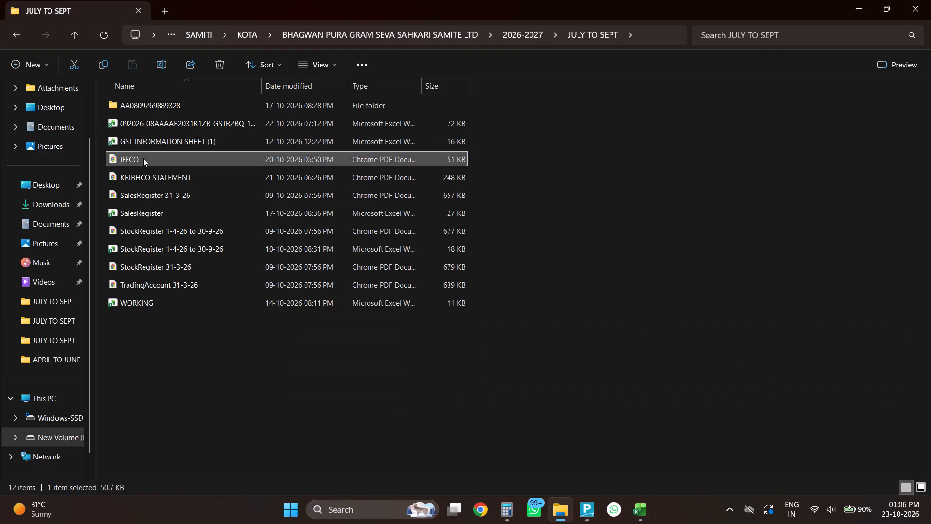
{"action": "left_click", "coordinate": [143, 158]}
{"action": "scroll", "coordinate": [401, 329], "scroll_direction": "down", "scroll_amount": 12}
{"action": "left_click", "coordinate": [930, 0]}
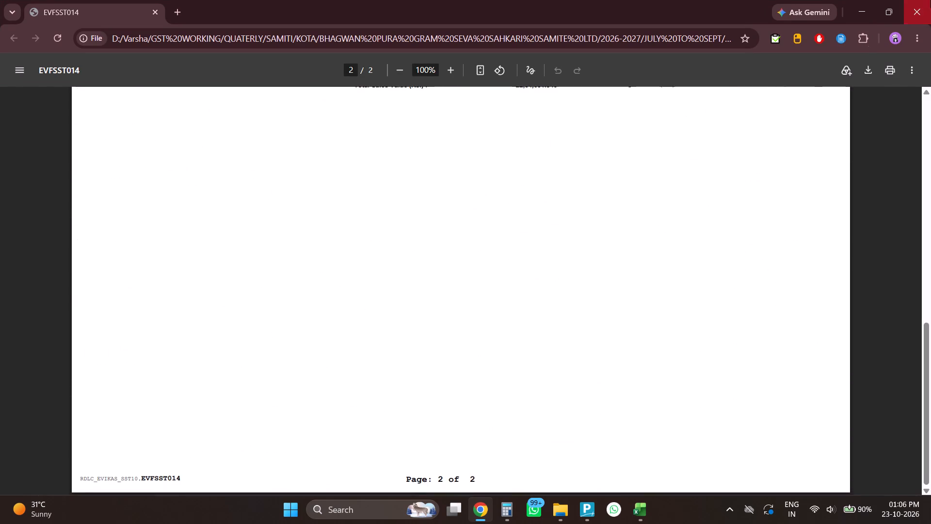
{"action": "double_click", "coordinate": [200, 178]}
{"action": "scroll", "coordinate": [313, 240], "scroll_direction": "down", "scroll_amount": 4}
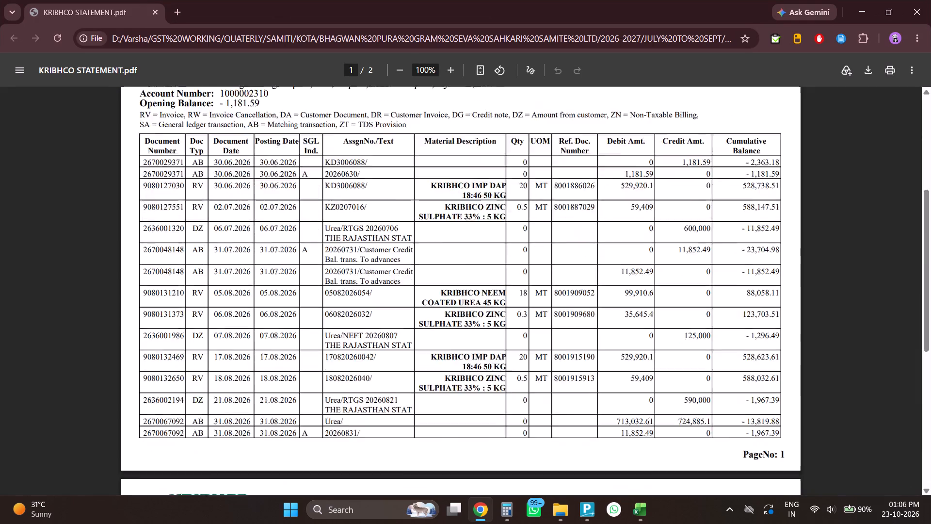
{"action": "scroll", "coordinate": [313, 240], "scroll_direction": "down", "scroll_amount": 17}
{"action": "scroll", "coordinate": [313, 240], "scroll_direction": "up", "scroll_amount": 6}
{"action": "left_click", "coordinate": [930, 0]}
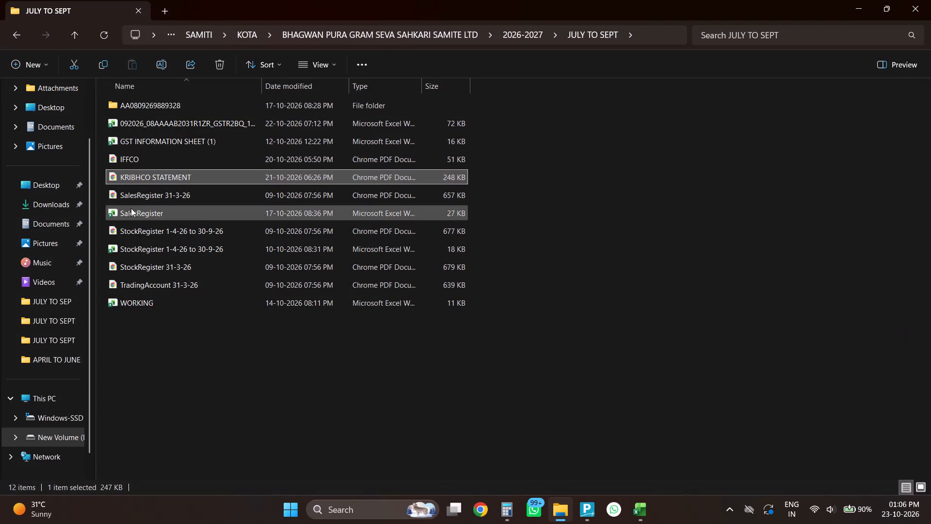
Check the SalesRegister, StockRegister 1-4-26 to 30-9-26 and WORKING workbooks, and return to the Bhagwan Pura samiti's main folder.
{"action": "double_click", "coordinate": [122, 210]}
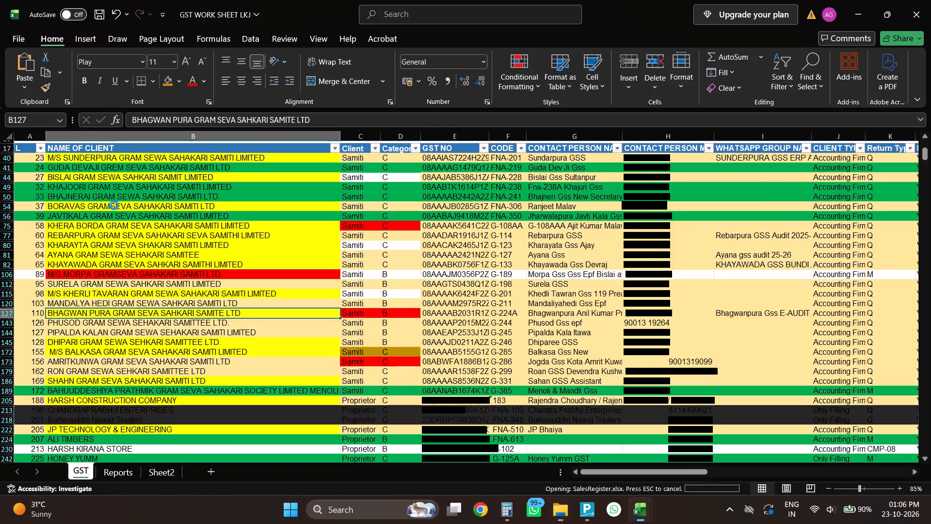
{"action": "scroll", "coordinate": [595, 263], "scroll_direction": "up", "scroll_amount": 5}
{"action": "left_click", "coordinate": [930, 0]}
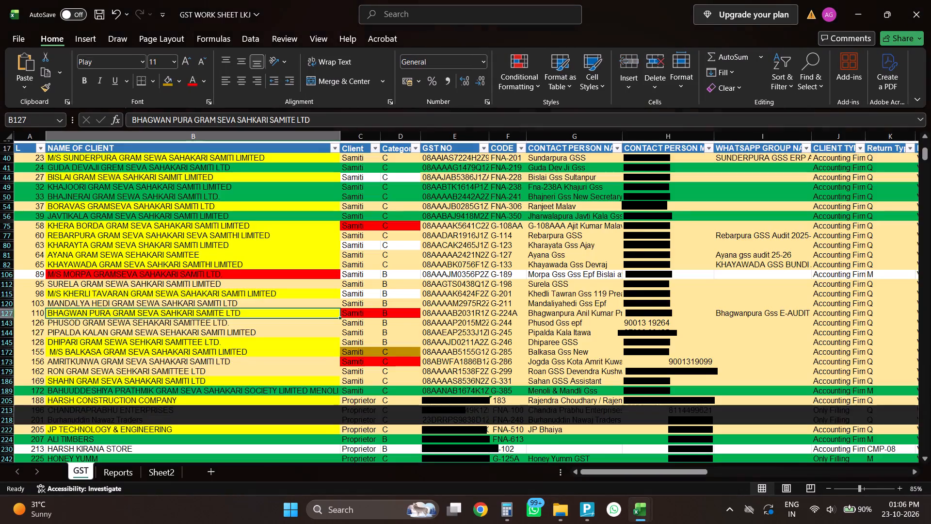
{"action": "key", "text": "alt+Tab"}
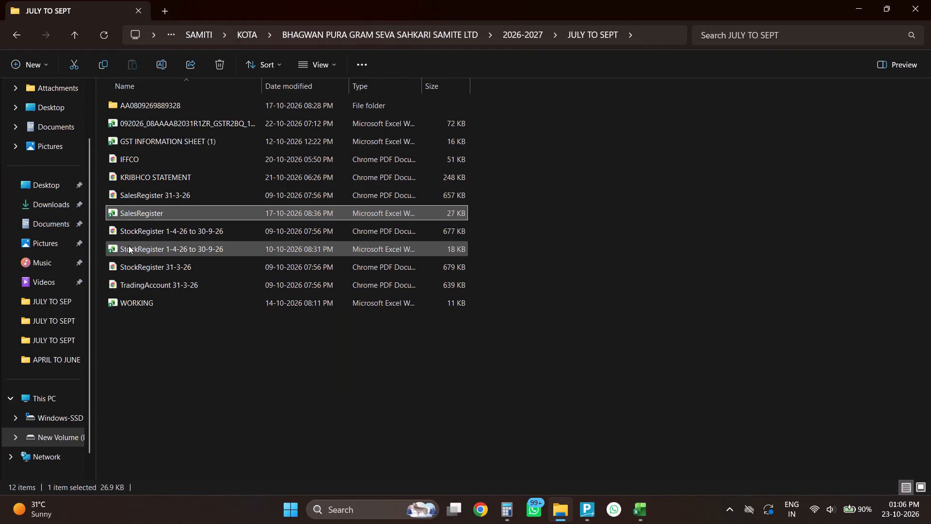
{"action": "double_click", "coordinate": [128, 246]}
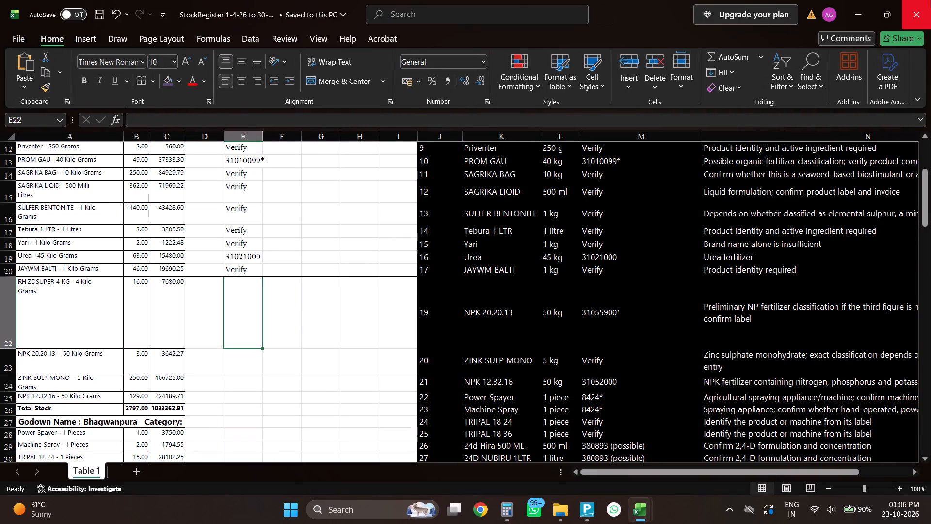
{"action": "left_click", "coordinate": [930, 0]}
{"action": "key", "text": "alt+Tab"}
{"action": "double_click", "coordinate": [146, 305]}
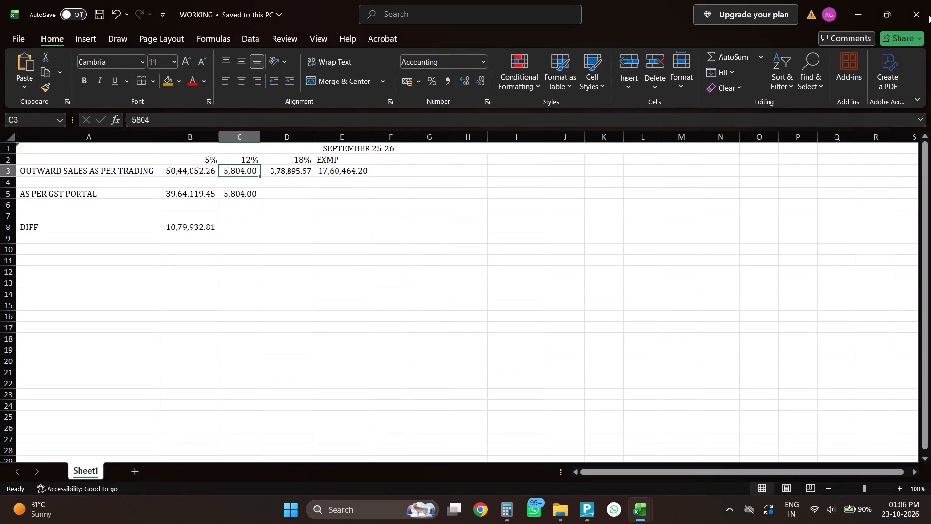
{"action": "left_click", "coordinate": [930, 0]}
{"action": "key", "text": "alt+Tab"}
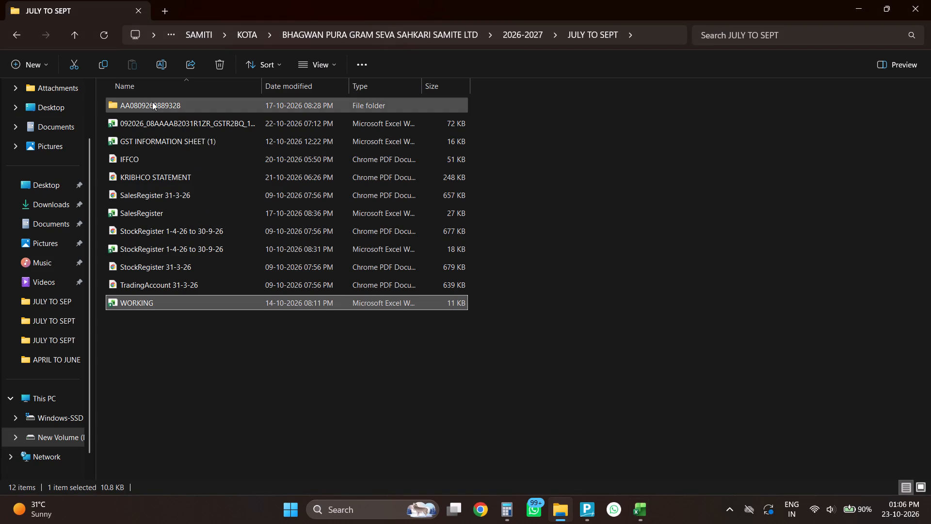
{"action": "left_click", "coordinate": [154, 102]}
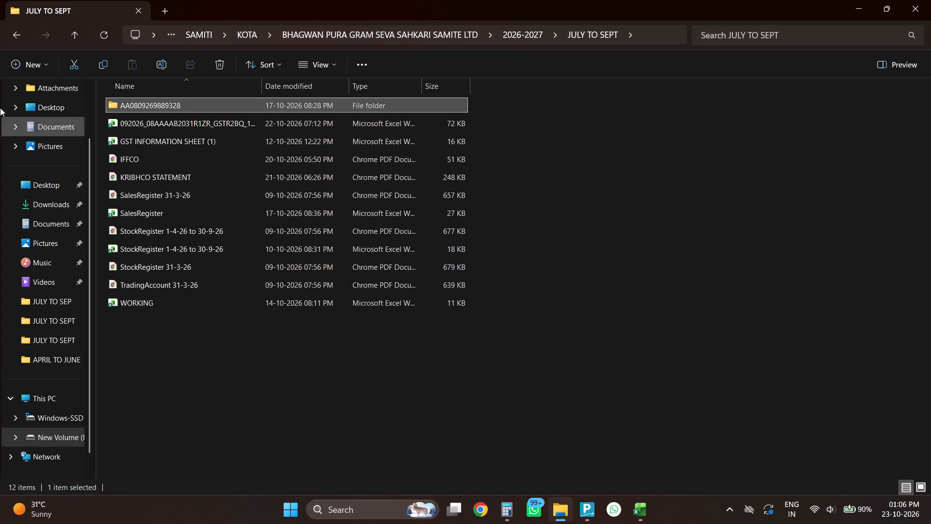
{"action": "left_click", "coordinate": [75, 38]}
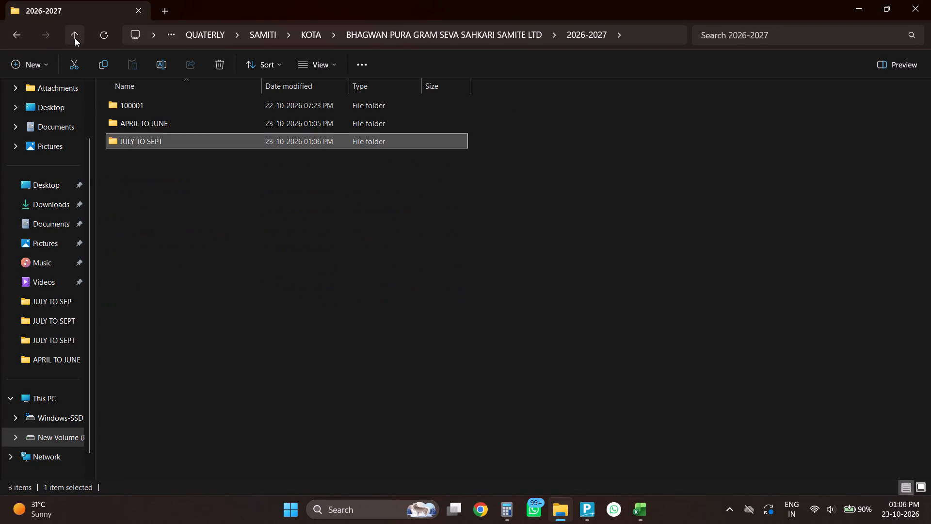
{"action": "left_click", "coordinate": [75, 38]}
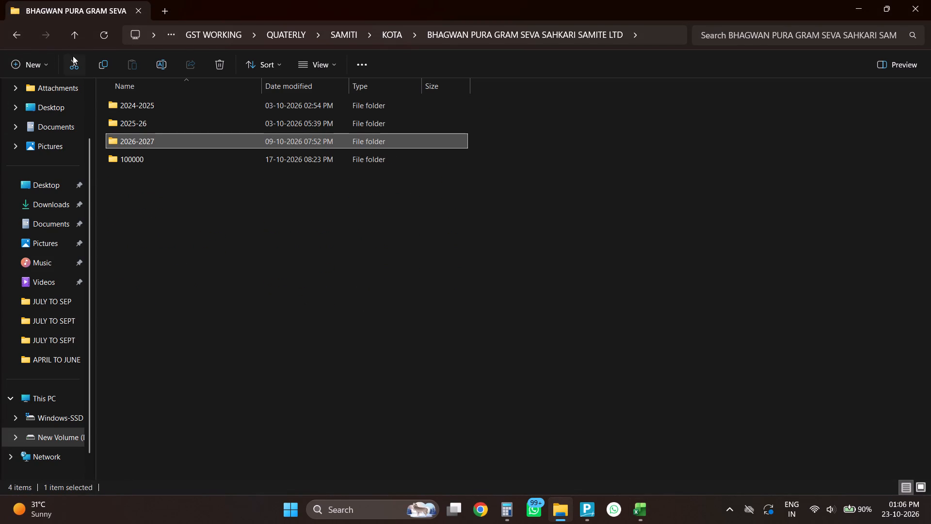
Switch to TallyPrime and shut the MS Balkasa Gram Seva Sahakari Samiti company.
{"action": "key", "text": "alt+Tab"}
{"action": "key", "text": "alt+Tab"}
{"action": "key", "text": "alt+Tab"}
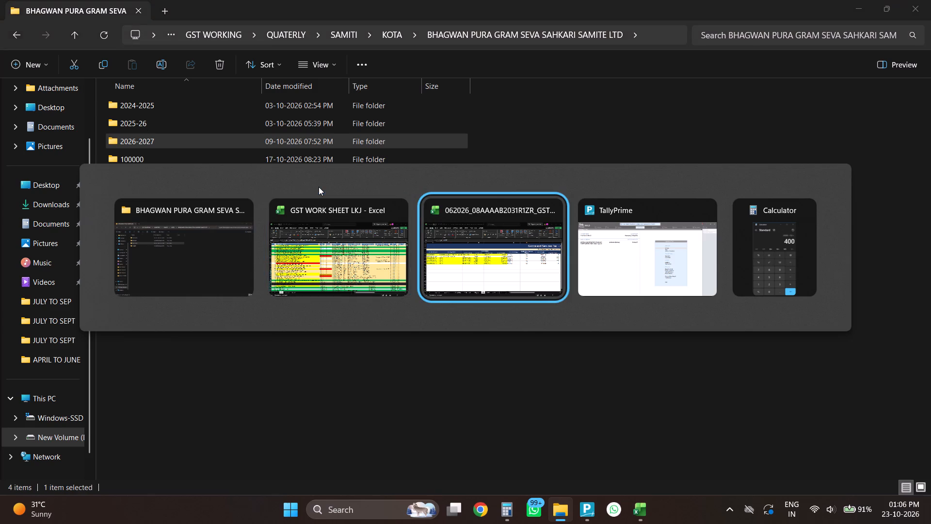
{"action": "key", "text": "ctrl+F3"}
{"action": "key", "text": "Return"}
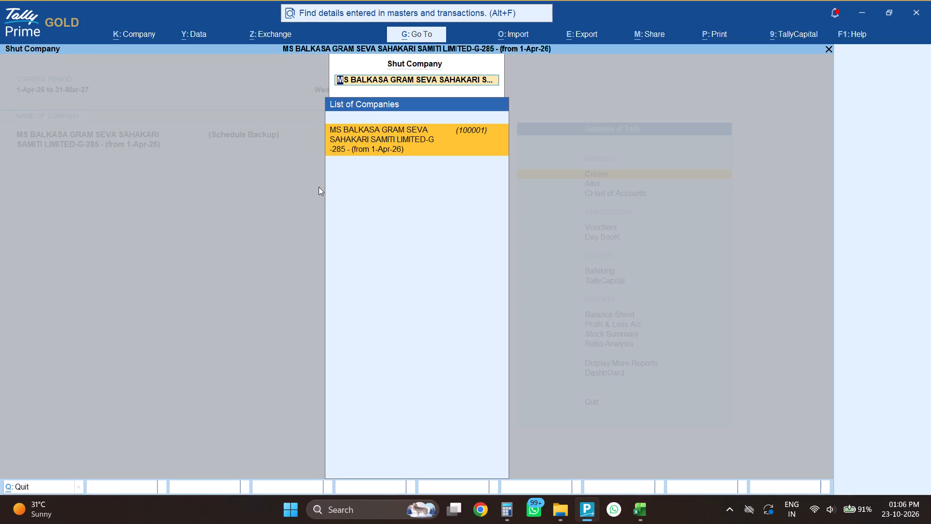
Browse the company data path to SAMITI\KOTA and highlight the Bhagwan Pura Gram Seva Sahkari Samite Ltd folder.
{"action": "key", "text": "Up"}
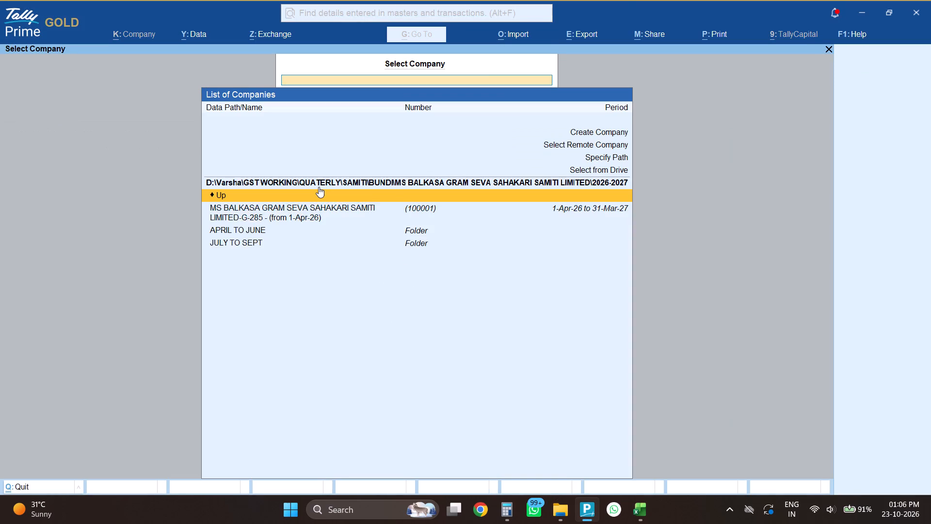
{"action": "key", "text": "Return"}
{"action": "key", "text": "Return"}
{"action": "key", "text": "Return"}
{"action": "key", "text": "Down"}
{"action": "key", "text": "Return"}
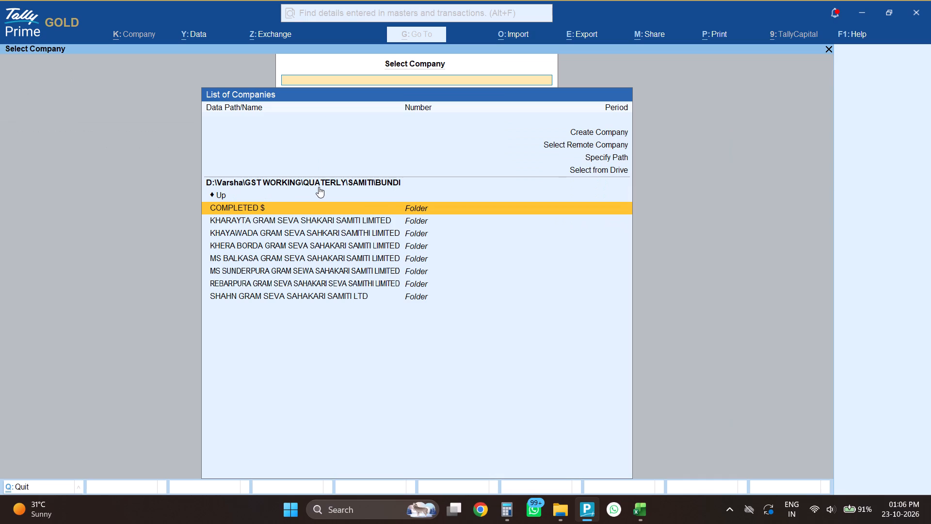
{"action": "key", "text": "BackSpace"}
{"action": "key", "text": "Down"}
{"action": "key", "text": "Down"}
{"action": "key", "text": "Return"}
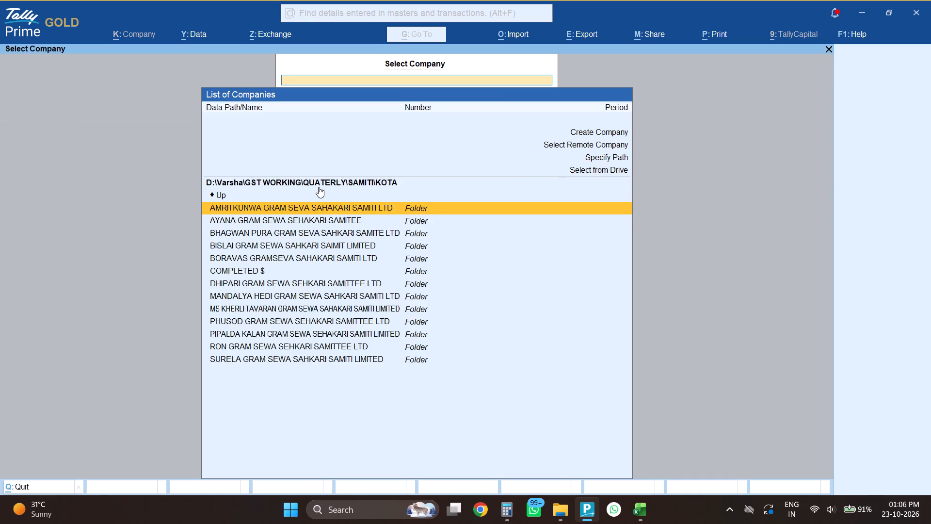
{"action": "key", "text": "Down"}
{"action": "key", "text": "Down"}
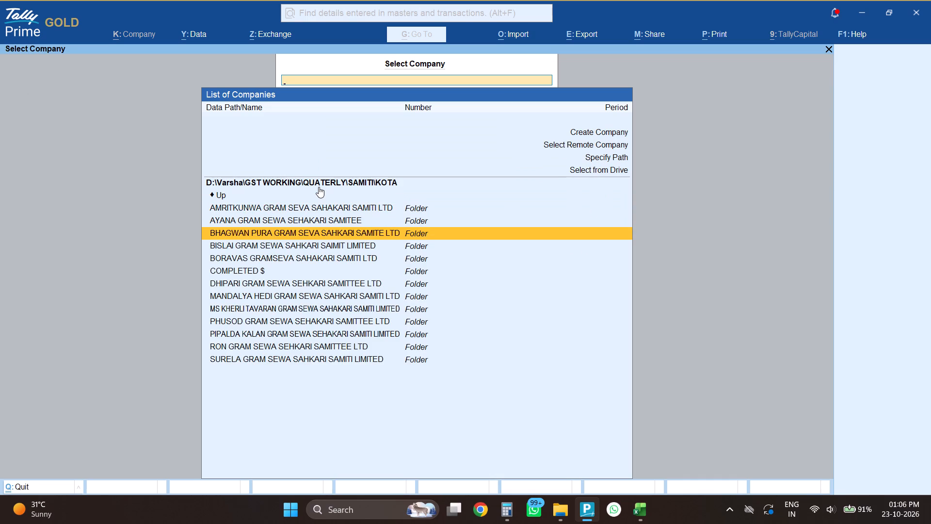
Switch to the GST WORK SHEET LKJ workbook and select the Ayana Gram Sewa Sehakari Samitee client entry.
{"action": "key", "text": "alt+Tab"}
{"action": "key", "text": "alt+Tab"}
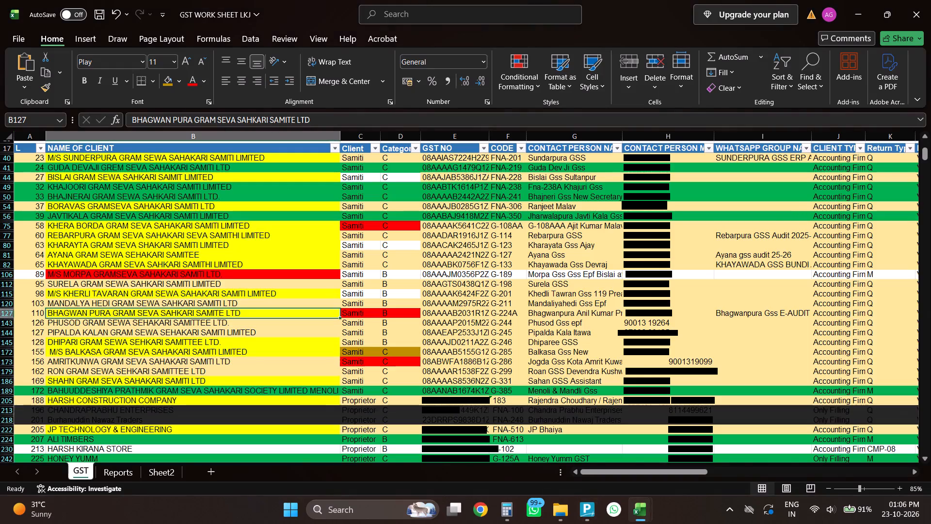
{"action": "left_click", "coordinate": [197, 258]}
Switch to File Explorer and go back from Bhagwan Pura's folders to the KOTA folder.
{"action": "key", "text": "alt+Tab"}
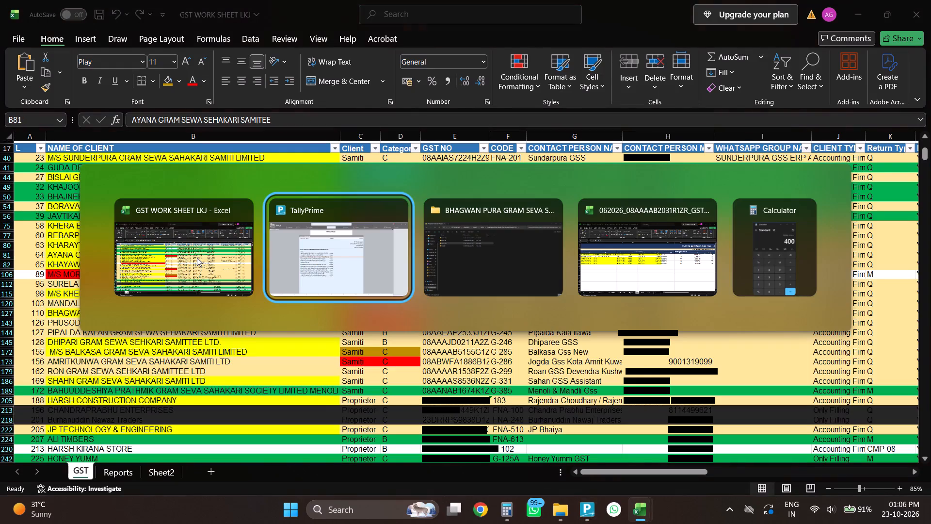
{"action": "key", "text": "alt+Tab"}
{"action": "key", "text": "alt+Tab"}
{"action": "key", "text": "alt+Left"}
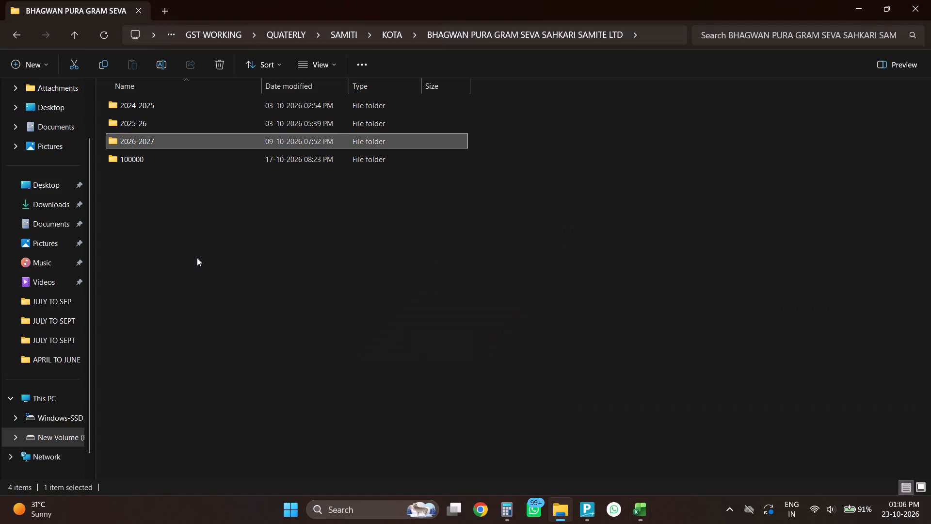
{"action": "key", "text": "BackSpace"}
{"action": "key", "text": "BackSpace"}
{"action": "key", "text": "BackSpace"}
{"action": "key", "text": "BackSpace"}
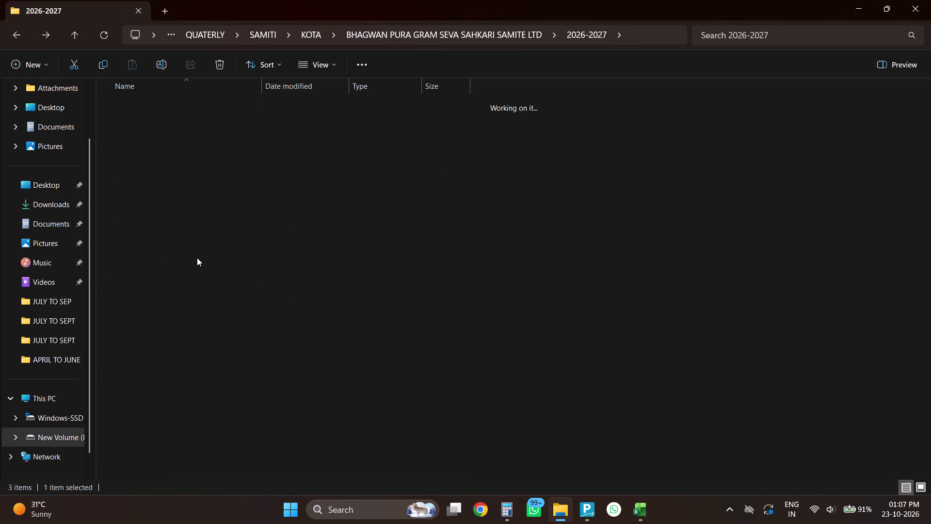
{"action": "key", "text": "BackSpace"}
{"action": "key", "text": "BackSpace"}
{"action": "key", "text": "BackSpace"}
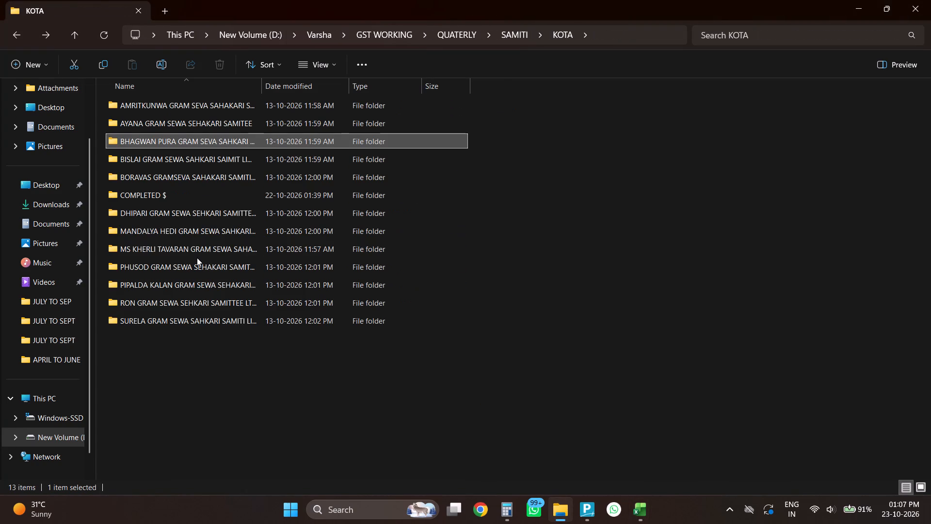
Look through the APRIL TO JUNE and JULY TO SEPT folders inside Ayana Gram Sewa Sehakari Samitee's 2026-2027 folder.
{"action": "key", "text": "Up"}
{"action": "key", "text": "Return"}
{"action": "key", "text": "Down"}
{"action": "key", "text": "Down"}
{"action": "key", "text": "Return"}
{"action": "key", "text": "Down"}
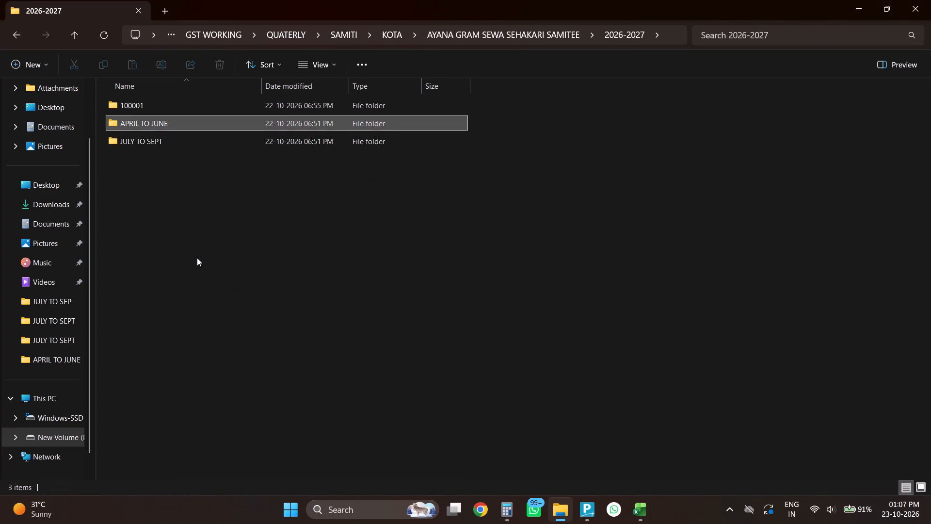
{"action": "key", "text": "Return"}
{"action": "key", "text": "BackSpace"}
{"action": "key", "text": "Down"}
{"action": "key", "text": "Return"}
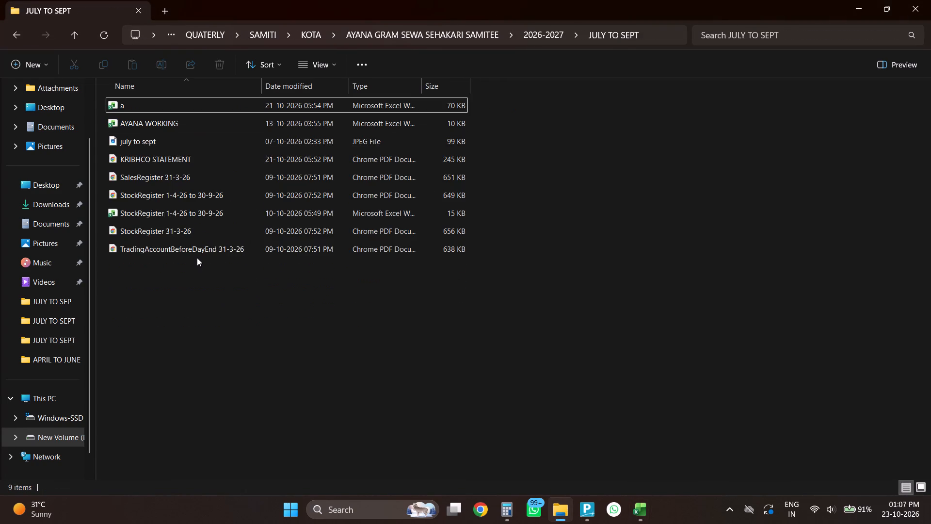
Check the GSTR-2B quarterly workbook in Ayana's APRIL TO JUNE folder, view its Read me sheet, and close it.
{"action": "key", "text": "BackSpace"}
{"action": "key", "text": "Up"}
{"action": "key", "text": "Return"}
{"action": "key", "text": "Down"}
{"action": "key", "text": "Down"}
{"action": "key", "text": "Return"}
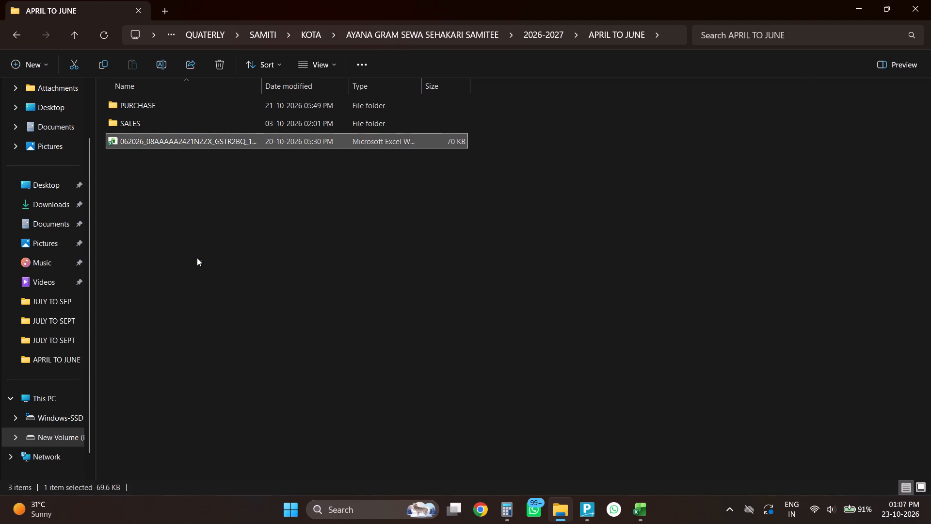
{"action": "left_click", "coordinate": [80, 476]}
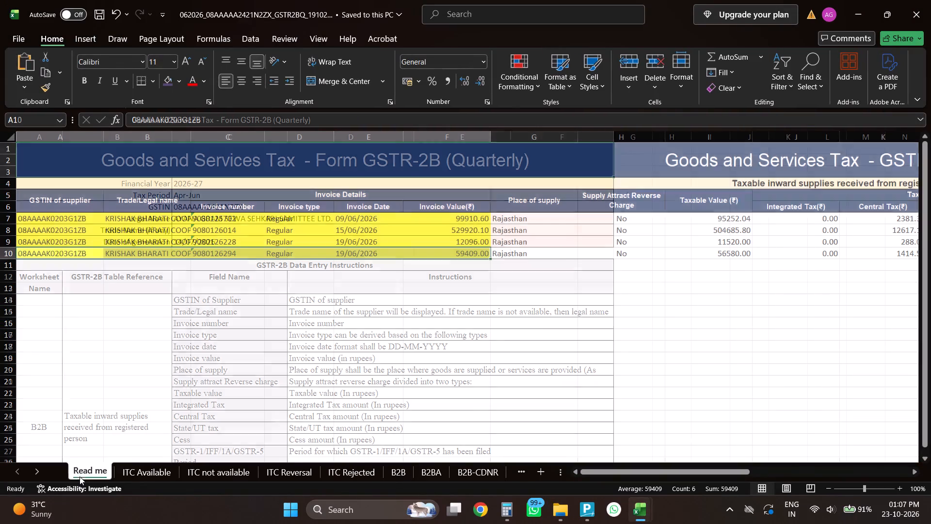
{"action": "left_click", "coordinate": [930, 0]}
{"action": "key", "text": "alt+Tab"}
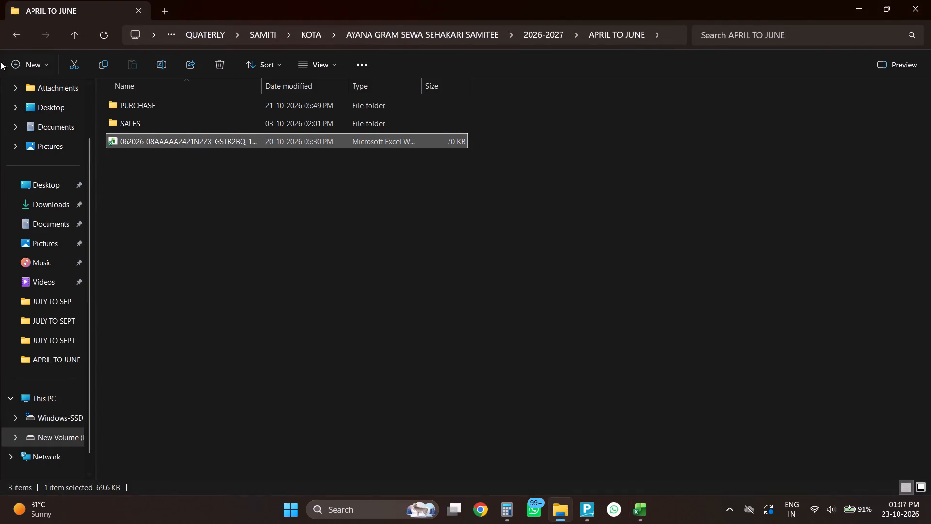
Check the B2B invoices in workbook a from Ayana's JULY TO SEPT folder and close the workbook.
{"action": "left_click", "coordinate": [78, 38]}
{"action": "double_click", "coordinate": [154, 139]}
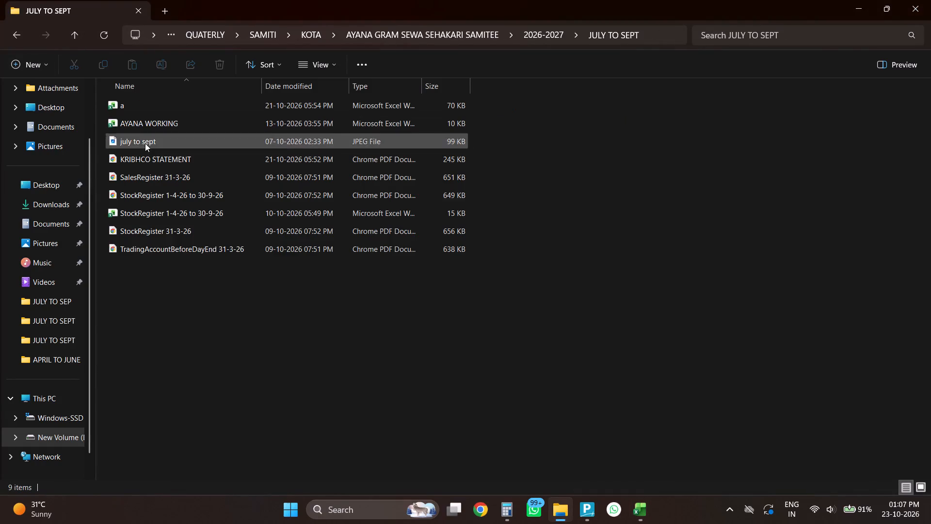
{"action": "double_click", "coordinate": [127, 102]}
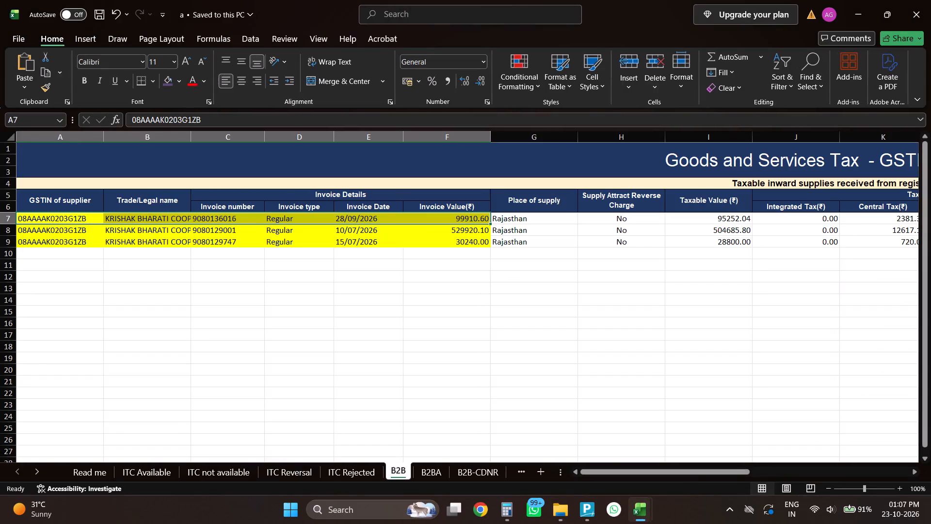
{"action": "left_click", "coordinate": [930, 0]}
{"action": "key", "text": "alt+Tab"}
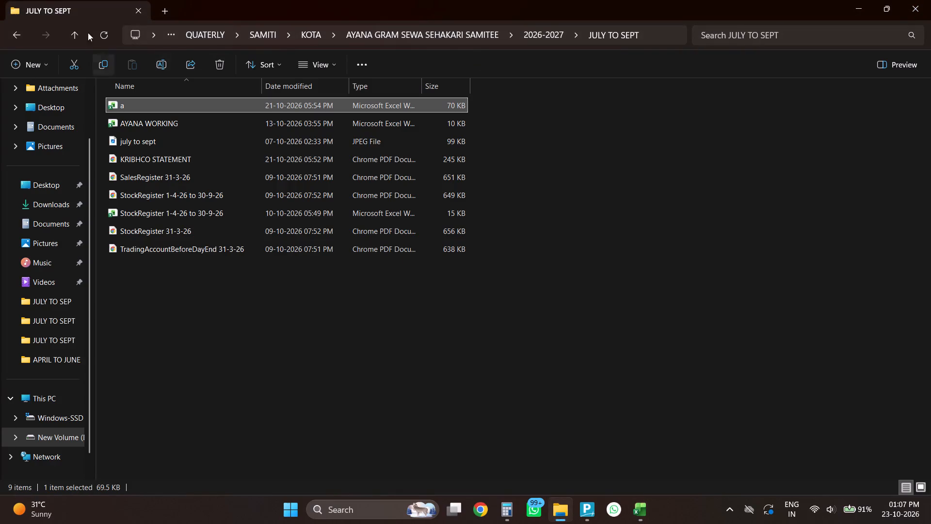
Return to the KOTA folder and open the 2026-2027 folder of Bhagwan Pura Gram Seva Sahkari Samite Ltd.
{"action": "left_click", "coordinate": [74, 42]}
{"action": "left_click", "coordinate": [74, 42]}
{"action": "left_click", "coordinate": [74, 42]}
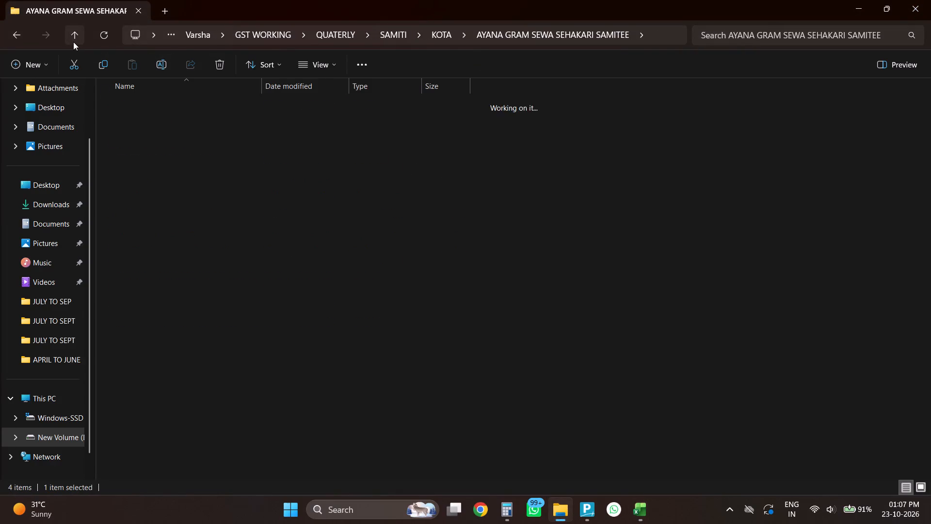
{"action": "double_click", "coordinate": [127, 142]}
{"action": "double_click", "coordinate": [129, 145]}
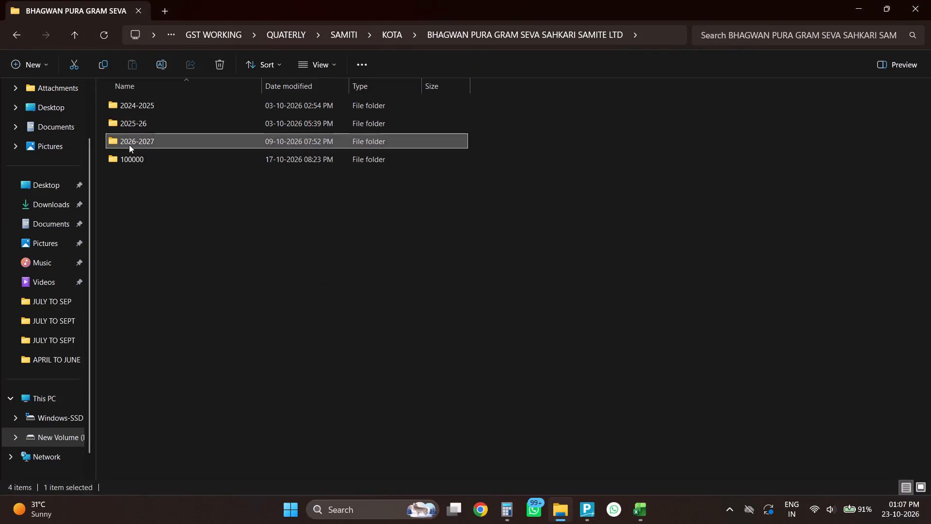
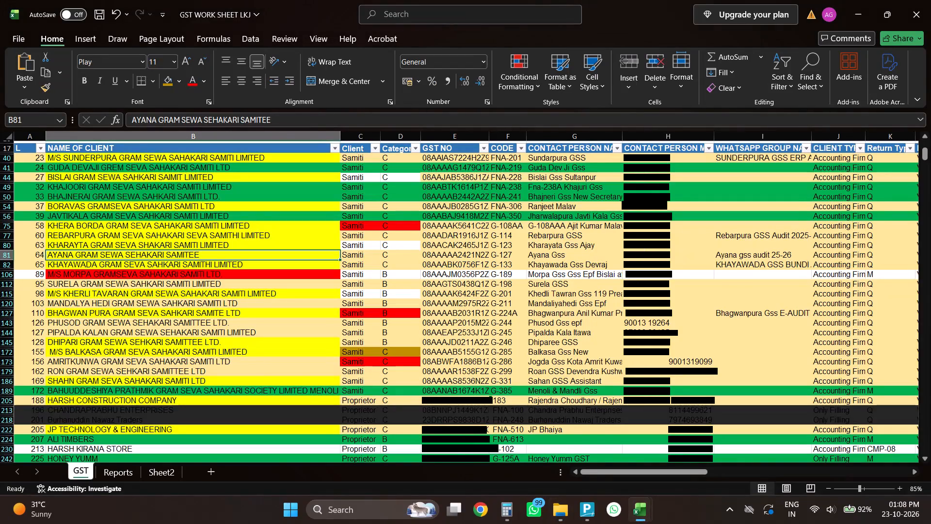
Switch to TallyPrime and load the Bhagwan Pura G-224A company (from 1-Apr-26) from its 2026-2027 folder.
{"action": "key", "text": "alt+Tab"}
{"action": "key", "text": "alt+Tab"}
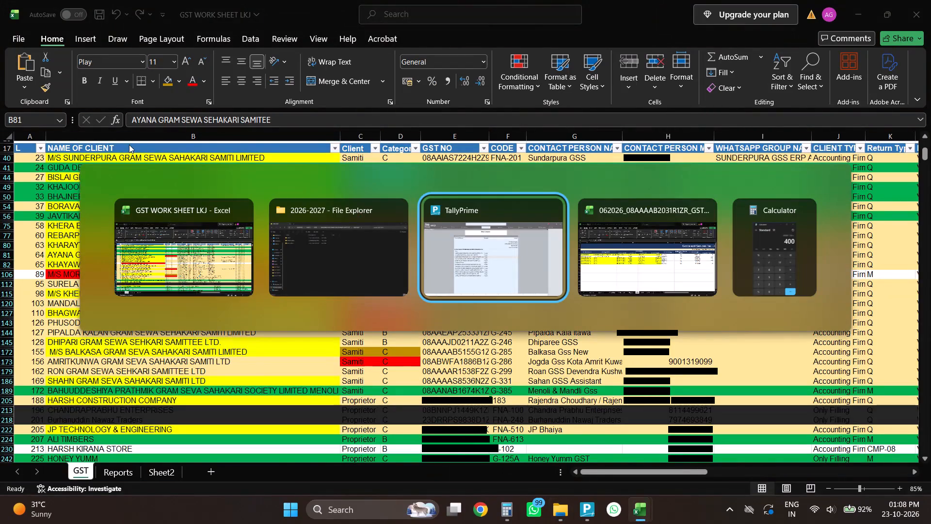
{"action": "key", "text": "Return"}
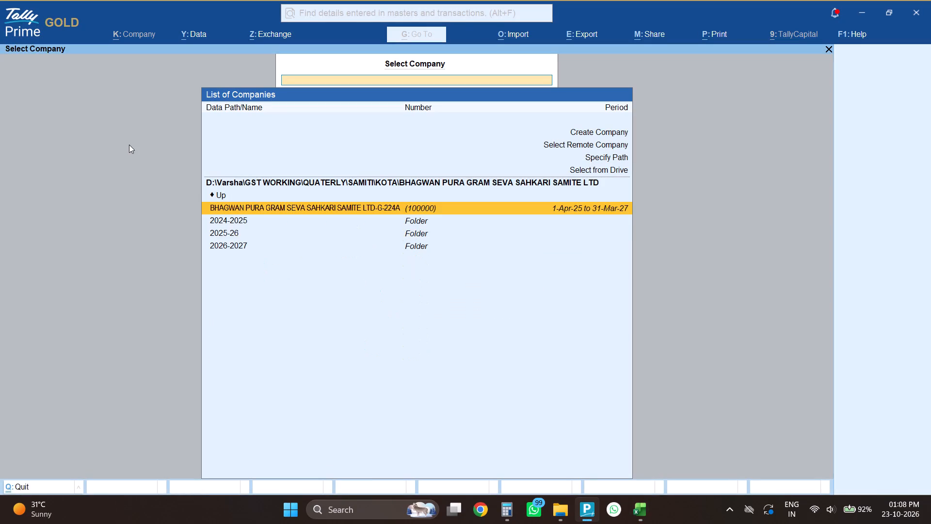
{"action": "key", "text": "Down"}
{"action": "key", "text": "Down"}
{"action": "key", "text": "Down"}
{"action": "key", "text": "Return"}
{"action": "key", "text": "Down"}
{"action": "key", "text": "Up"}
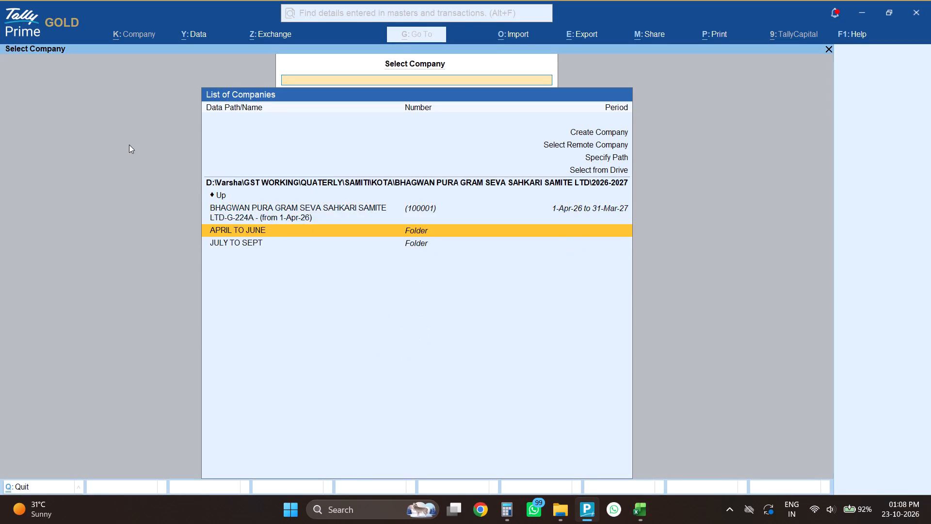
{"action": "key", "text": "Return"}
Open the Stock Summary in detailed form and configure it to show opening balance, goods inwards and goods outwards.
{"action": "key", "text": "s"}
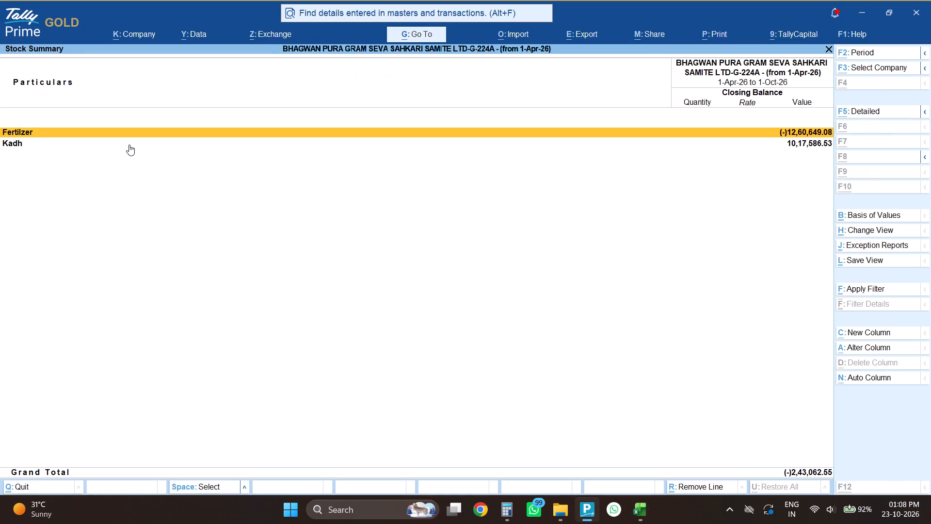
{"action": "key", "text": "alt+F1"}
{"action": "key", "text": "F12"}
{"action": "key", "text": "Down"}
{"action": "key", "text": "Down"}
{"action": "key", "text": "Down"}
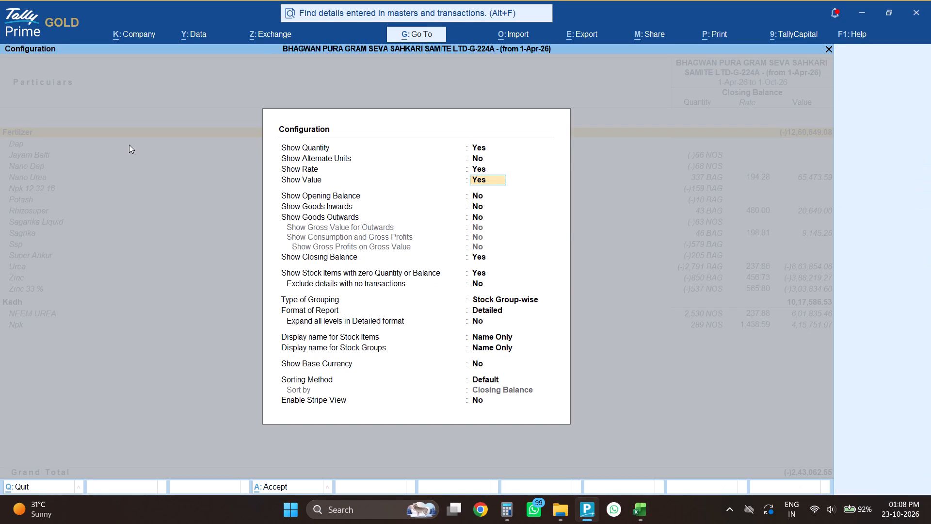
{"action": "key", "text": "Down"}
{"action": "key", "text": "y"}
{"action": "key", "text": "Return"}
{"action": "key", "text": "y"}
{"action": "key", "text": "Return"}
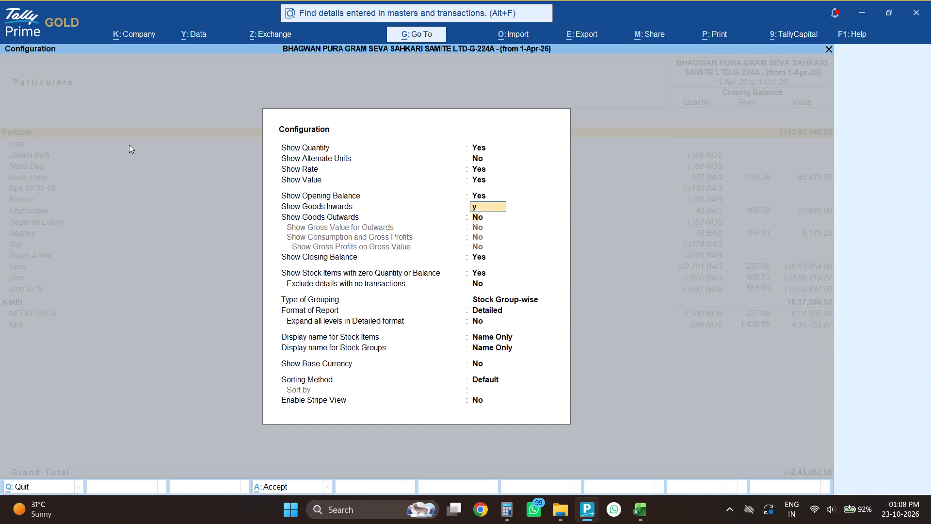
{"action": "key", "text": "y"}
{"action": "key", "text": "Return"}
{"action": "key", "text": "ctrl+a"}
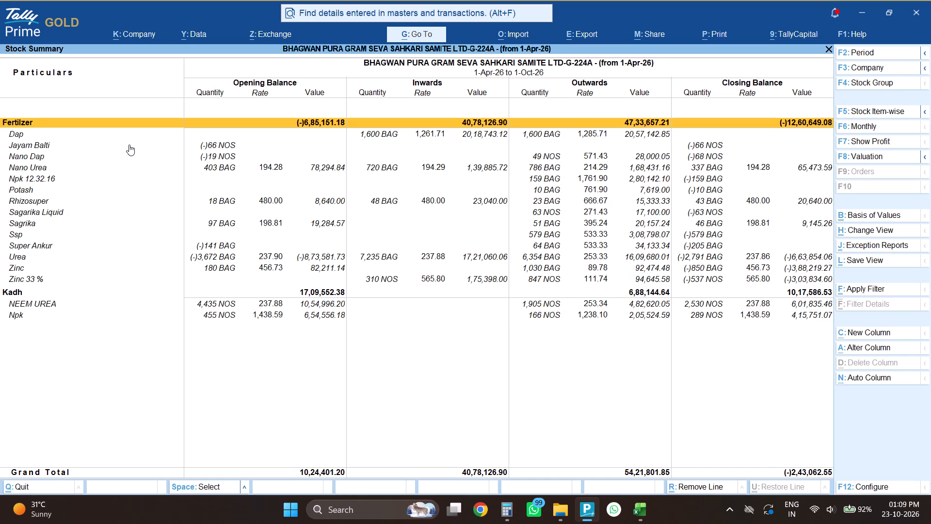
Switch to Bhagwan Pura's GSTR-2B quarterly workbook and examine the unhighlighted Third Eye Security System invoice on the B2B sheet.
{"action": "key", "text": "alt+Tab"}
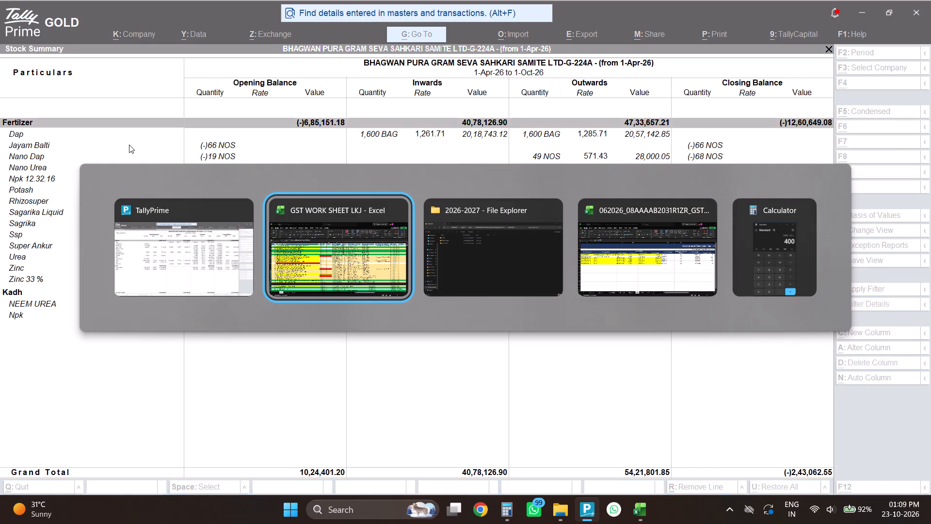
{"action": "key", "text": "alt+Tab"}
{"action": "key", "text": "alt+Tab"}
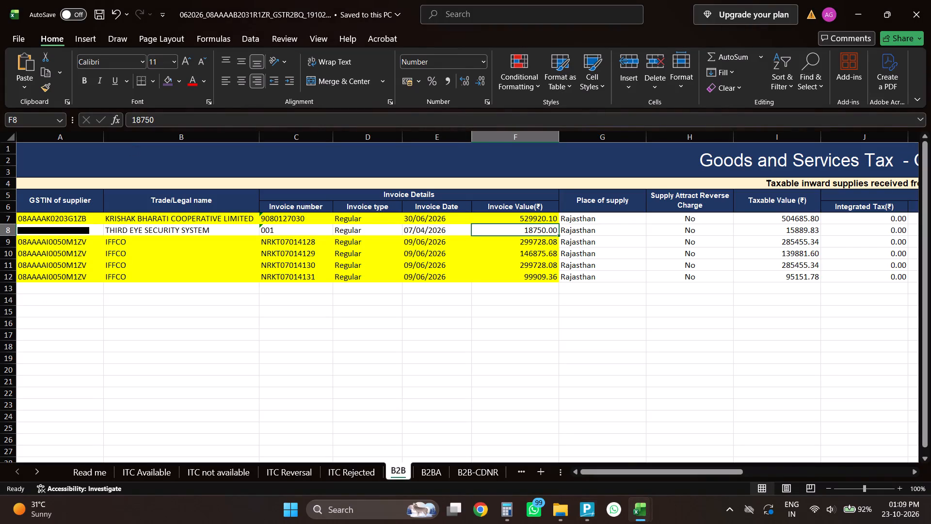
{"action": "left_click", "coordinate": [181, 229]}
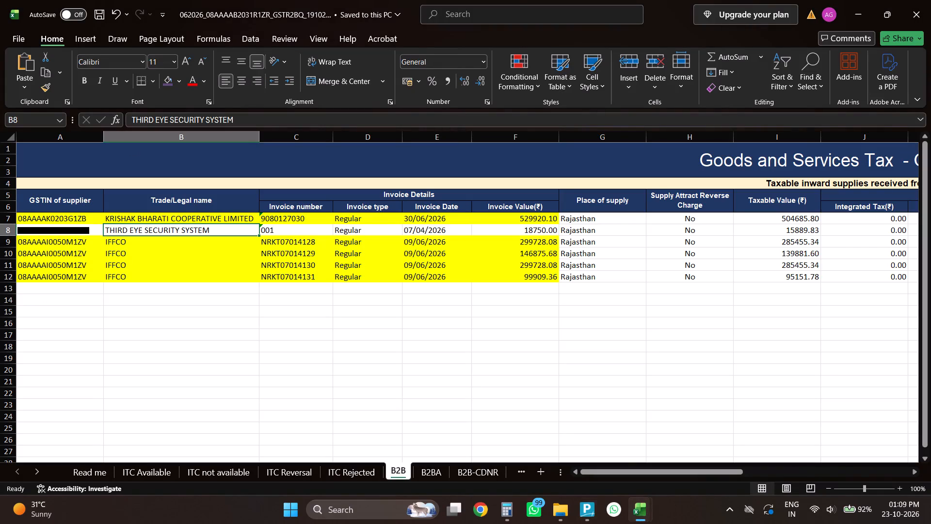
{"action": "left_click", "coordinate": [508, 231]}
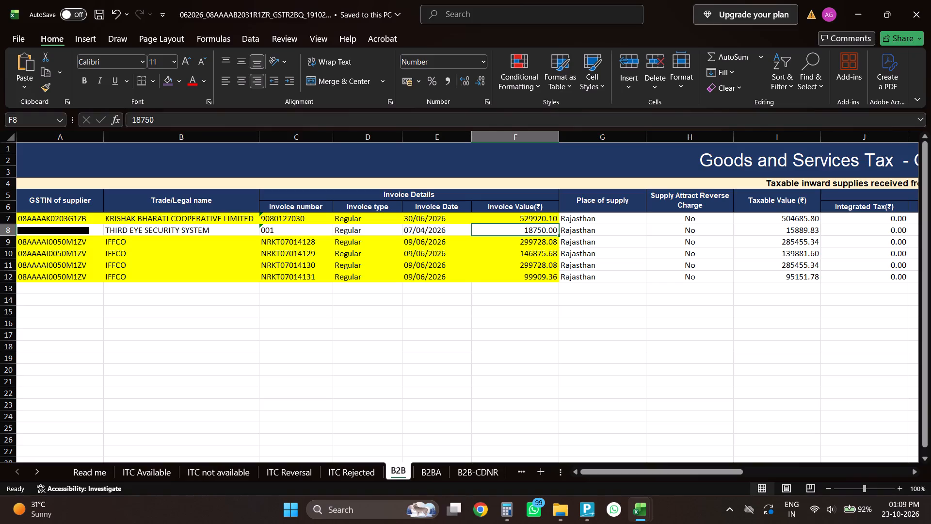
{"action": "left_click", "coordinate": [143, 230]}
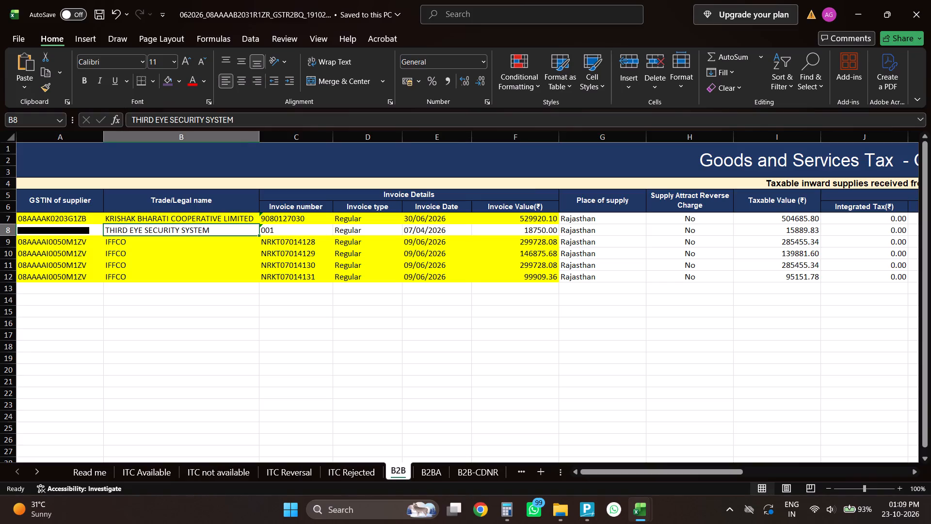
{"action": "left_click", "coordinate": [67, 230]}
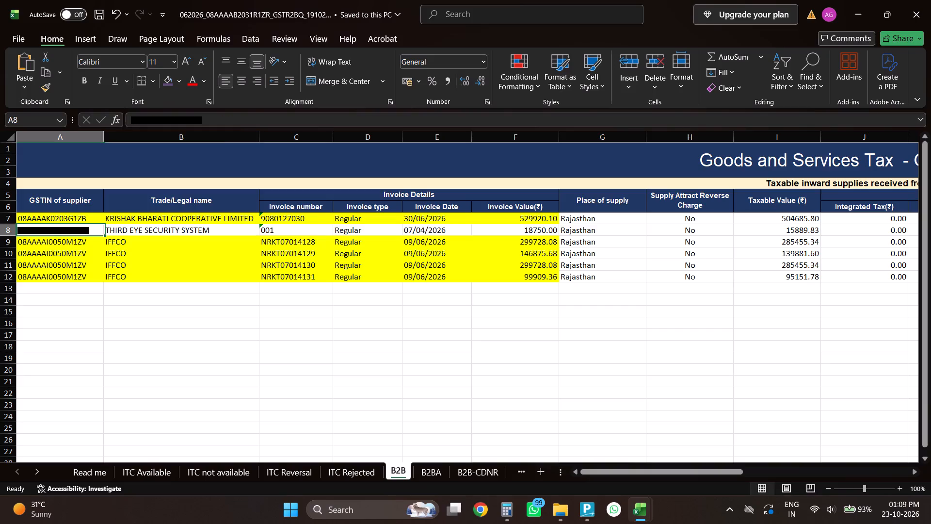
{"action": "left_click", "coordinate": [138, 230]}
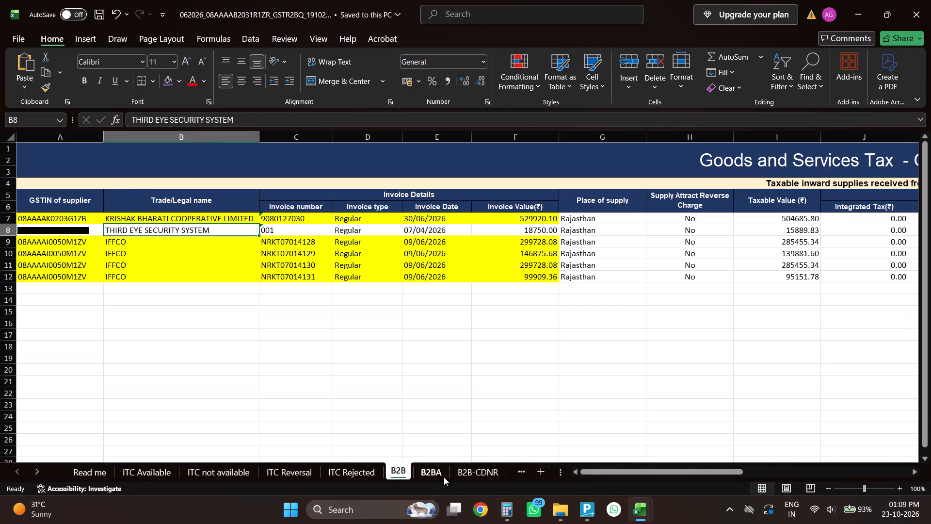
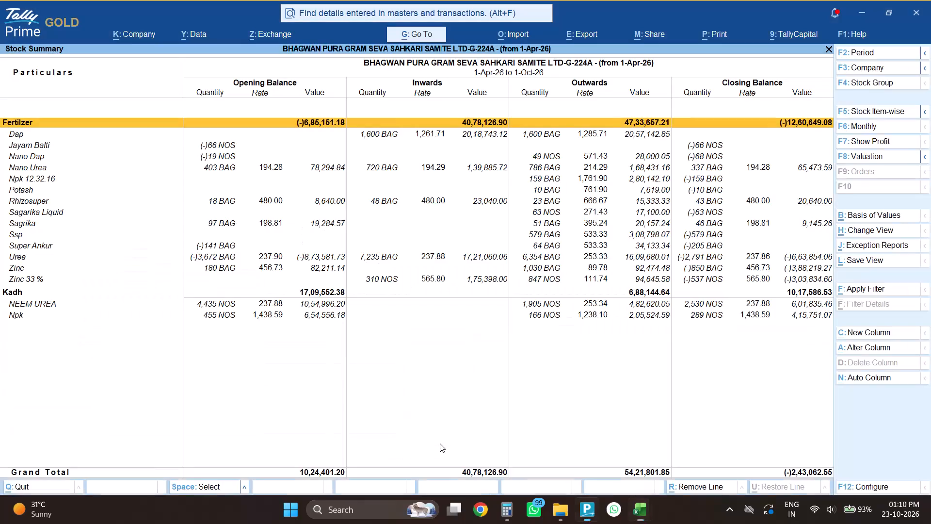
Exit the Stock Summary and shut the Bhagwan Pura G-224A company.
{"action": "key", "text": "Escape"}
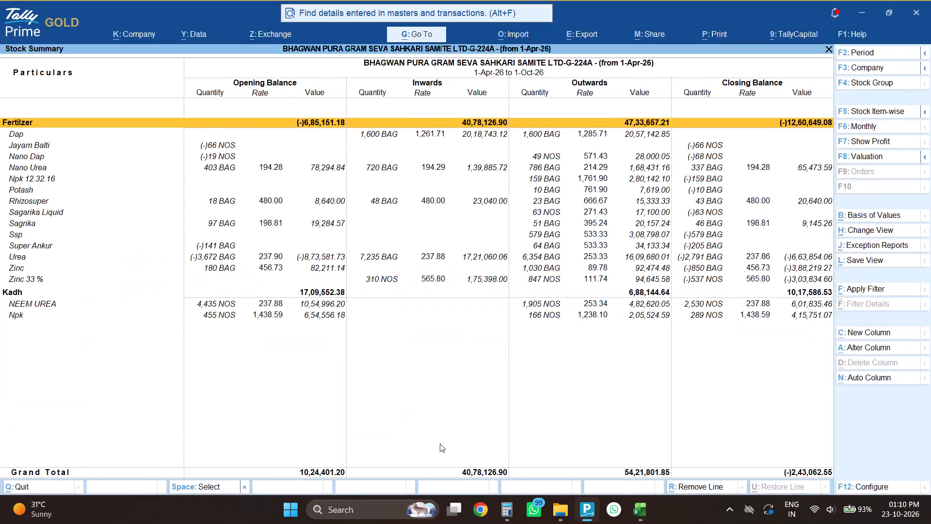
{"action": "key", "text": "Escape"}
{"action": "key", "text": "Escape"}
{"action": "key", "text": "Escape"}
{"action": "key", "text": "Escape"}
{"action": "key", "text": "ctrl+F3"}
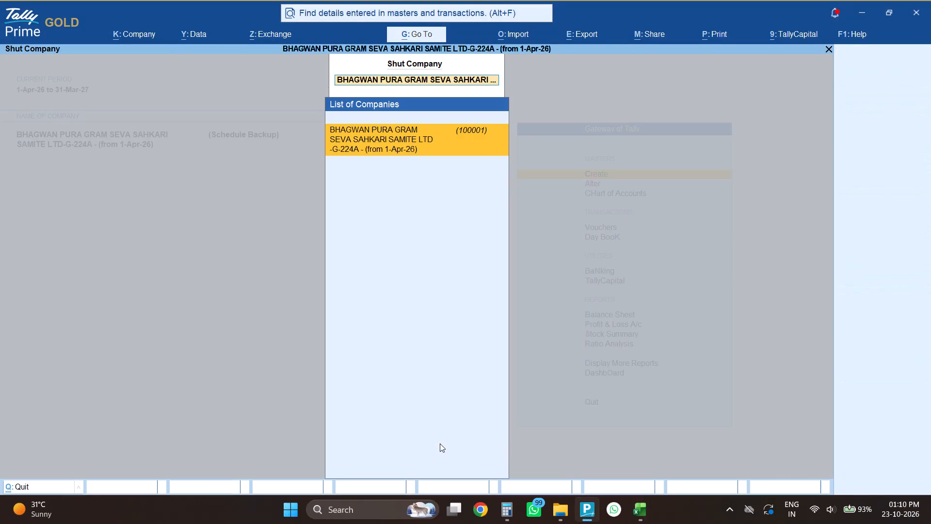
{"action": "key", "text": "Return"}
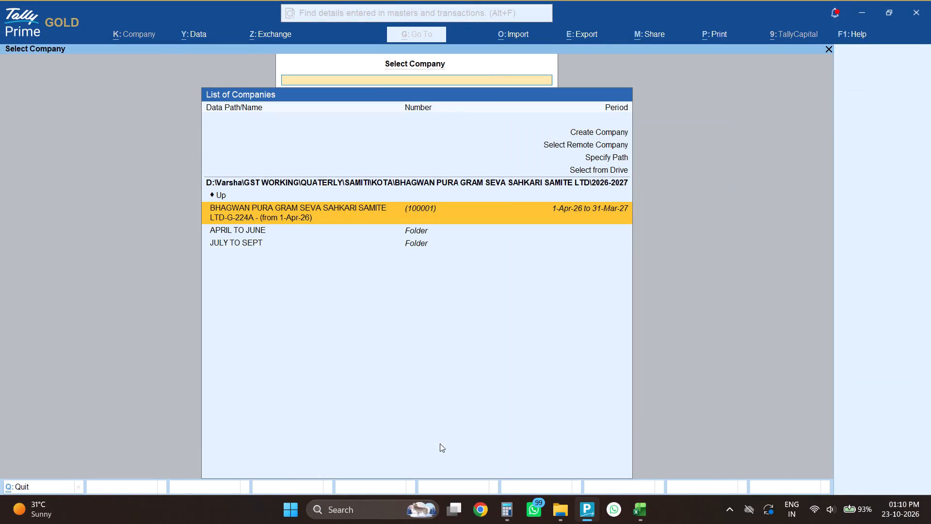
Switch to File Explorer, go up to the KOTA folder, and find Bislai Gram Sewa's row in the GST worksheet.
{"action": "key", "text": "alt+Tab"}
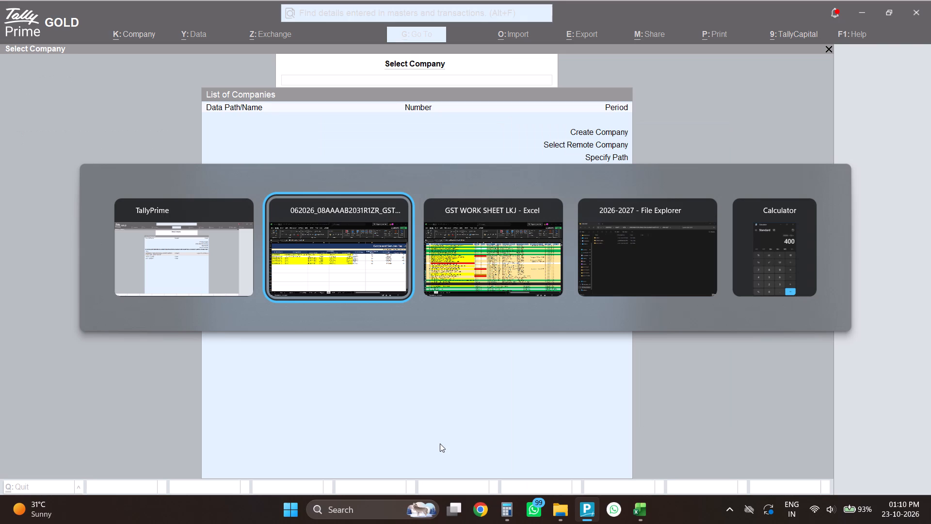
{"action": "key", "text": "alt+Tab"}
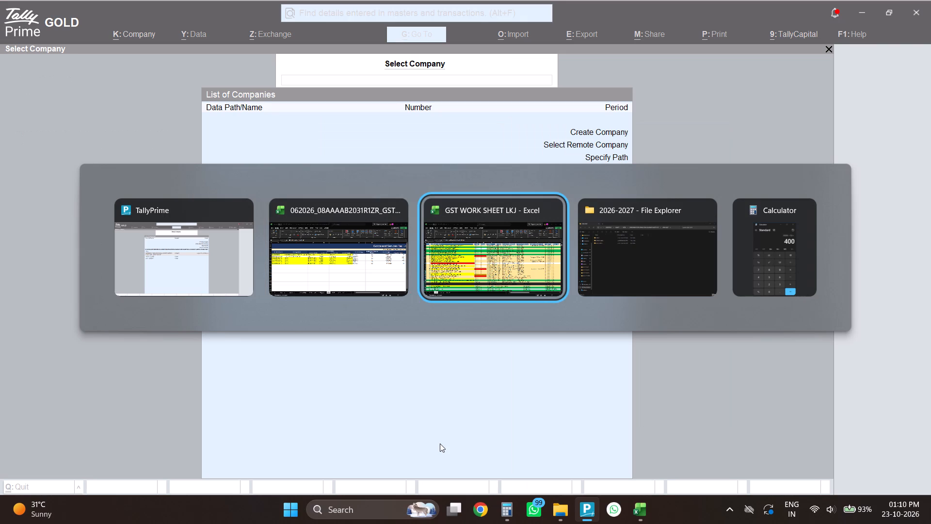
{"action": "left_click", "coordinate": [610, 262], "text": "alt"}
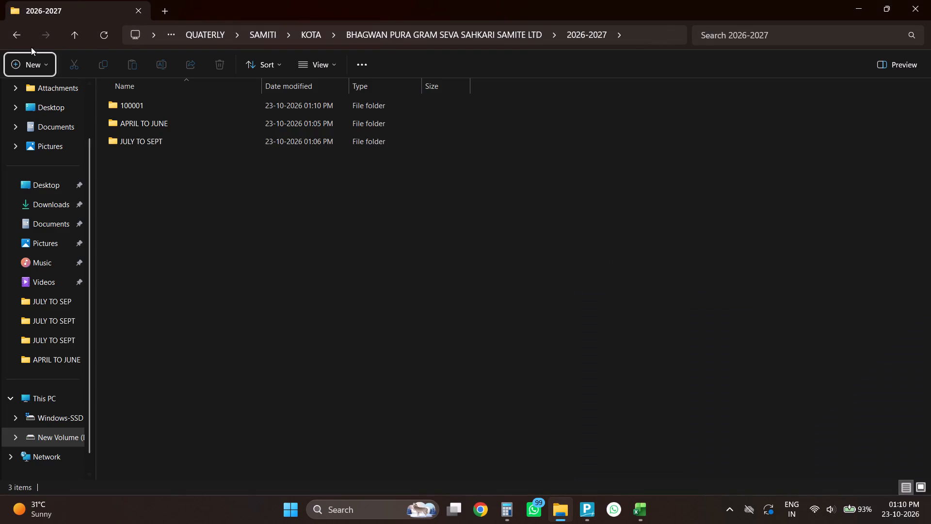
{"action": "left_click", "coordinate": [77, 35]}
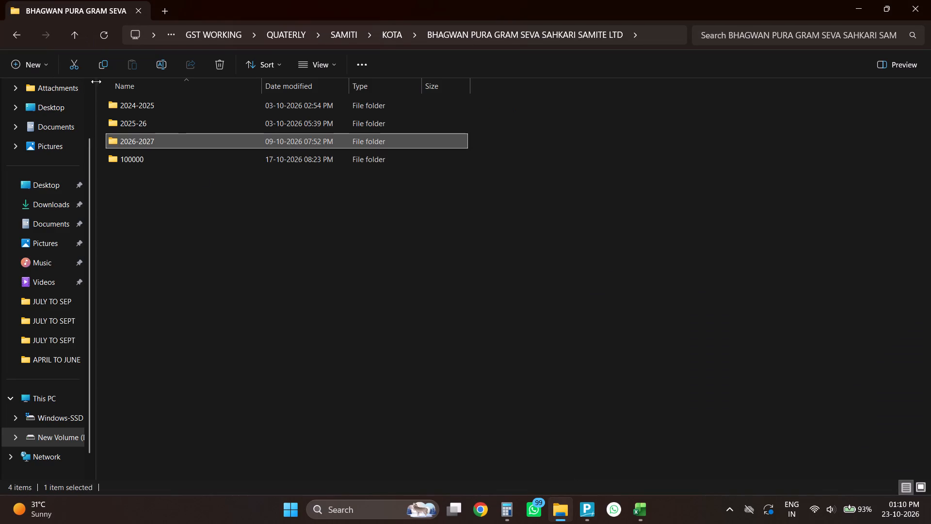
{"action": "left_click", "coordinate": [79, 36]}
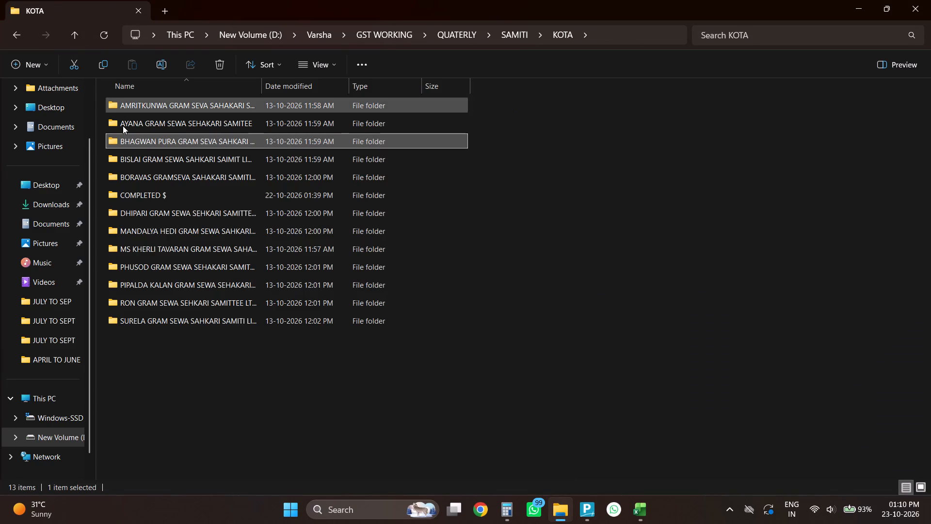
{"action": "left_click", "coordinate": [125, 162]}
{"action": "key", "text": "alt+Tab"}
{"action": "key", "text": "alt+Tab"}
{"action": "key", "text": "alt+Tab"}
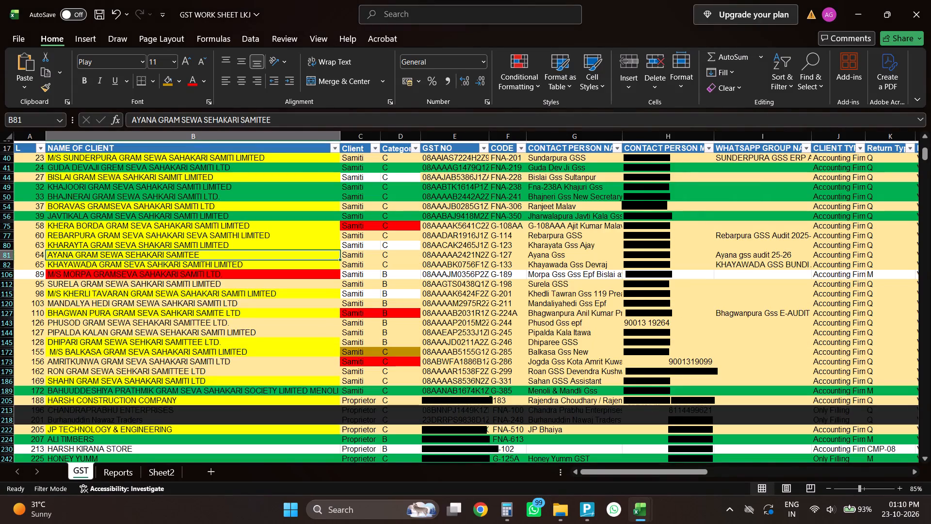
{"action": "left_click", "coordinate": [68, 176]}
Open Bislai's quarterly GSTR-2B workbook from its 2026-2027 APRIL TO JUNE folder in File Explorer.
{"action": "key", "text": "alt+Tab"}
{"action": "double_click", "coordinate": [142, 161]}
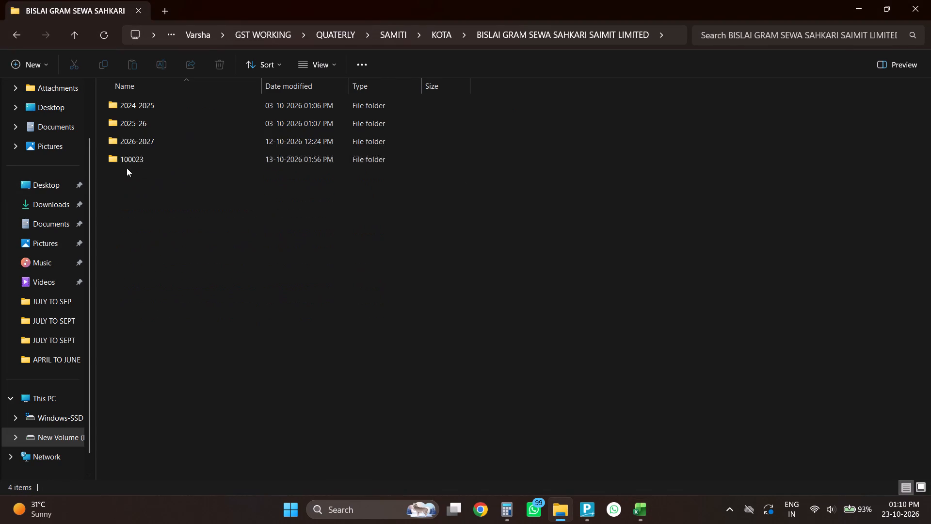
{"action": "double_click", "coordinate": [118, 134]}
{"action": "double_click", "coordinate": [129, 119]}
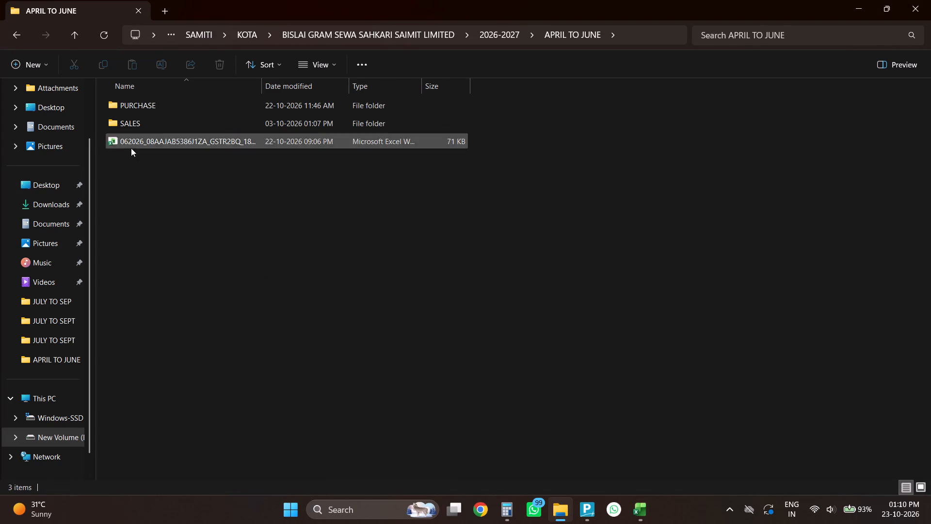
{"action": "double_click", "coordinate": [131, 136]}
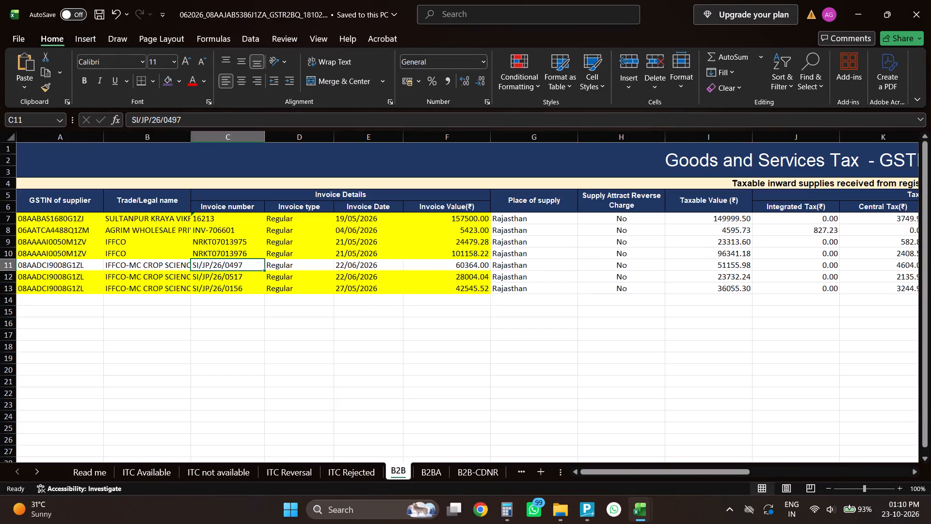
Fill invoice SI/JP/26/0497 yellow from GSTIN to Invoice Value on the B2B sheet, then save and close the workbook.
{"action": "left_click_drag", "start_coordinate": [89, 267], "coordinate": [408, 267]}
{"action": "left_click", "coordinate": [179, 83]}
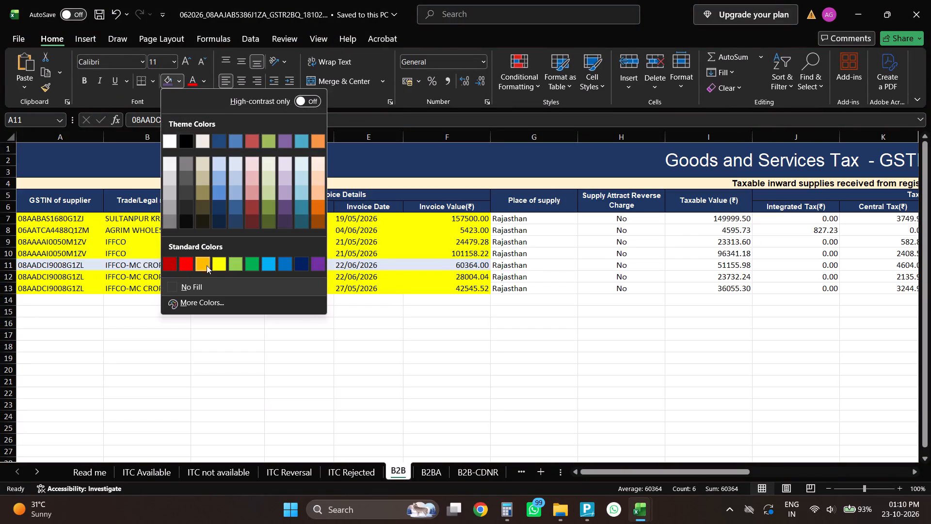
{"action": "left_click", "coordinate": [214, 263]}
{"action": "left_click", "coordinate": [89, 474]}
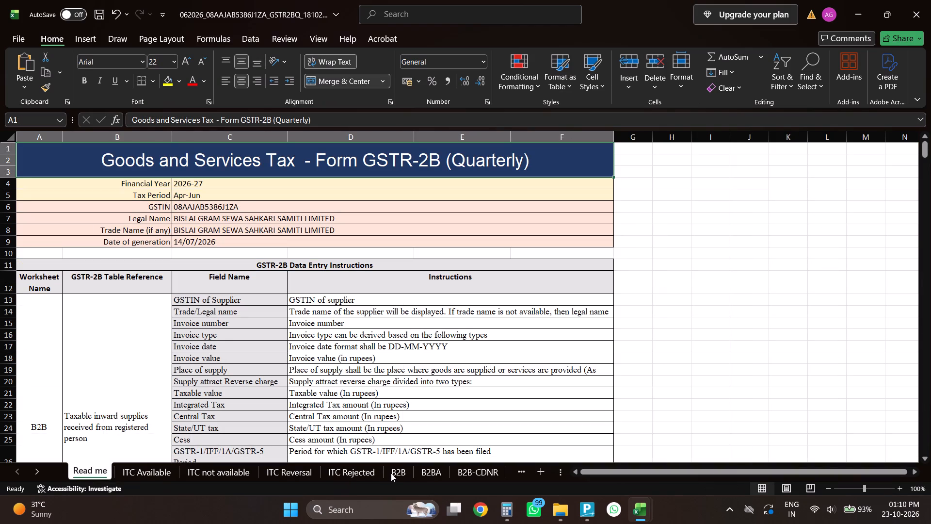
{"action": "left_click", "coordinate": [391, 473]}
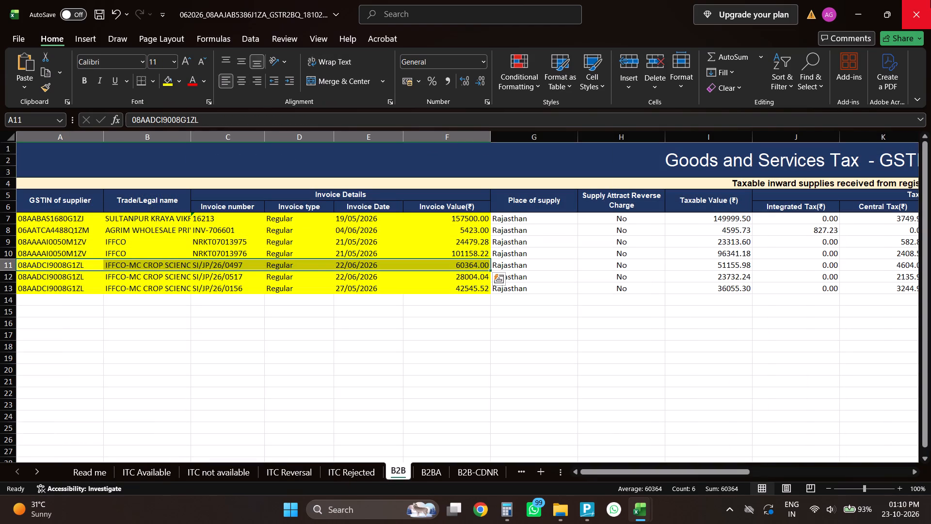
{"action": "key", "text": "ctrl+s"}
{"action": "left_click", "coordinate": [930, 0]}
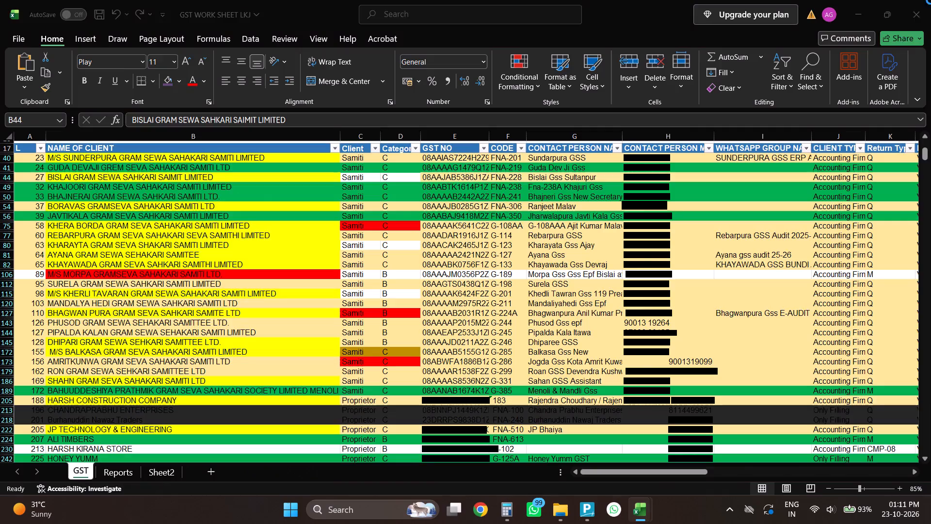
Open Bislai's GSTR-2B workbook from its JULY TO SEP folder, check the B2B invoice highlighting, and close it.
{"action": "key", "text": "alt+Tab"}
{"action": "left_click", "coordinate": [79, 36]}
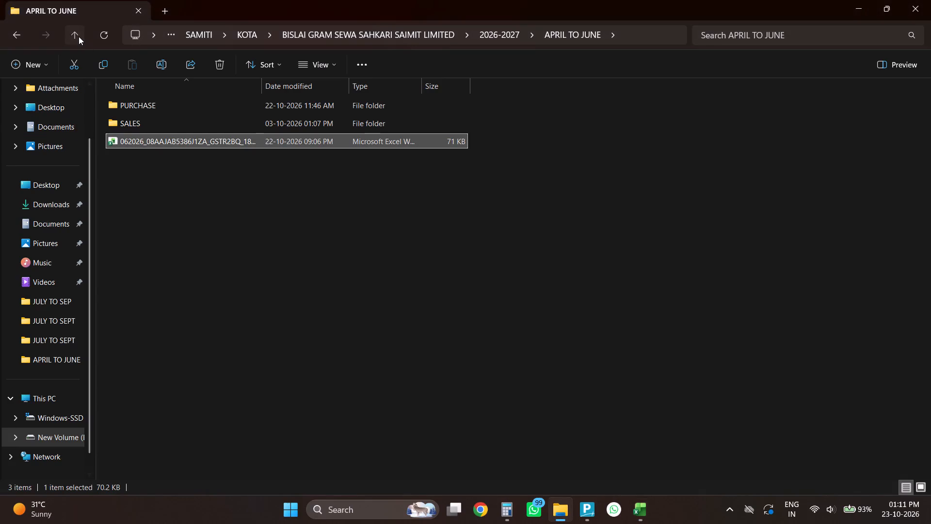
{"action": "double_click", "coordinate": [144, 135]}
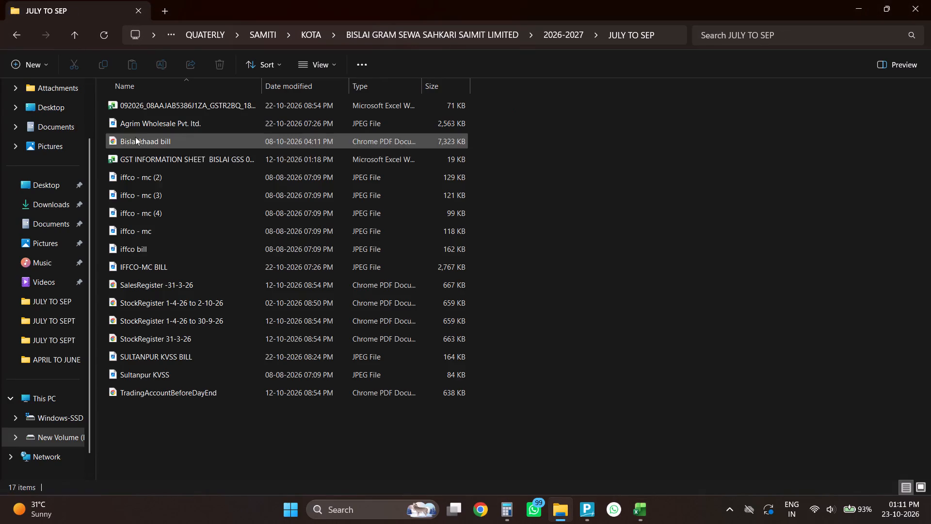
{"action": "double_click", "coordinate": [165, 105]}
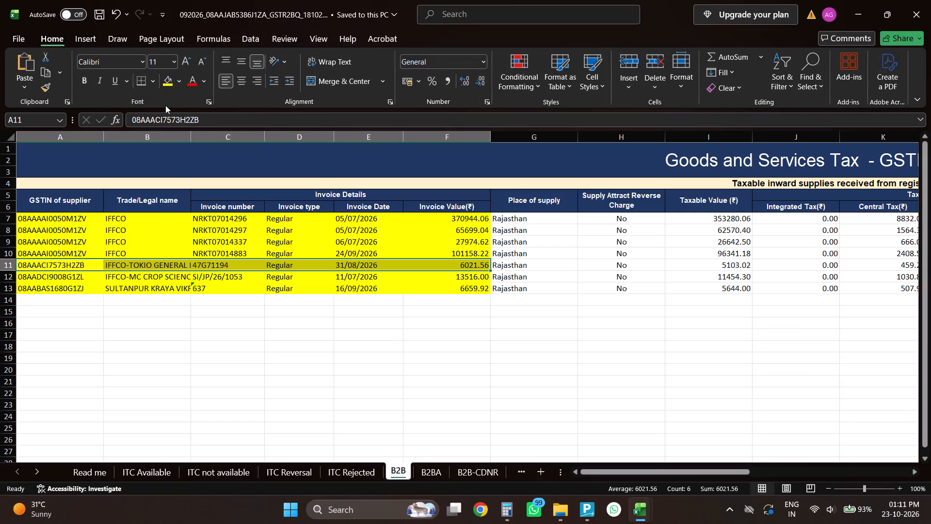
{"action": "left_click", "coordinate": [930, 0]}
Open Boravas Gramseva's GSTR-2B workbook from its 2026-2027 JULY TO SEPT folder, check it, and close it.
{"action": "key", "text": "alt+Tab"}
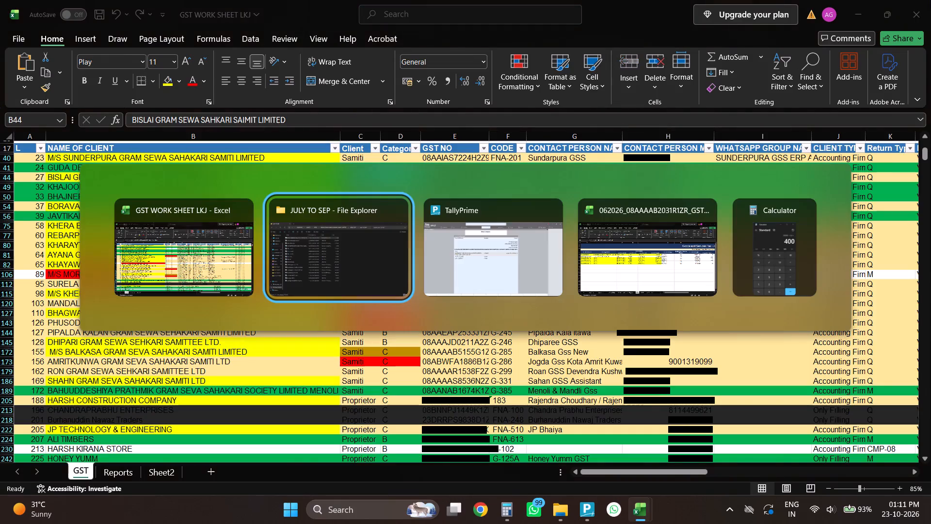
{"action": "left_click", "coordinate": [72, 36]}
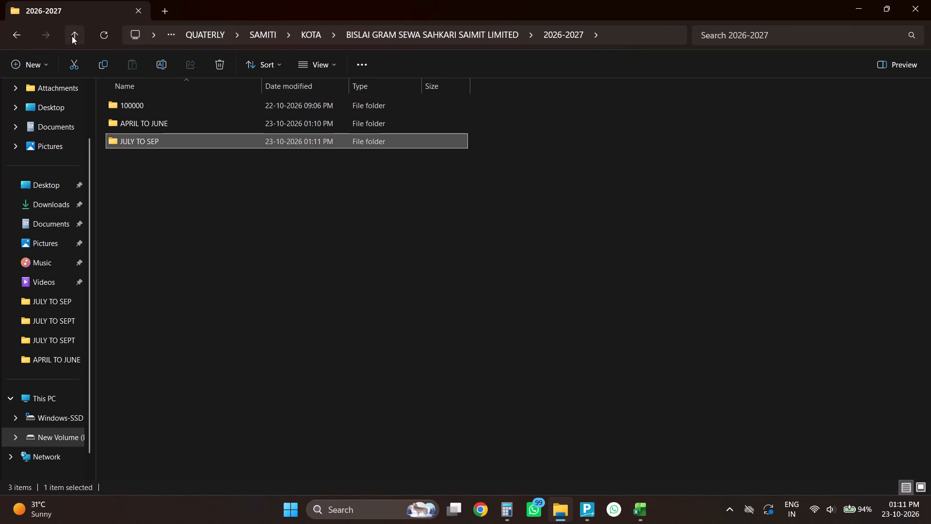
{"action": "left_click", "coordinate": [72, 36]}
{"action": "left_click", "coordinate": [72, 36]}
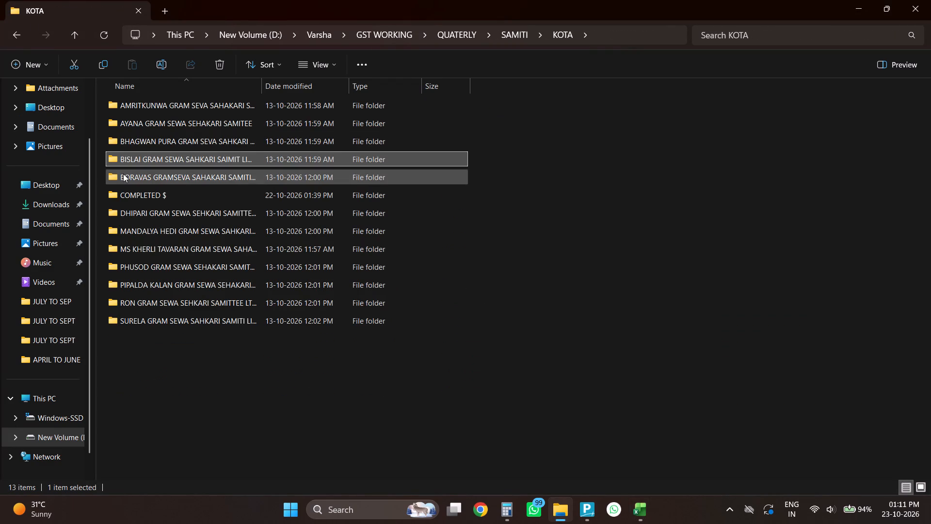
{"action": "left_click", "coordinate": [123, 174]}
{"action": "left_click", "coordinate": [123, 174]}
{"action": "double_click", "coordinate": [142, 143]}
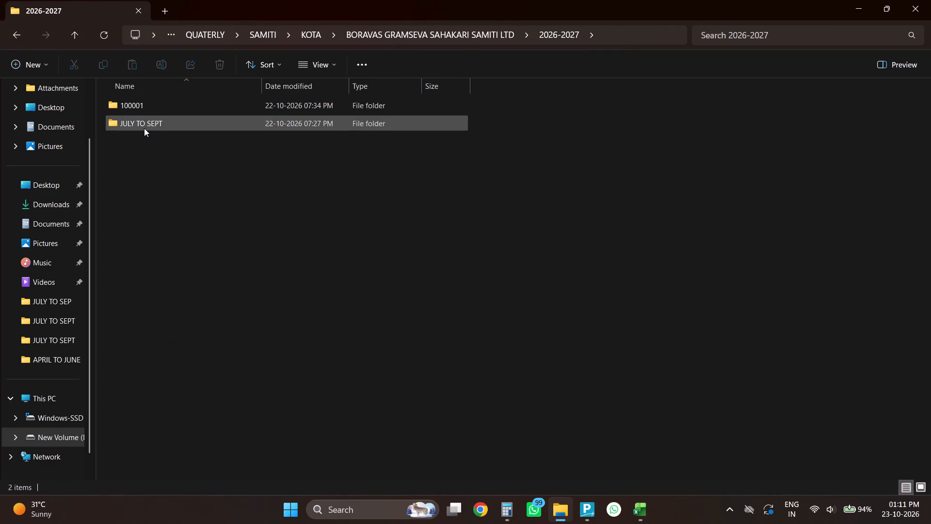
{"action": "double_click", "coordinate": [143, 119]}
{"action": "left_click", "coordinate": [143, 104]}
{"action": "left_click", "coordinate": [143, 104]}
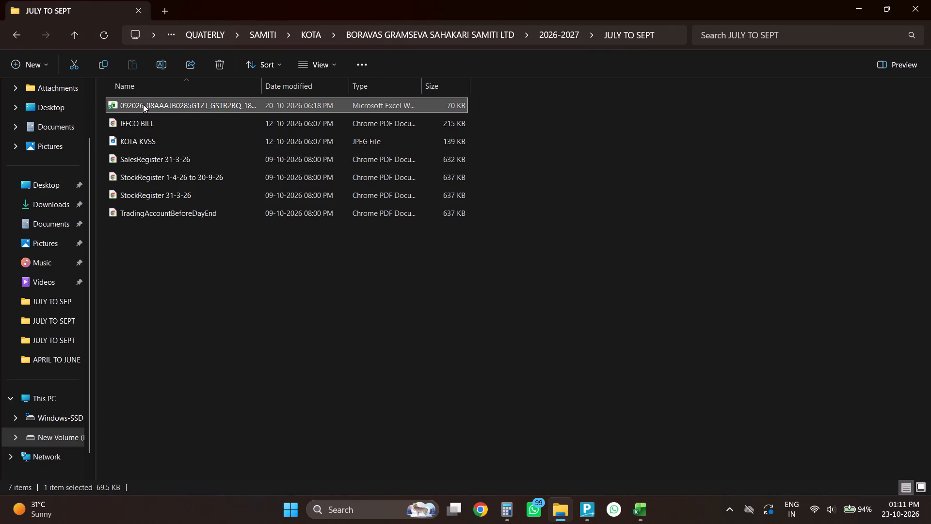
{"action": "left_click", "coordinate": [195, 147]}
{"action": "double_click", "coordinate": [191, 107]}
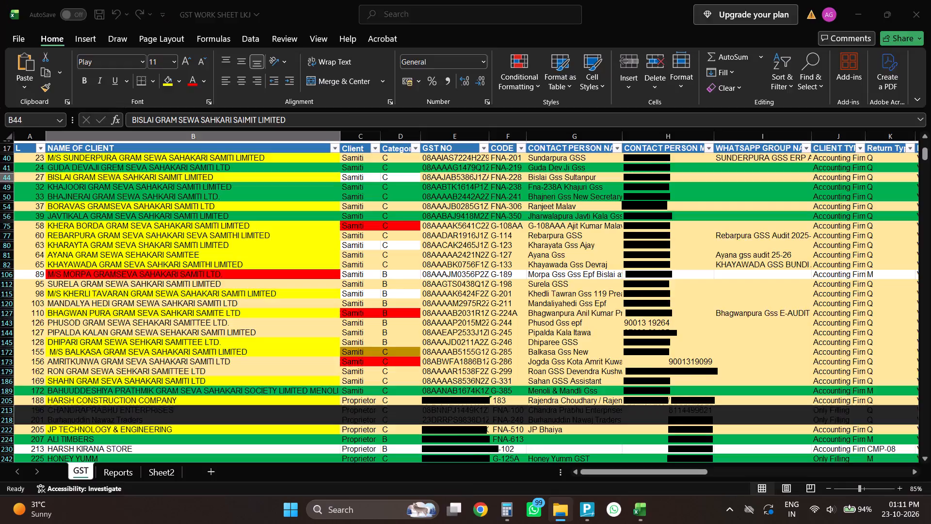
{"action": "left_click", "coordinate": [930, 0]}
Switch to the GST worksheet and select the Boravas Gramseva client name.
{"action": "key", "text": "alt+Tab"}
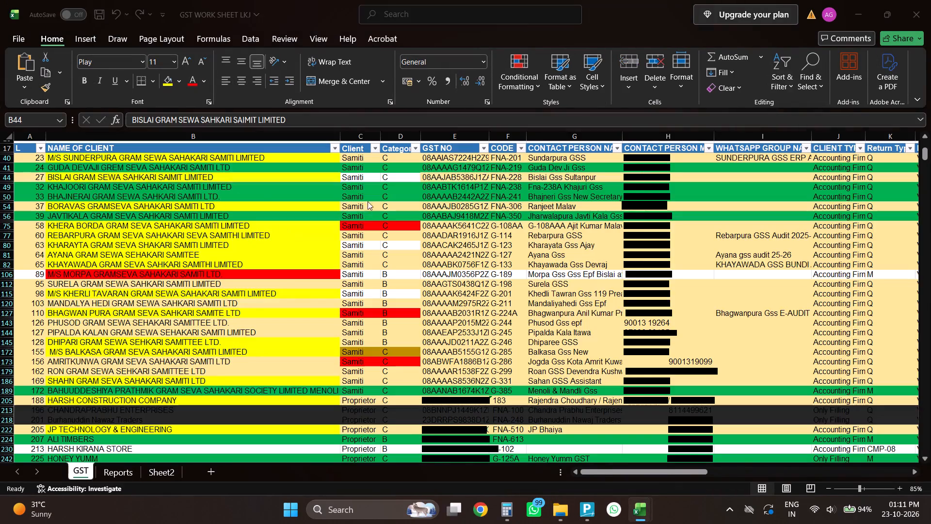
{"action": "key", "text": "alt+Tab"}
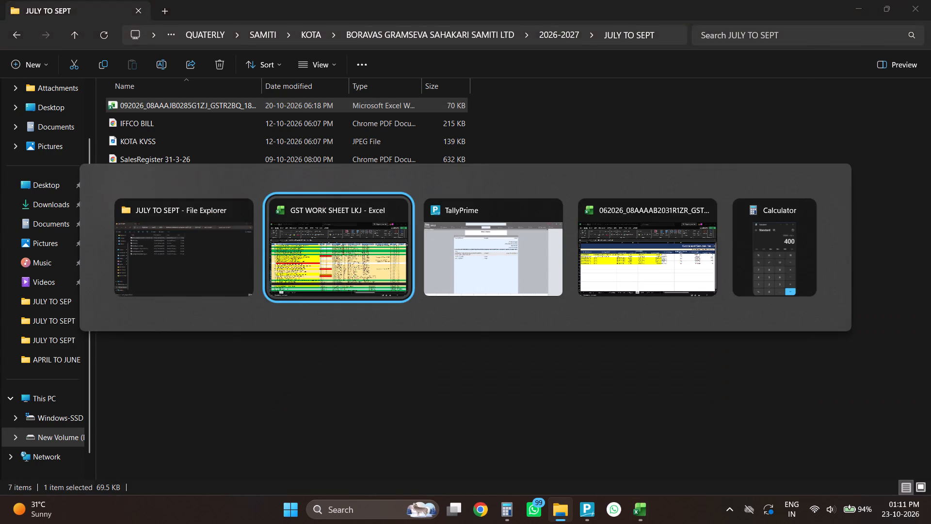
{"action": "left_click", "coordinate": [118, 207]}
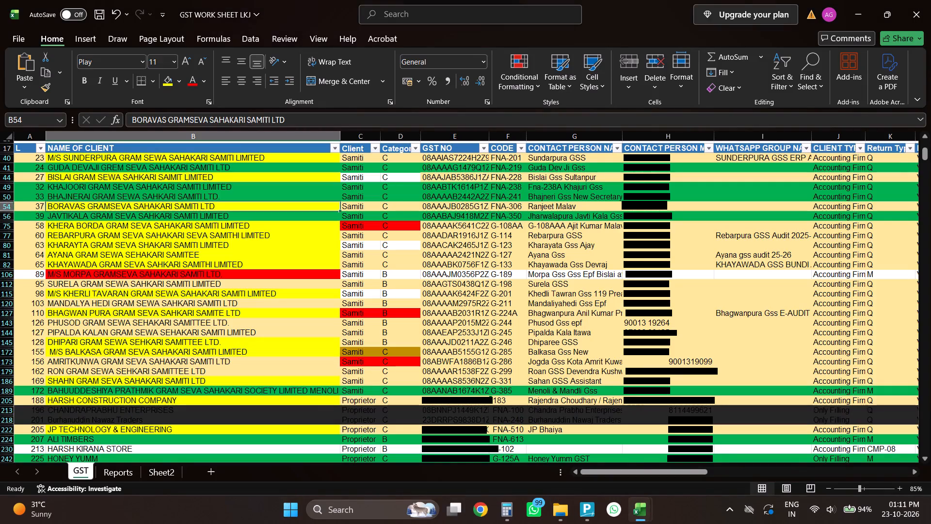
Return to the KOTA folder in File Explorer and check the contents of its COMPLETED $ folder.
{"action": "key", "text": "alt+Tab"}
{"action": "left_click", "coordinate": [80, 38]}
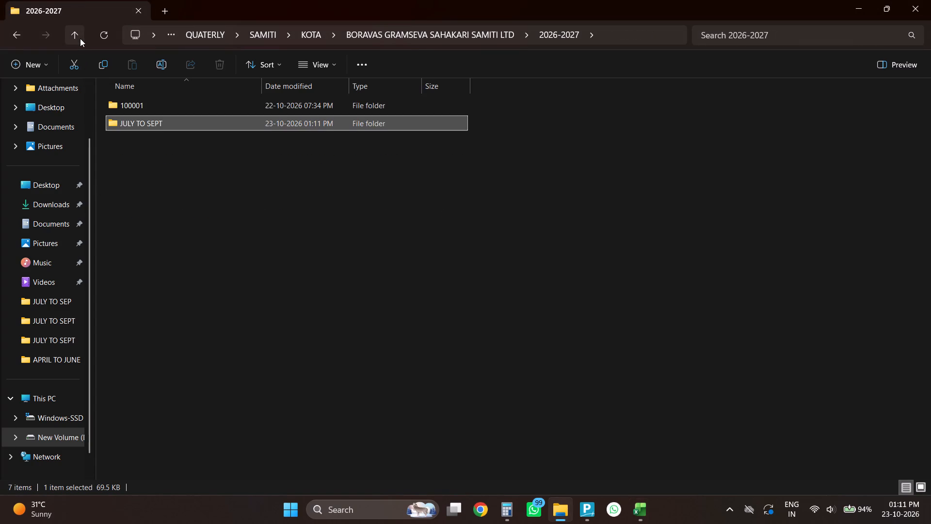
{"action": "left_click", "coordinate": [80, 38]}
{"action": "left_click", "coordinate": [74, 37]}
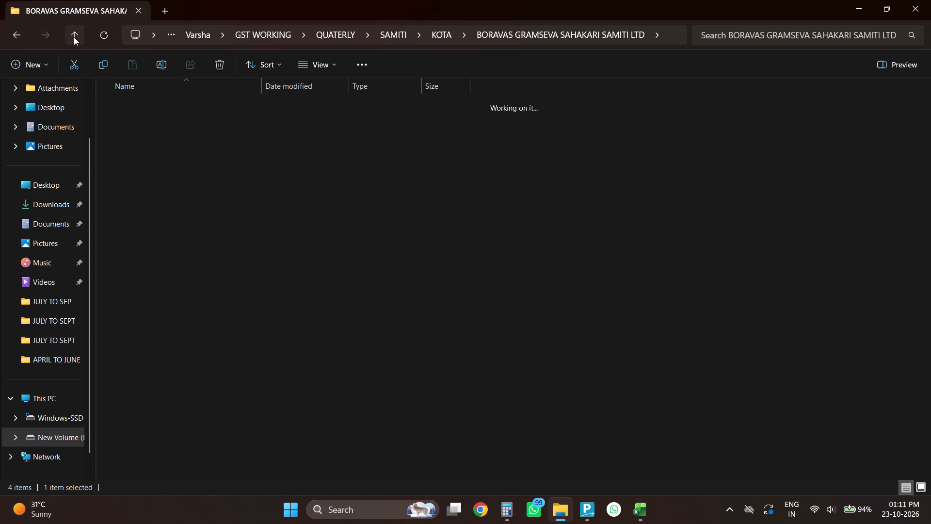
{"action": "double_click", "coordinate": [145, 198]}
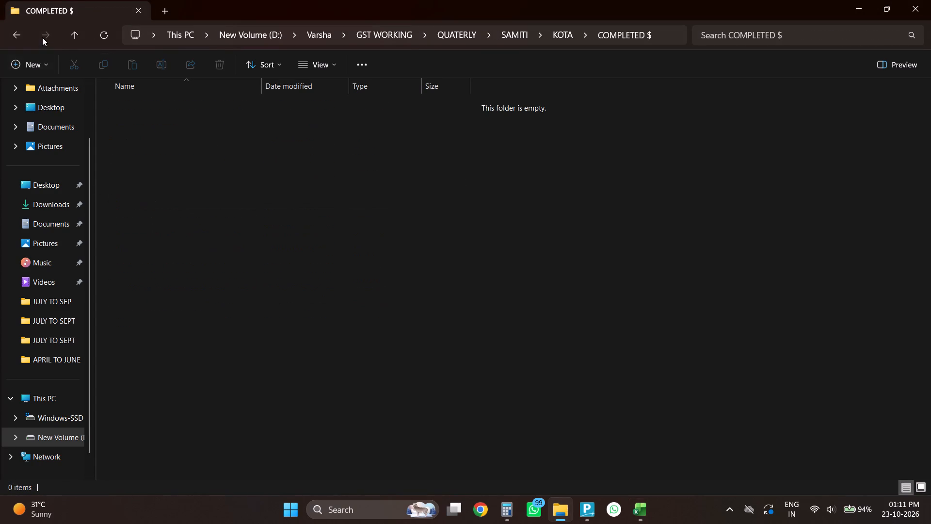
{"action": "left_click", "coordinate": [72, 33]}
Open Dhipari's GSTR-2B workbook from its 2026-2027 APRIL TO JUNE folder, check the B2B highlighting, close it, and return to File Explorer.
{"action": "double_click", "coordinate": [147, 216]}
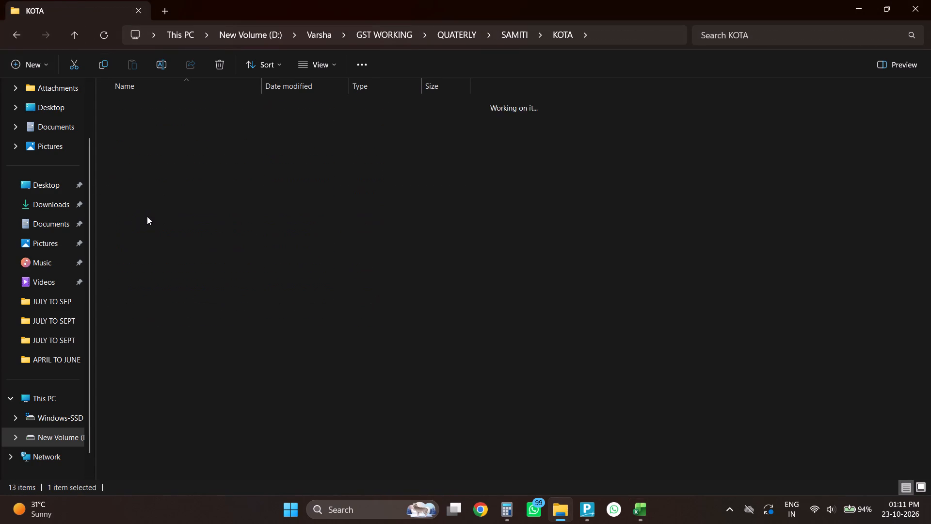
{"action": "left_click", "coordinate": [136, 131]}
{"action": "double_click", "coordinate": [131, 141]}
{"action": "double_click", "coordinate": [133, 122]}
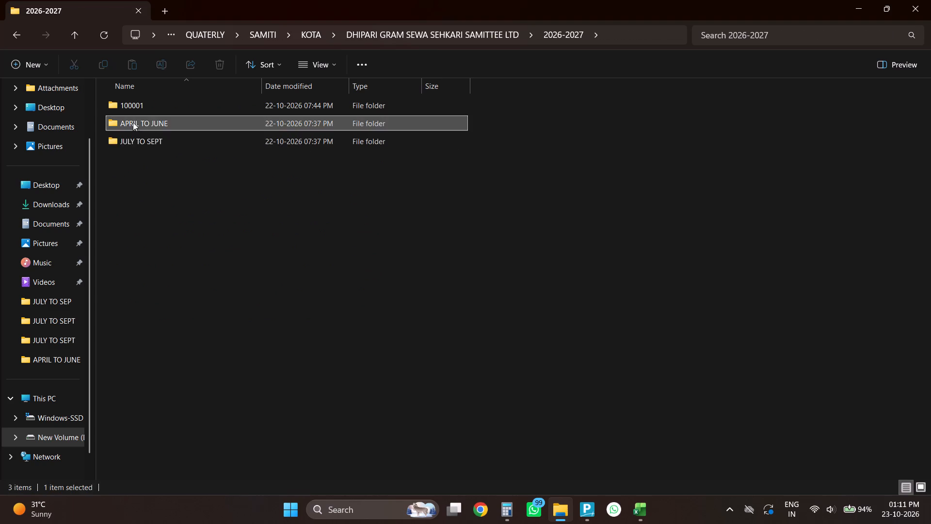
{"action": "double_click", "coordinate": [132, 134]}
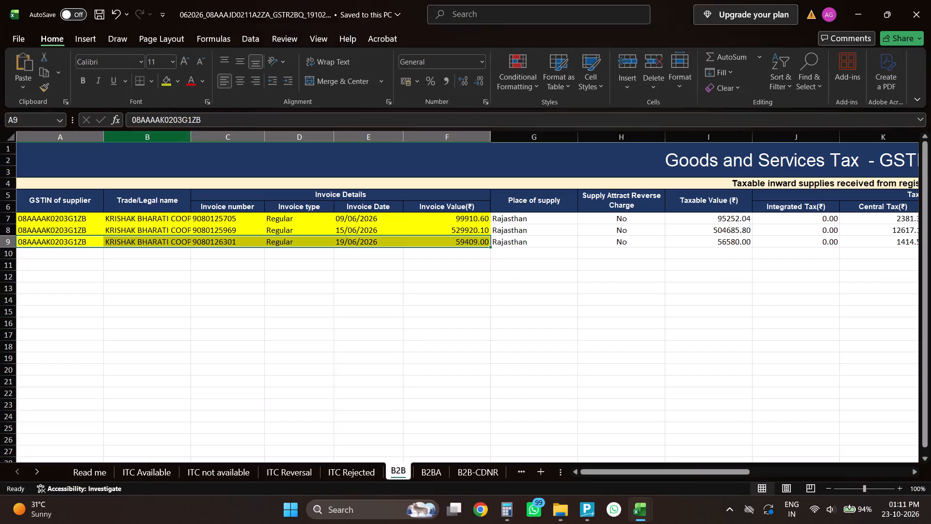
{"action": "left_click", "coordinate": [930, 0]}
{"action": "key", "text": "alt+Tab"}
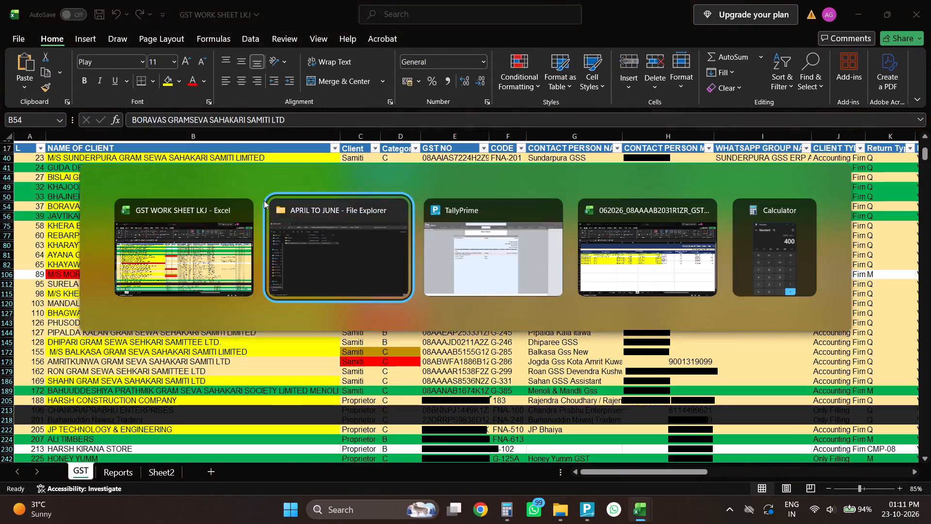
Open Dhipari's GSTR-2B workbook from its 2026-2027 JULY TO SEPT folder, check the B2B highlighting and the Read me sheet, and close it.
{"action": "left_click", "coordinate": [70, 38]}
{"action": "double_click", "coordinate": [140, 138]}
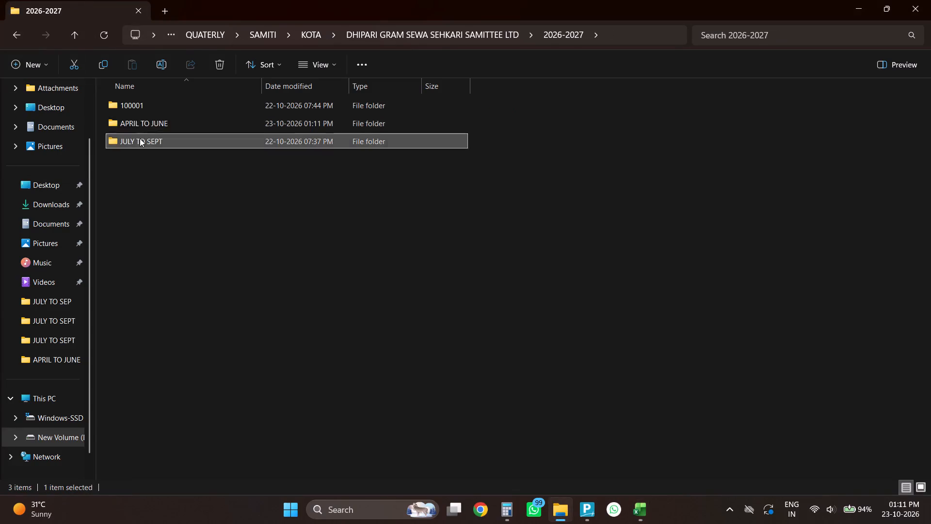
{"action": "double_click", "coordinate": [138, 107]}
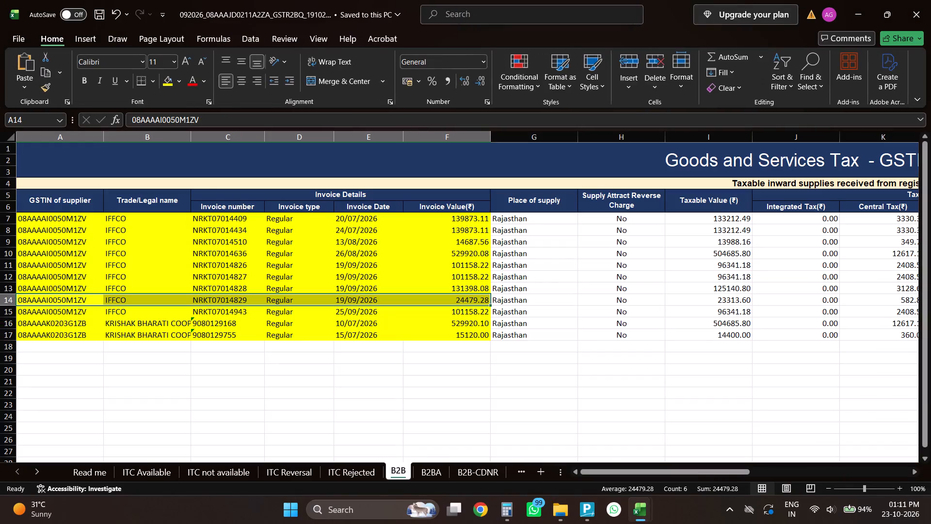
{"action": "left_click", "coordinate": [94, 470]}
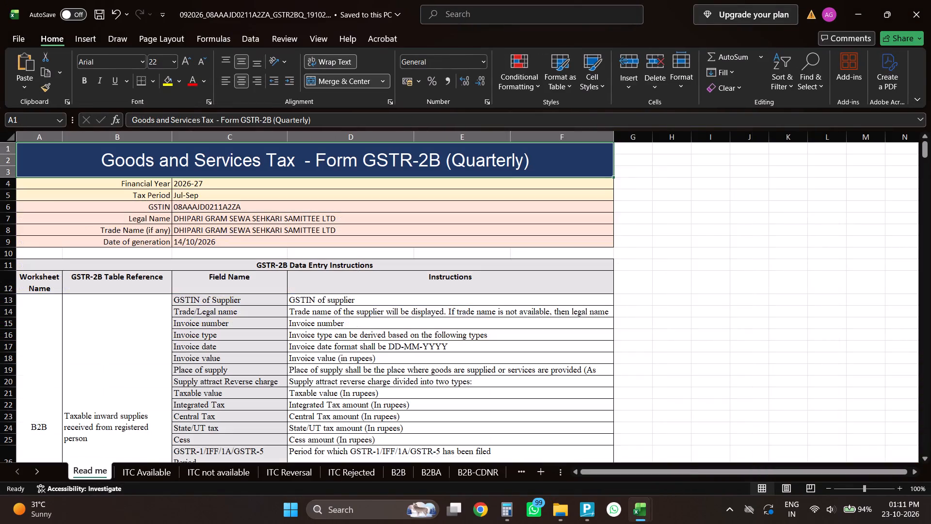
{"action": "left_click", "coordinate": [930, 0]}
Switch to the GST worksheet and select the Dhipari Gram Sewa client name.
{"action": "key", "text": "alt+Tab"}
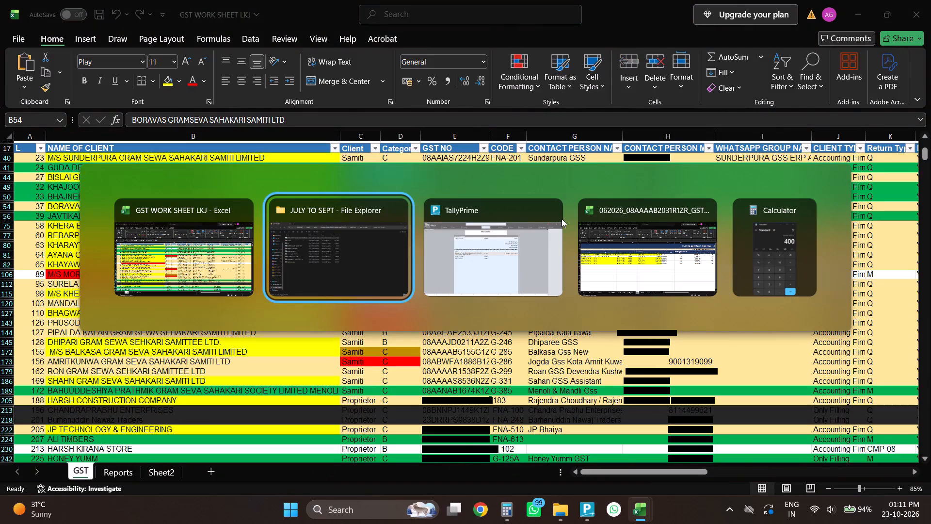
{"action": "key", "text": "alt+Tab"}
{"action": "key", "text": "alt+Tab"}
{"action": "key", "text": "alt+Tab"}
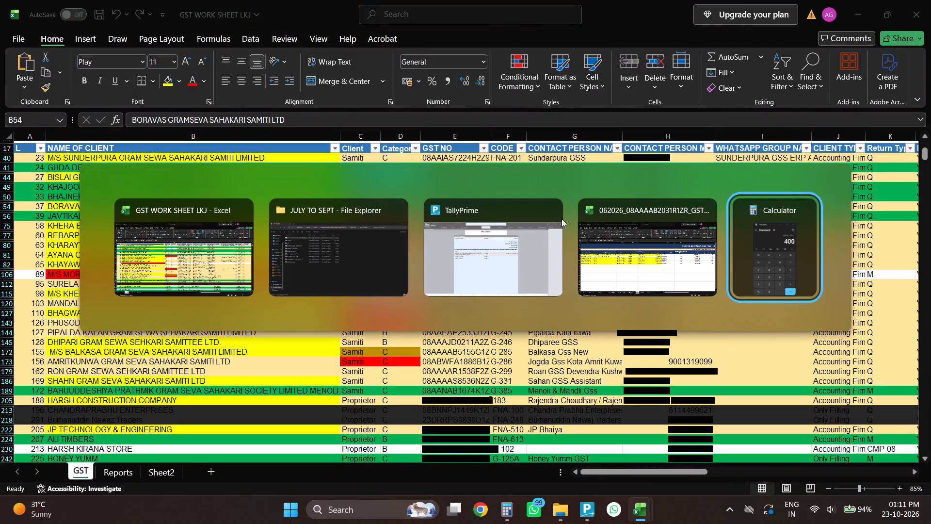
{"action": "key", "text": "alt+Tab"}
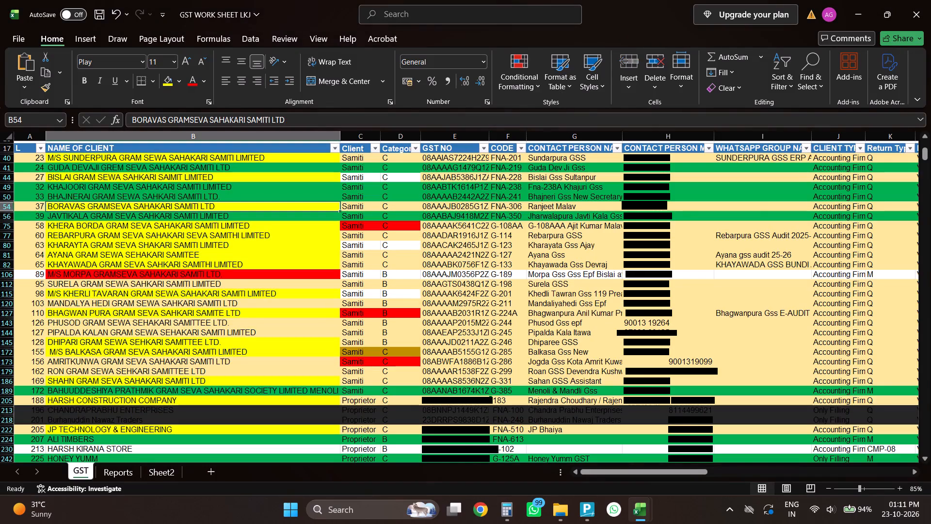
{"action": "left_click", "coordinate": [78, 343]}
Return to the KOTA folder in File Explorer and select the Mandalya Hedi Gram Sewa samiti's folder.
{"action": "key", "text": "alt+Tab"}
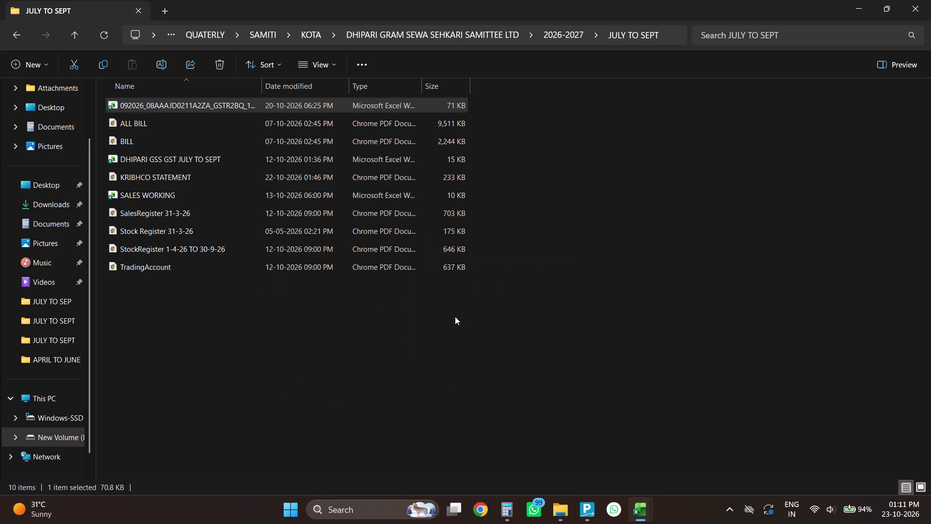
{"action": "left_click", "coordinate": [67, 36]}
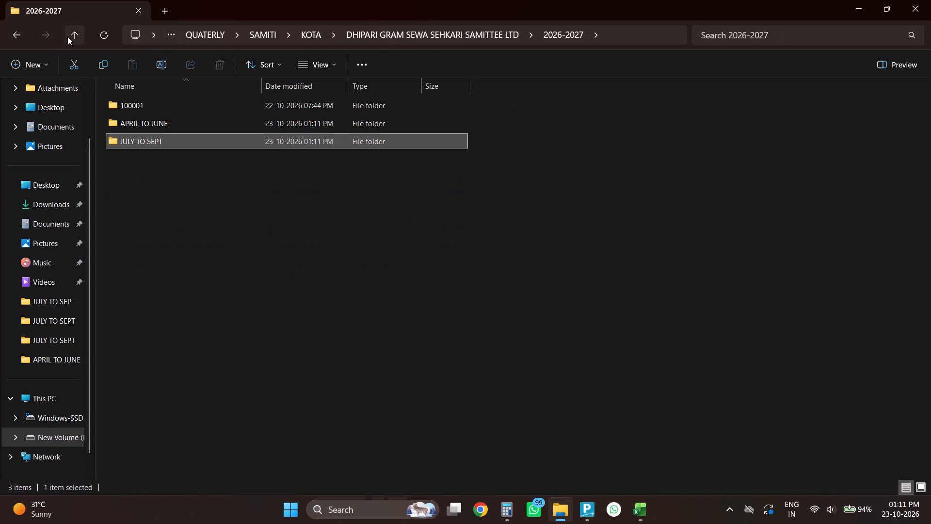
{"action": "left_click", "coordinate": [67, 36]}
{"action": "left_click", "coordinate": [67, 36]}
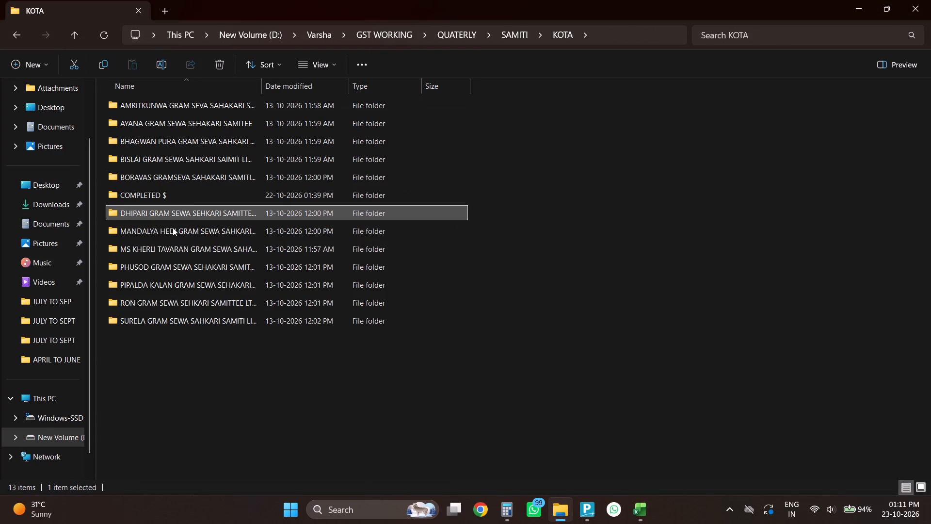
{"action": "left_click", "coordinate": [173, 228]}
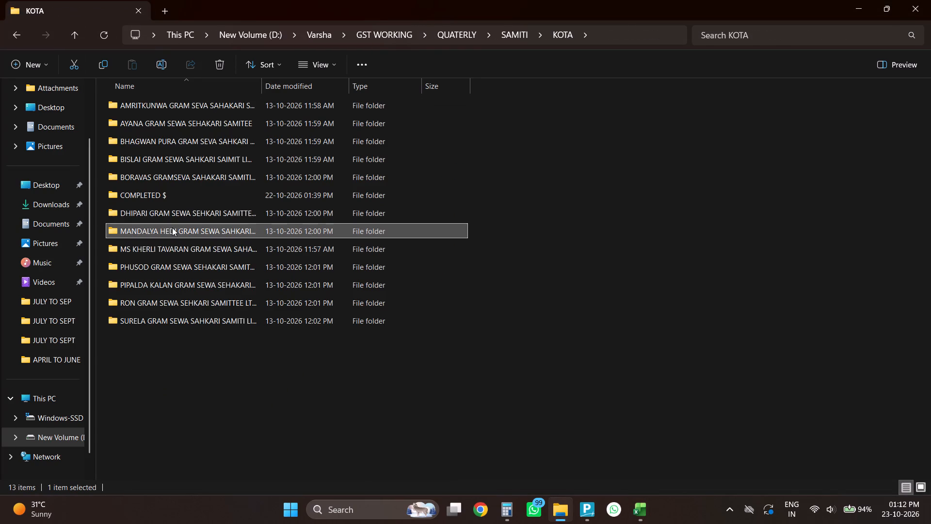
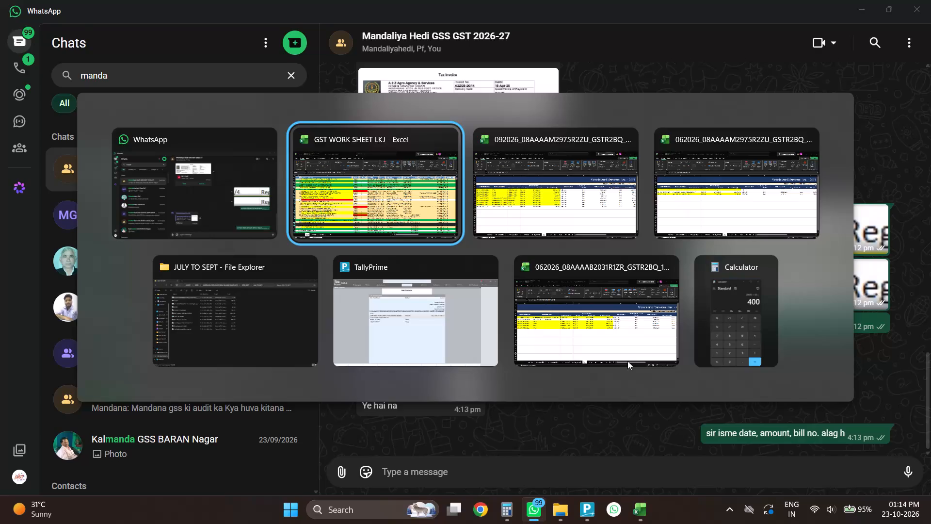
{"action": "key", "text": "alt+Tab"}
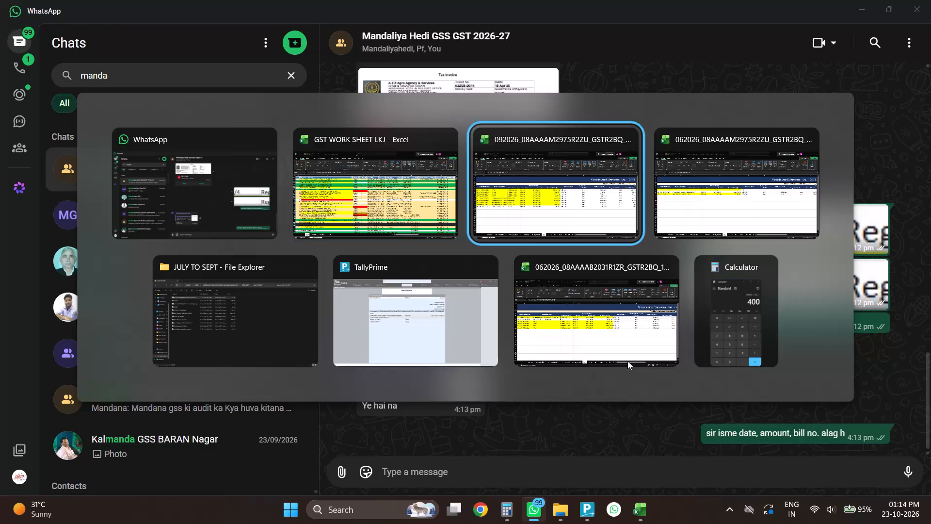
{"action": "left_click", "coordinate": [930, 0]}
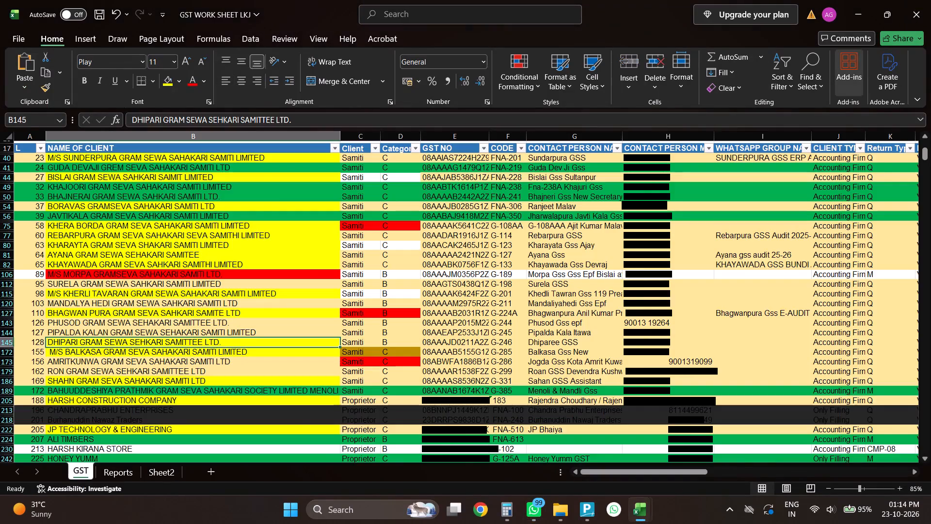
{"action": "key", "text": "alt+Tab"}
{"action": "key", "text": "alt+Tab"}
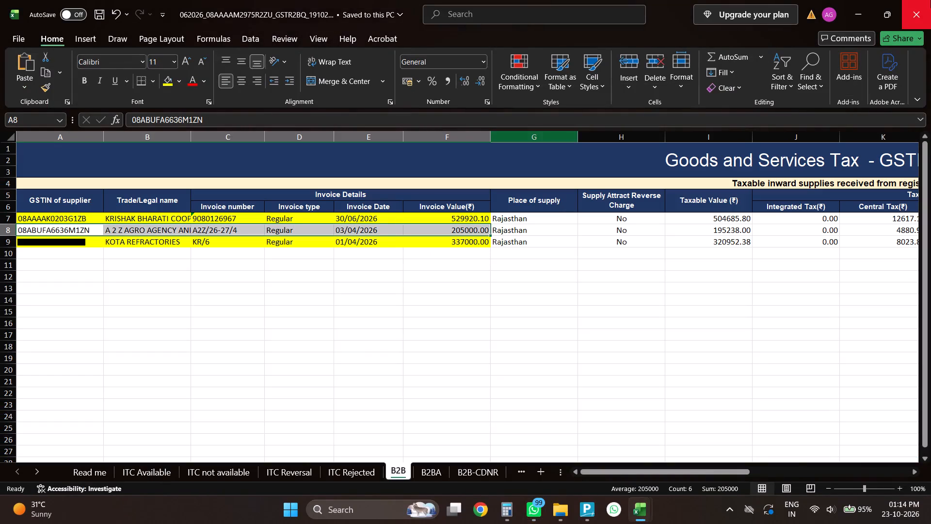
{"action": "left_click", "coordinate": [930, 0]}
Return to the KOTA folder in File Explorer and open the MS Kherli Tavaran Gram Sewa samiti's folder.
{"action": "key", "text": "alt+Tab"}
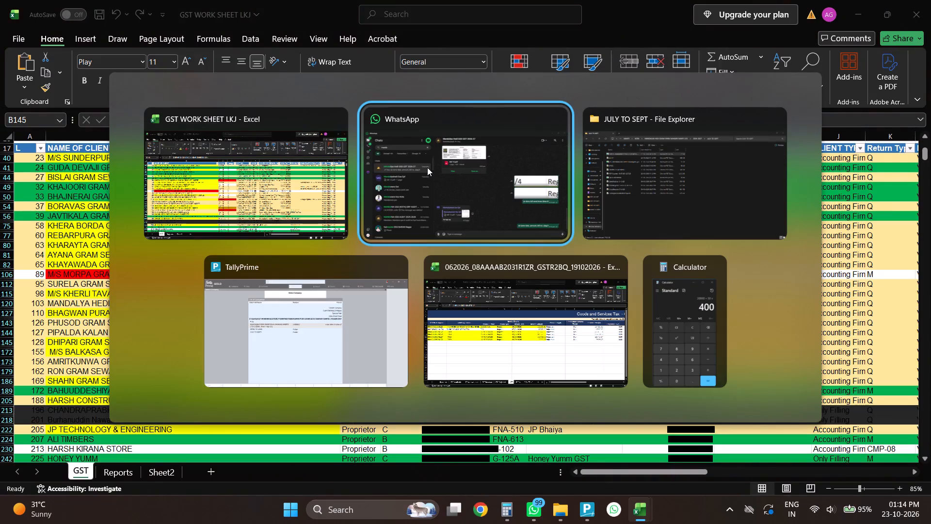
{"action": "key", "text": "alt+Tab"}
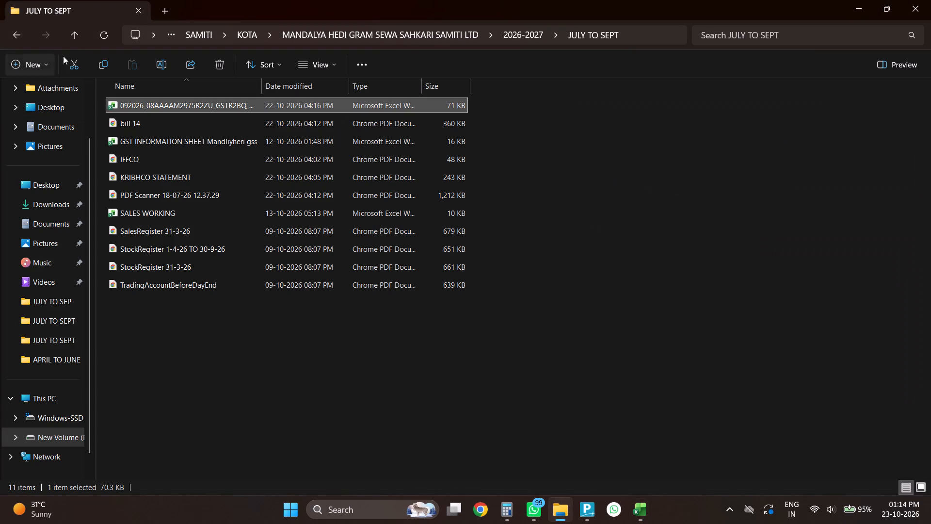
{"action": "left_click", "coordinate": [85, 36]}
{"action": "left_click", "coordinate": [83, 36]}
{"action": "left_click", "coordinate": [83, 36]}
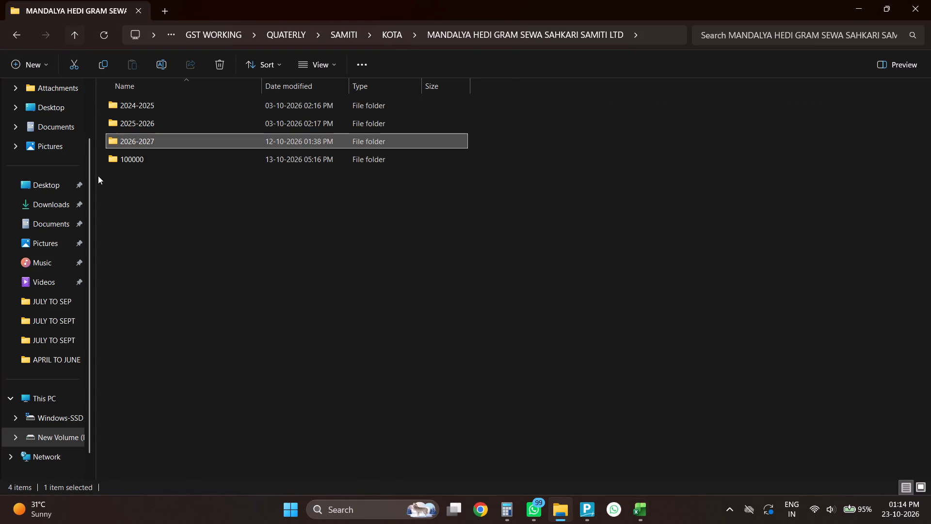
{"action": "left_click", "coordinate": [73, 34]}
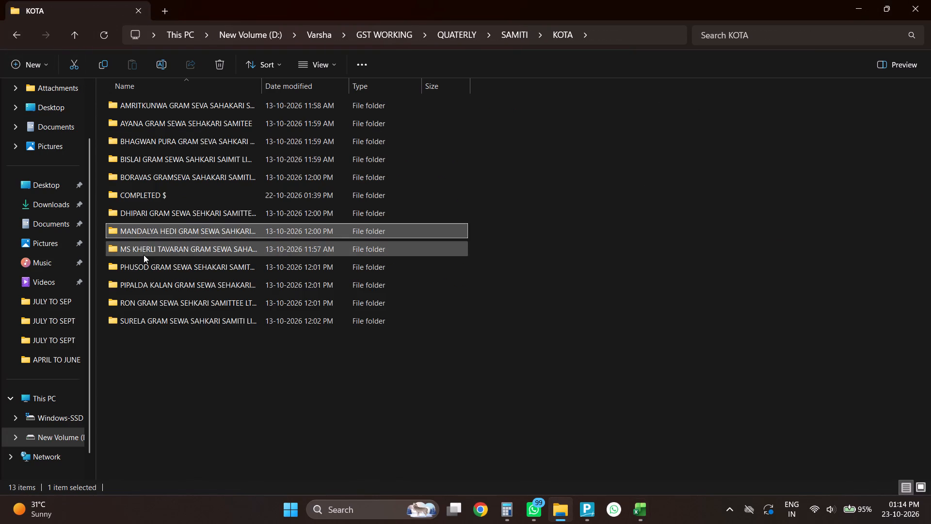
{"action": "double_click", "coordinate": [144, 255]}
Switch to the GST worksheet and select the M/S Kherli Tavaran Gram Sewa client name.
{"action": "key", "text": "alt+Tab"}
{"action": "key", "text": "alt+Tab"}
{"action": "key", "text": "alt+Tab"}
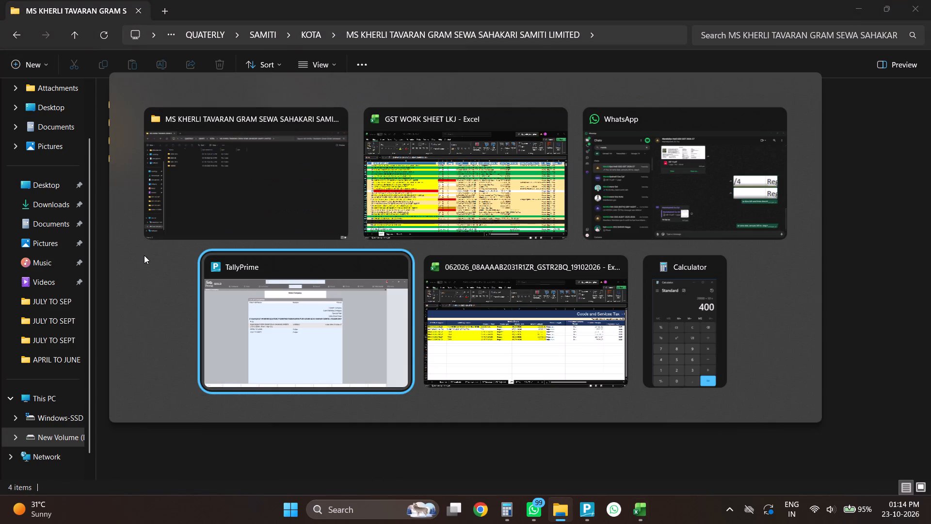
{"action": "key", "text": "alt+Up"}
{"action": "key", "text": "alt+Right"}
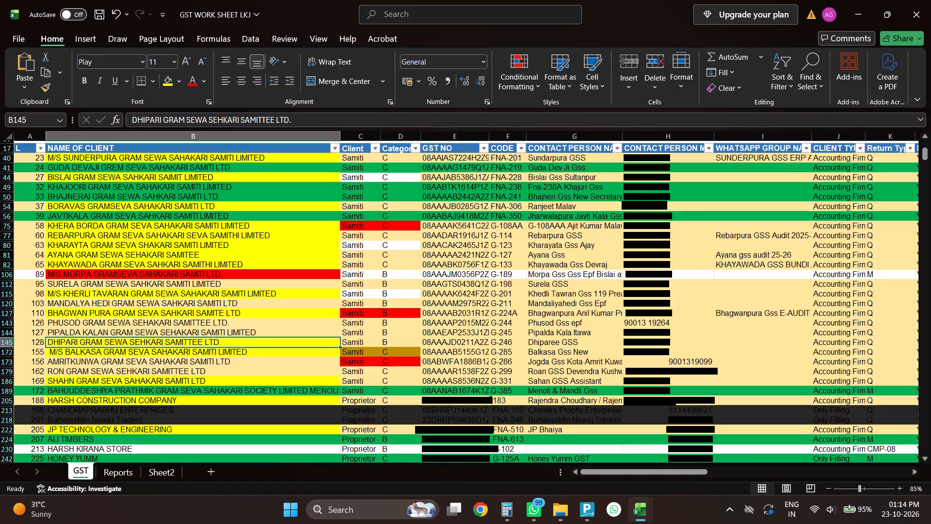
{"action": "left_click", "coordinate": [64, 297]}
In File Explorer, check Kherli Tavaran's 2026-2027 APRIL TO JUNE folder and its NILL subfolder, and go back to 2026-2027.
{"action": "key", "text": "alt+Tab"}
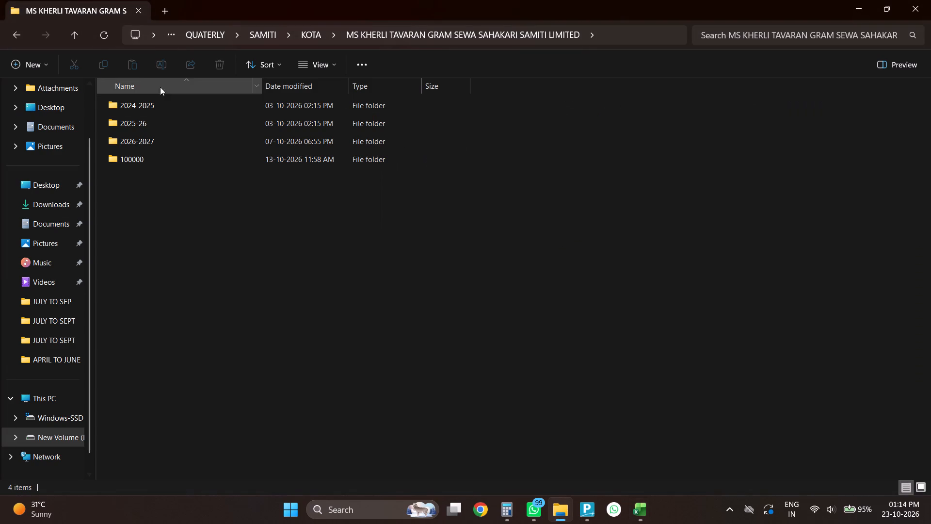
{"action": "double_click", "coordinate": [136, 135]}
{"action": "double_click", "coordinate": [138, 124]}
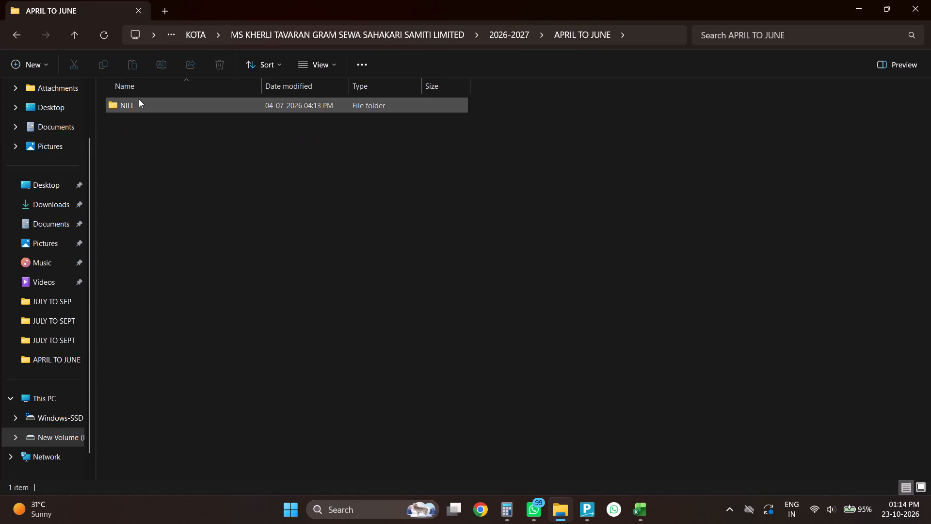
{"action": "double_click", "coordinate": [139, 99]}
{"action": "left_click", "coordinate": [72, 36]}
{"action": "left_click", "coordinate": [72, 36]}
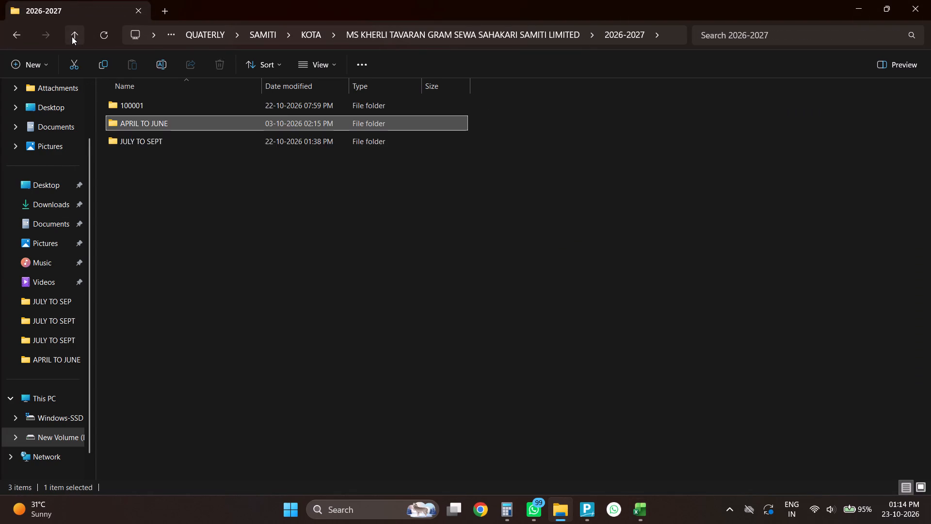
{"action": "double_click", "coordinate": [122, 136]}
{"action": "left_click", "coordinate": [128, 115]}
{"action": "double_click", "coordinate": [127, 118]}
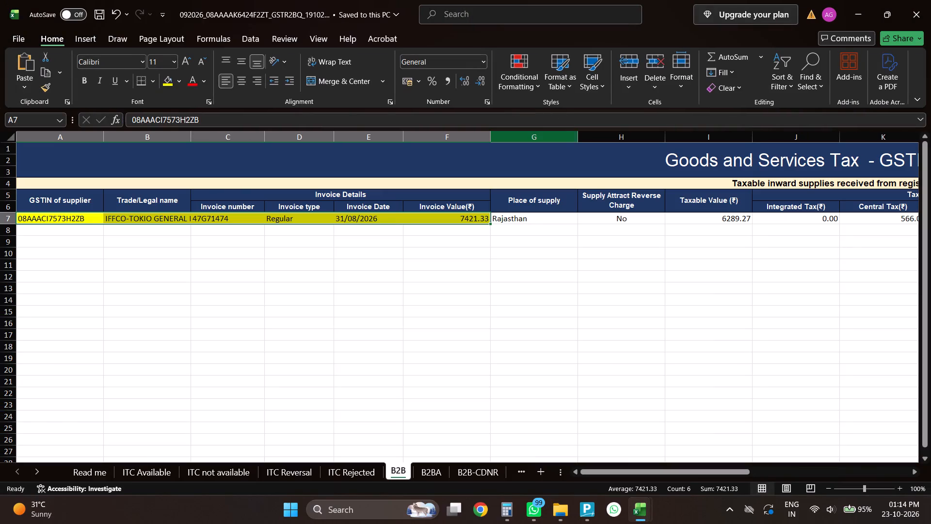
{"action": "left_click", "coordinate": [105, 474]}
{"action": "left_click", "coordinate": [930, 0]}
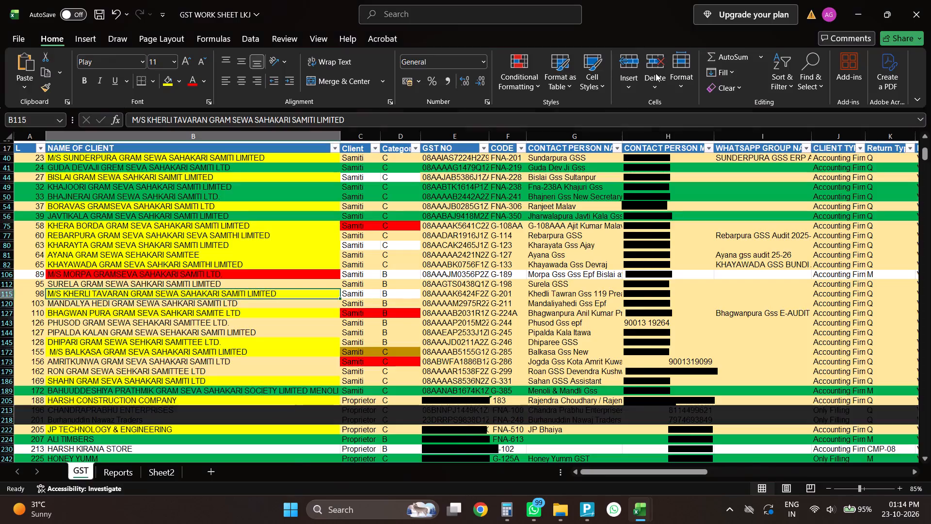
Return to the KOTA folder in File Explorer and select the Phusod Gram Sewa samiti's folder.
{"action": "key", "text": "alt+Tab"}
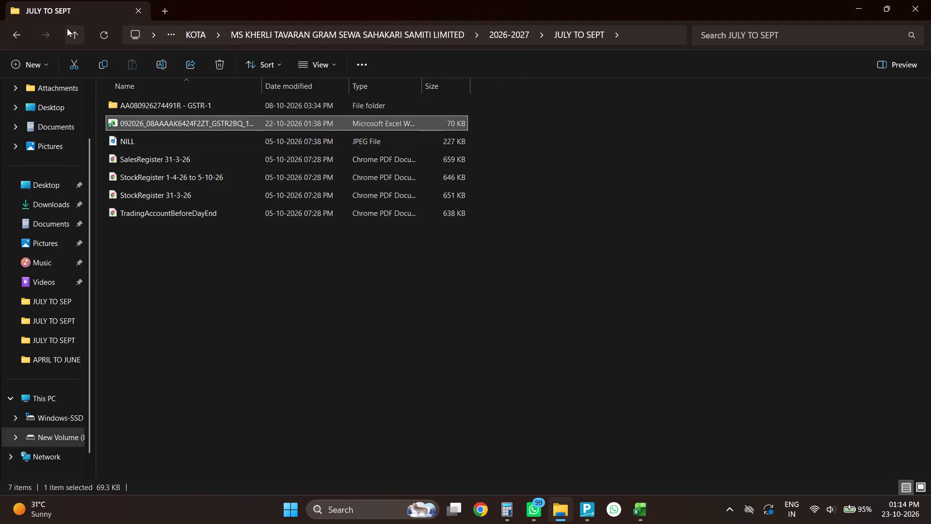
{"action": "left_click", "coordinate": [74, 38]}
{"action": "left_click", "coordinate": [74, 38]}
{"action": "left_click", "coordinate": [74, 38]}
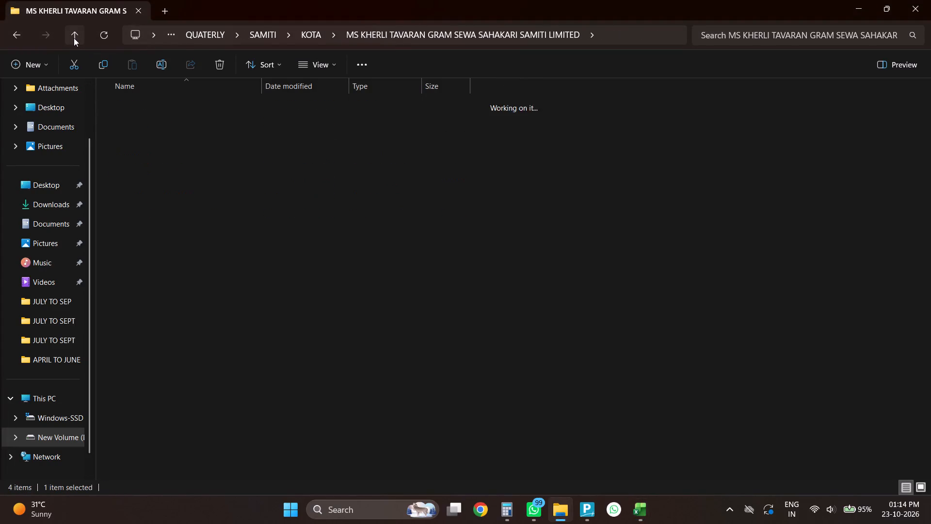
{"action": "left_click", "coordinate": [150, 269]}
Switch to Bhagwan Pura's APRIL TO JUNE GSTR-2B workbook and close it.
{"action": "key", "text": "alt+Tab"}
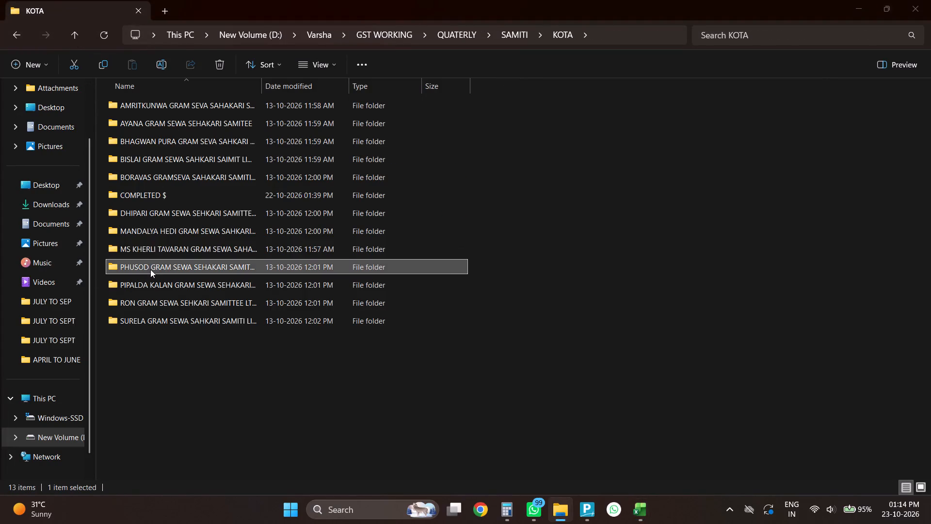
{"action": "key", "text": "alt+Tab"}
{"action": "key", "text": "alt+Tab"}
{"action": "key", "text": "alt+Tab"}
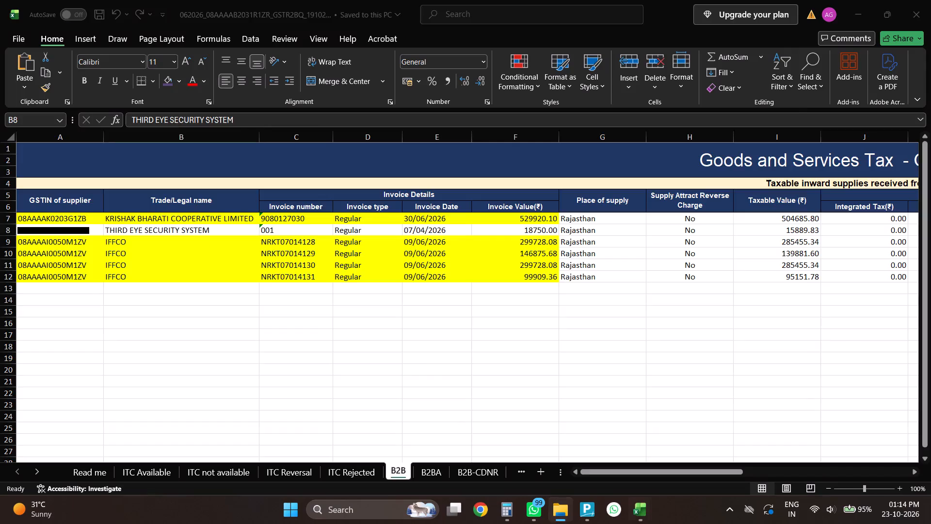
{"action": "left_click", "coordinate": [930, 0]}
Switch to TallyPrime, browse through KOTA to Phusod's 2026-2027 folder, and open the Phusod Gram Sewa company for 1-Apr-26 to 31-Mar-27.
{"action": "key", "text": "alt+Tab"}
{"action": "key", "text": "alt+Tab"}
{"action": "key", "text": "alt+Tab"}
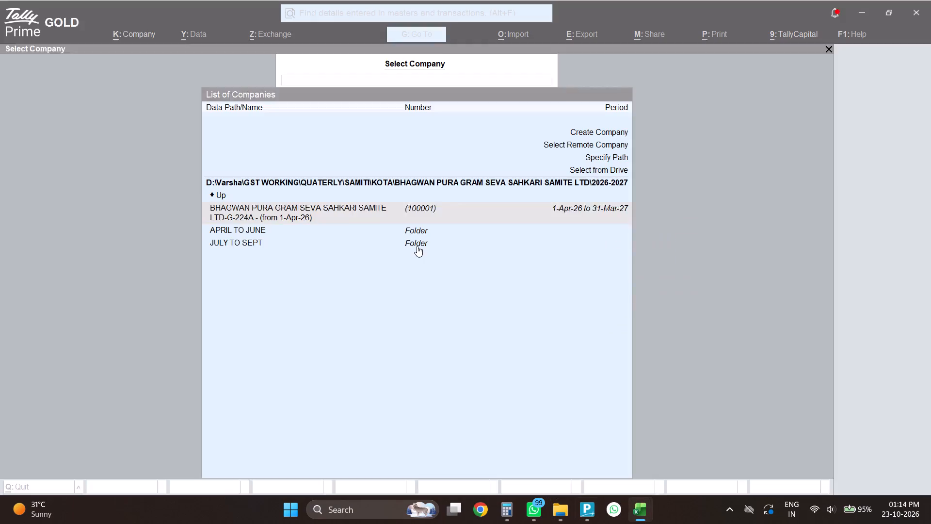
{"action": "key", "text": "Up"}
{"action": "key", "text": "Return"}
{"action": "key", "text": "Return"}
{"action": "key", "text": "Down"}
{"action": "key", "text": "Down"}
{"action": "key", "text": "Down"}
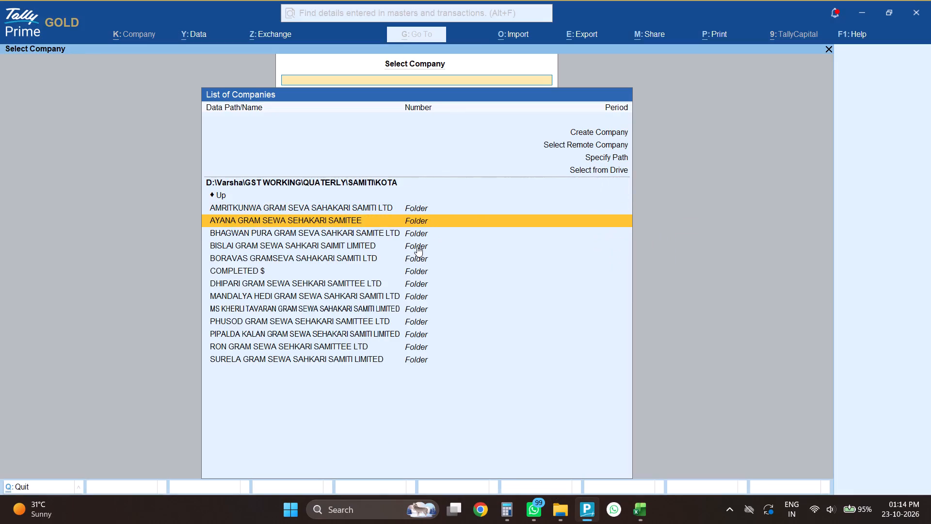
{"action": "key", "text": "Down"}
{"action": "key", "text": "Down"}
{"action": "key", "text": "Down"}
{"action": "key", "text": "Down"}
{"action": "key", "text": "Down"}
{"action": "key", "text": "Down"}
{"action": "key", "text": "Down"}
{"action": "key", "text": "Return"}
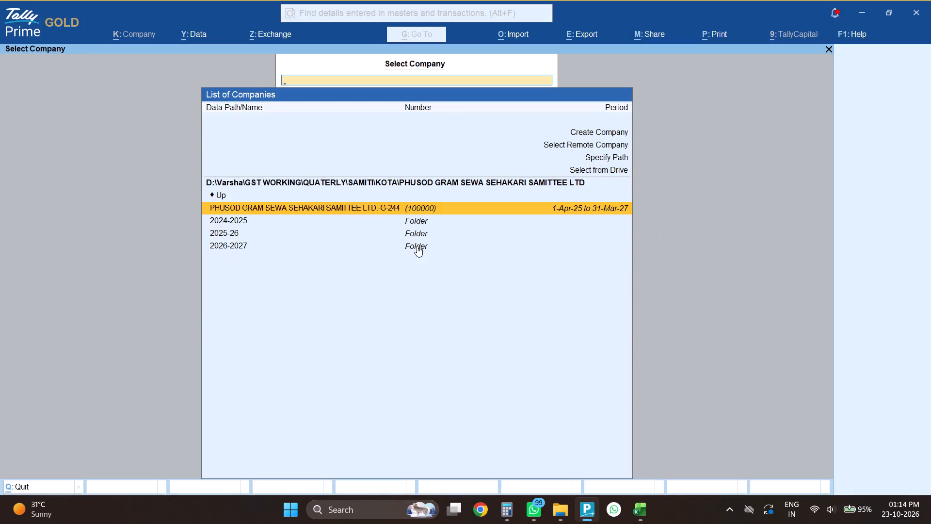
{"action": "key", "text": "Down"}
{"action": "key", "text": "Down"}
{"action": "key", "text": "Down"}
{"action": "key", "text": "Down"}
{"action": "key", "text": "Return"}
{"action": "key", "text": "Return"}
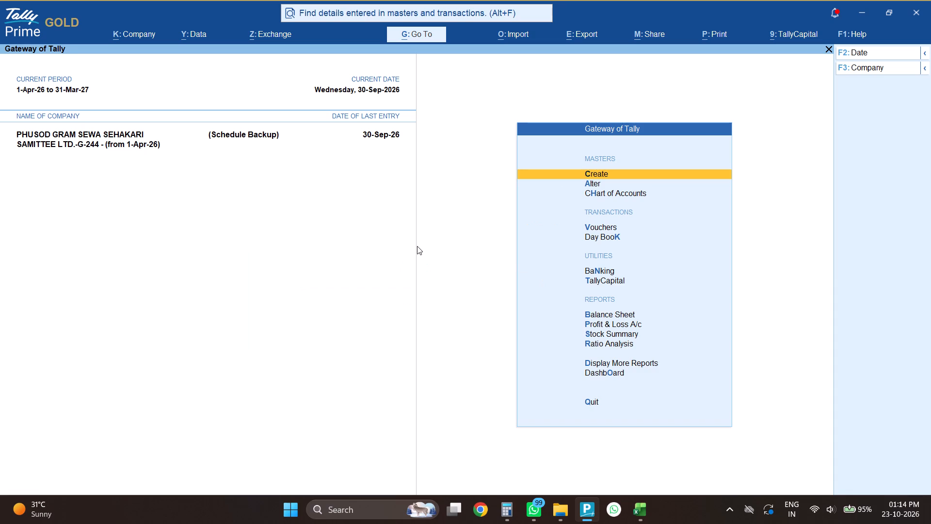
In File Explorer, open Phusod's GSTR-2B workbook from its 2026-2027 APRIL TO JUNE folder and check the B2B highlighting.
{"action": "key", "text": "alt+Tab"}
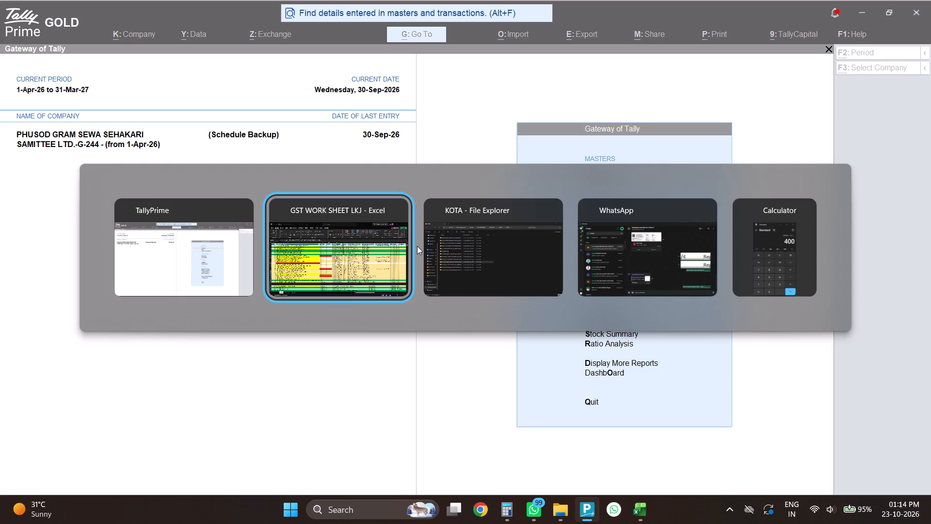
{"action": "key", "text": "alt+Tab"}
{"action": "key", "text": "Down"}
{"action": "key", "text": "Up"}
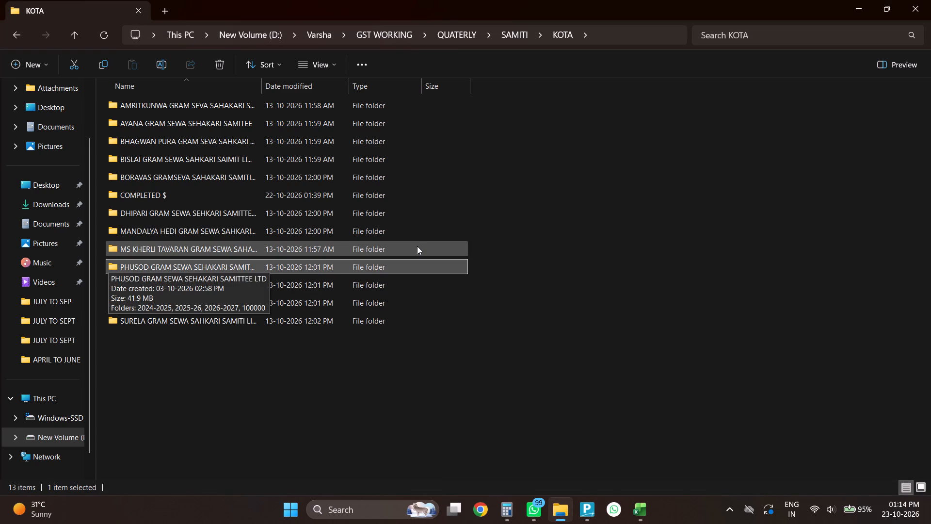
{"action": "key", "text": "Return"}
{"action": "key", "text": "Down"}
{"action": "key", "text": "Down"}
{"action": "key", "text": "Return"}
{"action": "key", "text": "Down"}
{"action": "key", "text": "Return"}
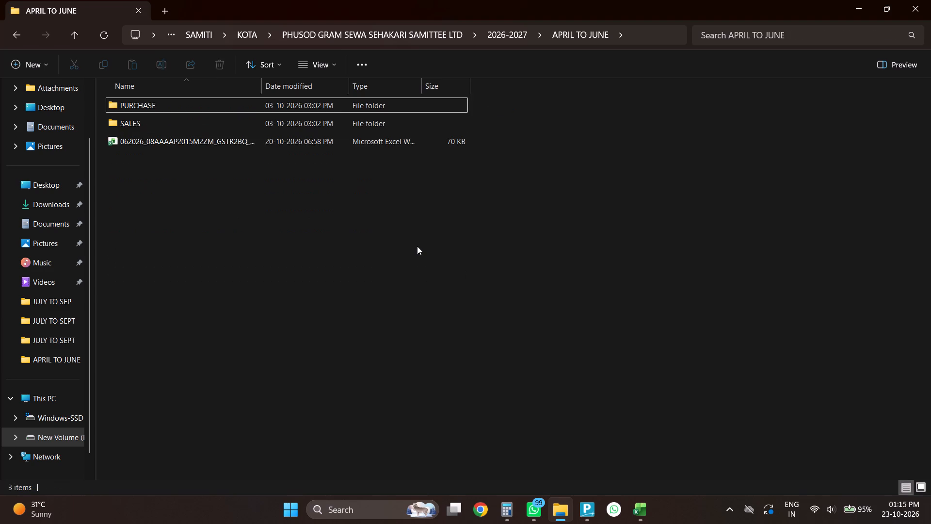
{"action": "key", "text": "Down"}
{"action": "key", "text": "Down"}
{"action": "key", "text": "Return"}
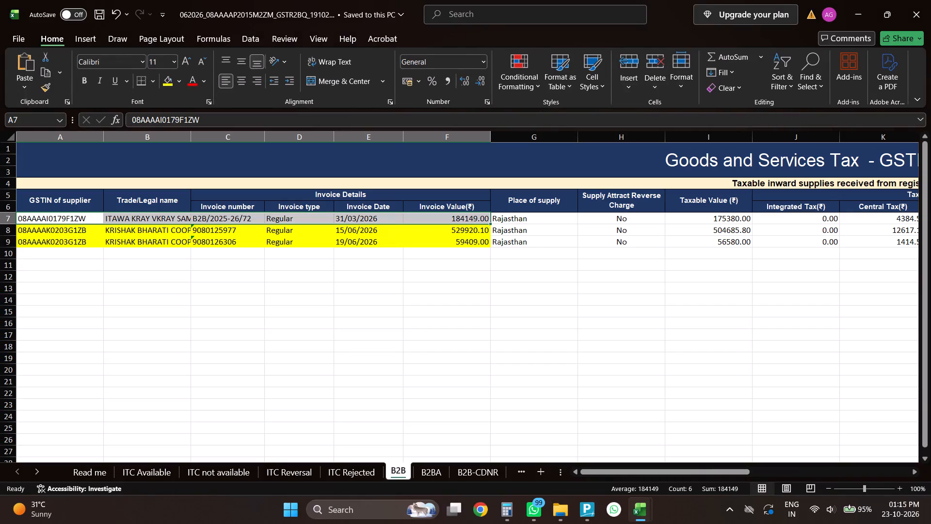
Open Phusod's GSTR-2B workbook from its 2026-2027 JULY TO SEPT folder, check the B2B highlighting and the Read me sheet, and close it.
{"action": "key", "text": "alt+Tab"}
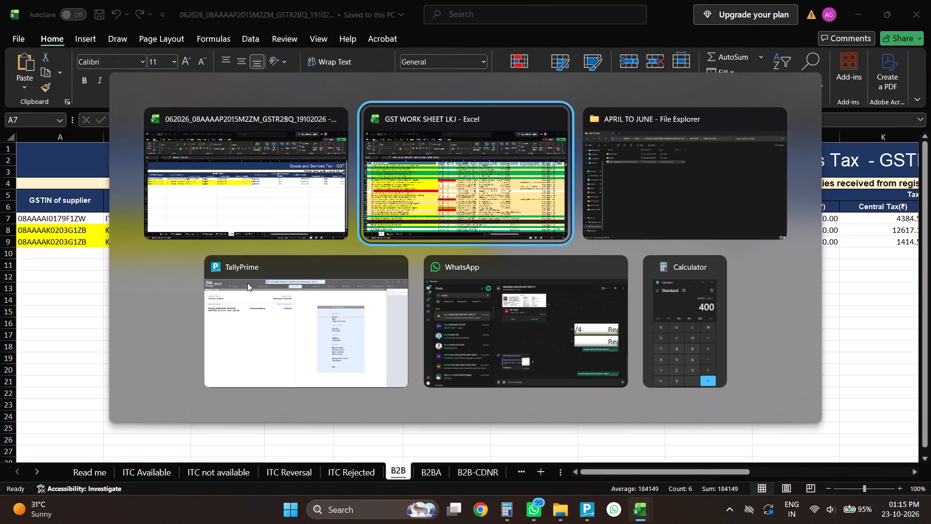
{"action": "key", "text": "alt+Tab"}
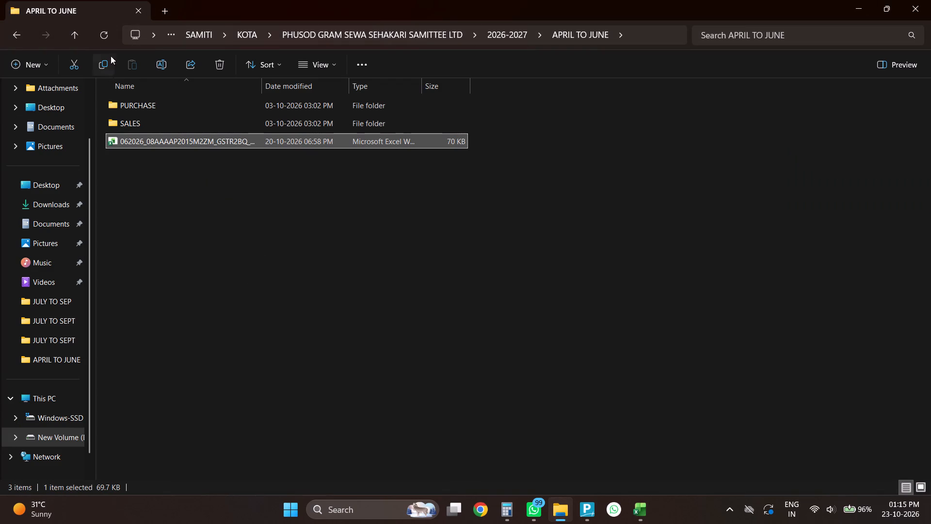
{"action": "left_click", "coordinate": [74, 39]}
{"action": "double_click", "coordinate": [136, 147]}
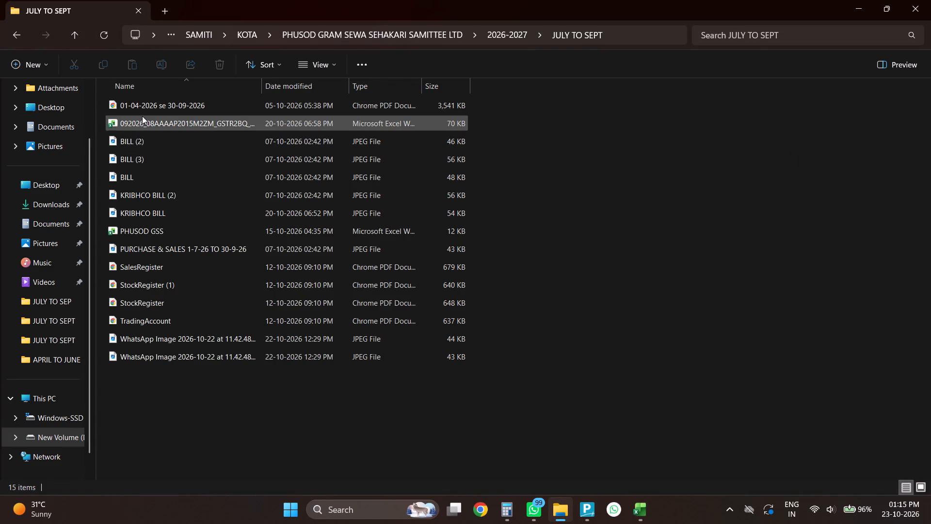
{"action": "double_click", "coordinate": [142, 116]}
{"action": "left_click", "coordinate": [193, 313]}
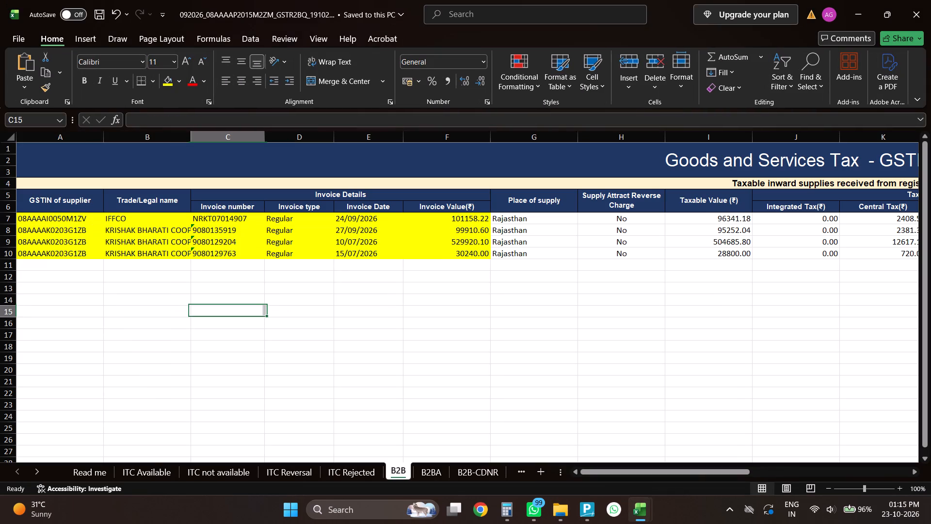
{"action": "left_click", "coordinate": [102, 475]}
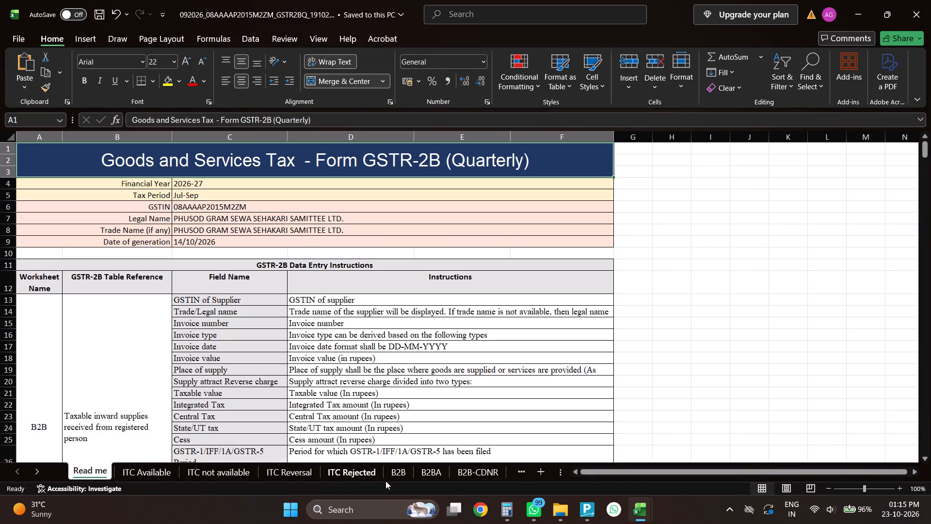
{"action": "left_click", "coordinate": [392, 476]}
{"action": "scroll", "coordinate": [208, 326], "scroll_direction": "up", "scroll_amount": 5}
{"action": "left_click", "coordinate": [96, 475]}
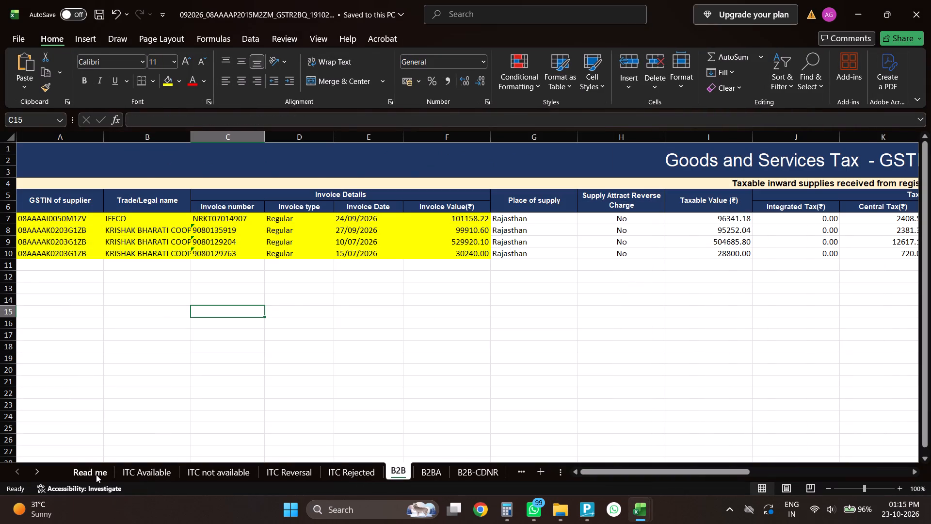
{"action": "left_click", "coordinate": [408, 467]}
{"action": "left_click", "coordinate": [930, 0]}
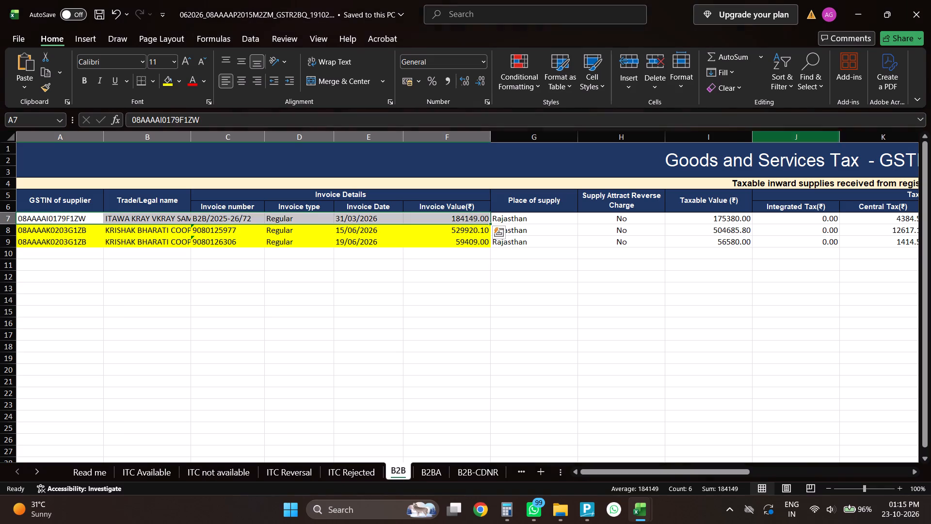
Check the Read me sheet of Phusod's April to June GSTR-2B workbook and return to its B2B sheet.
{"action": "left_click", "coordinate": [228, 305]}
{"action": "left_click", "coordinate": [86, 479]}
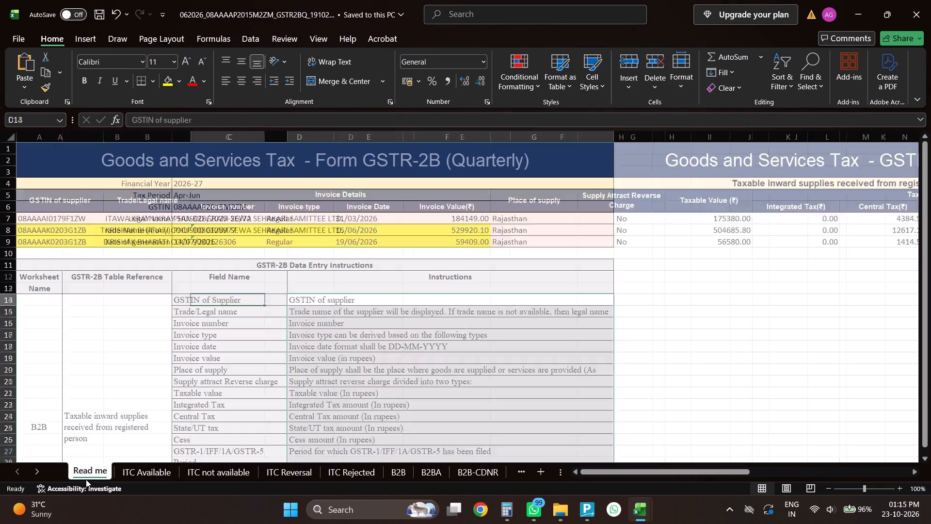
{"action": "left_click", "coordinate": [391, 469]}
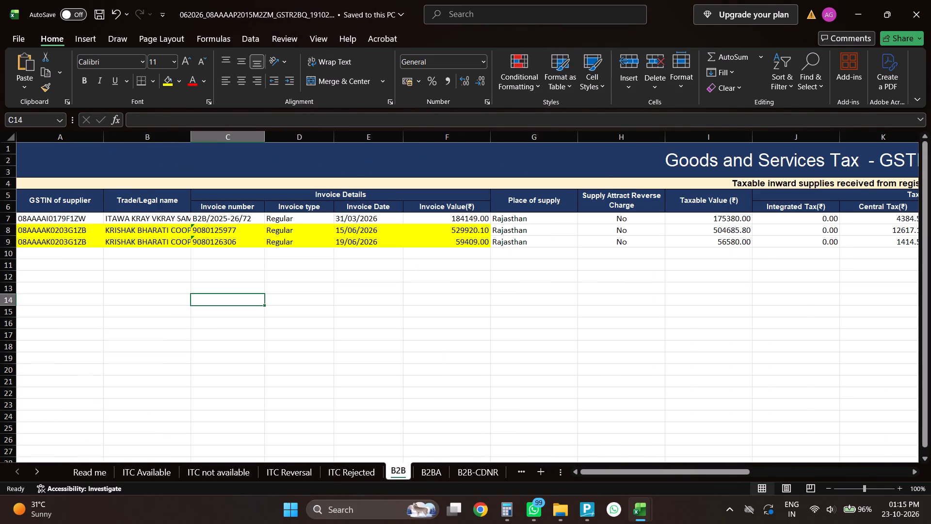
From the desktop, browse drive D: through Varsha, ERP, COMPLETED $, ME and 2025-2026, and open the FUSOD GSS folder.
{"action": "key", "text": "super+d"}
{"action": "double_click", "coordinate": [14, 87]}
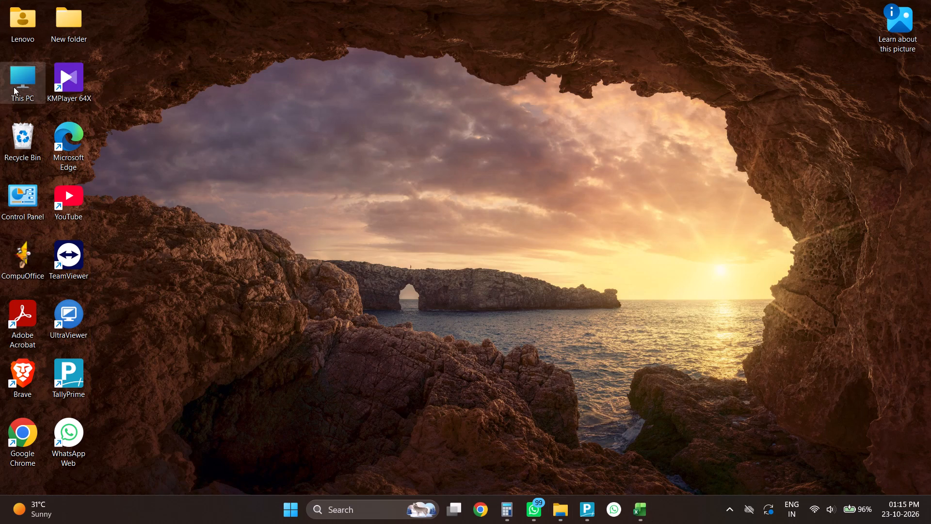
{"action": "double_click", "coordinate": [298, 102]}
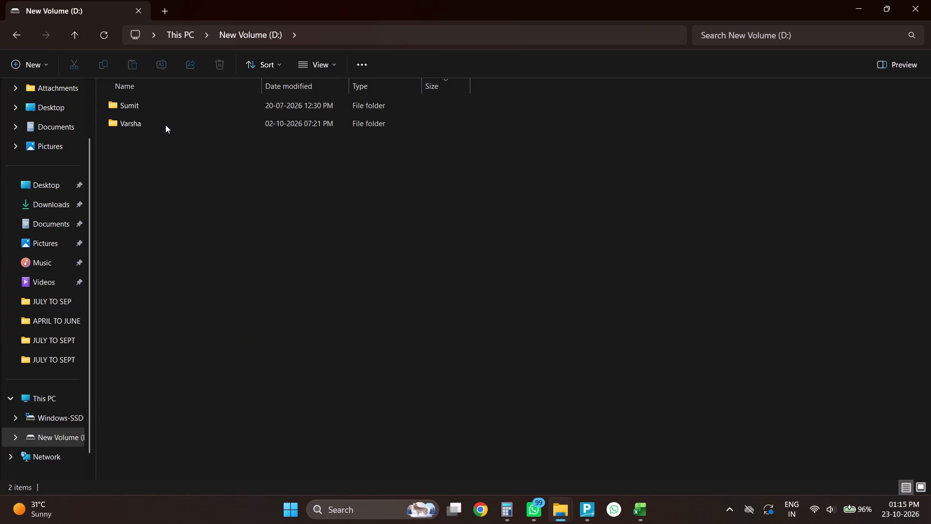
{"action": "left_click", "coordinate": [165, 125]}
{"action": "left_click", "coordinate": [165, 125]}
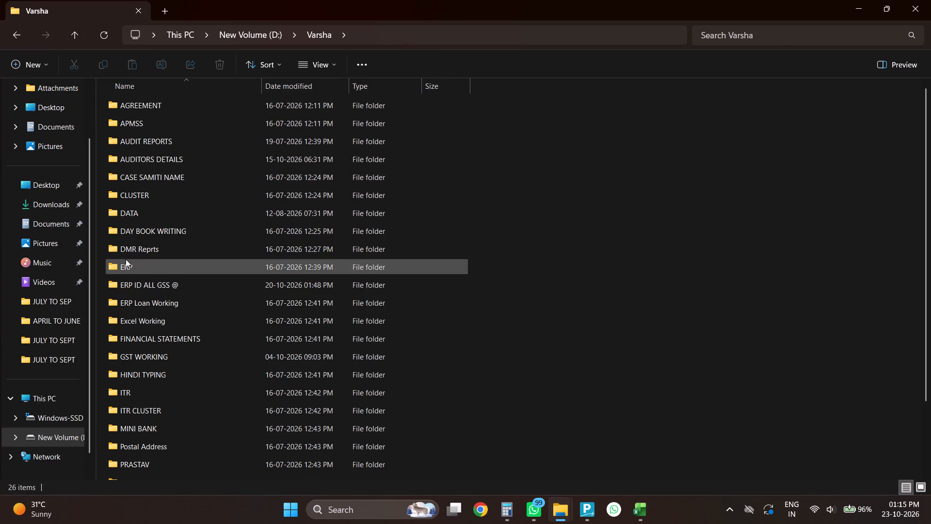
{"action": "double_click", "coordinate": [126, 259]}
{"action": "left_click", "coordinate": [137, 139]}
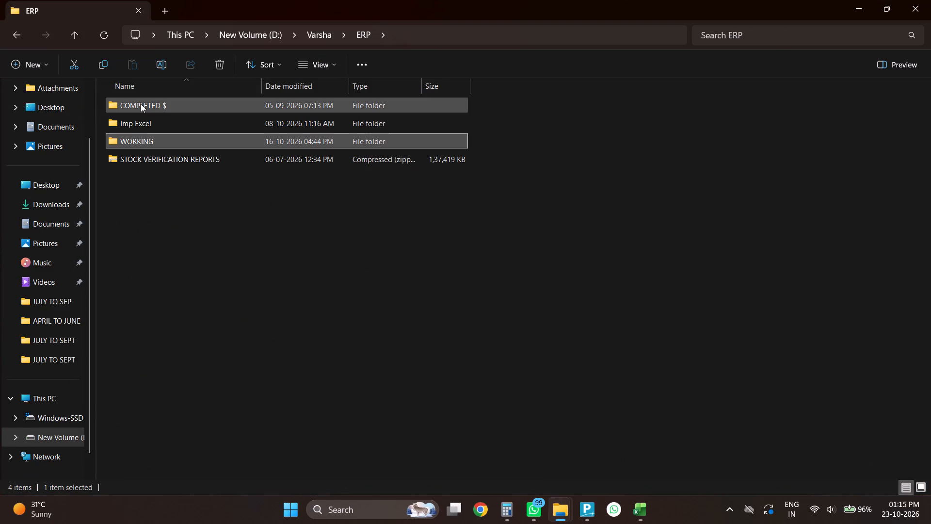
{"action": "double_click", "coordinate": [141, 104]}
{"action": "double_click", "coordinate": [141, 104]}
{"action": "double_click", "coordinate": [141, 118]}
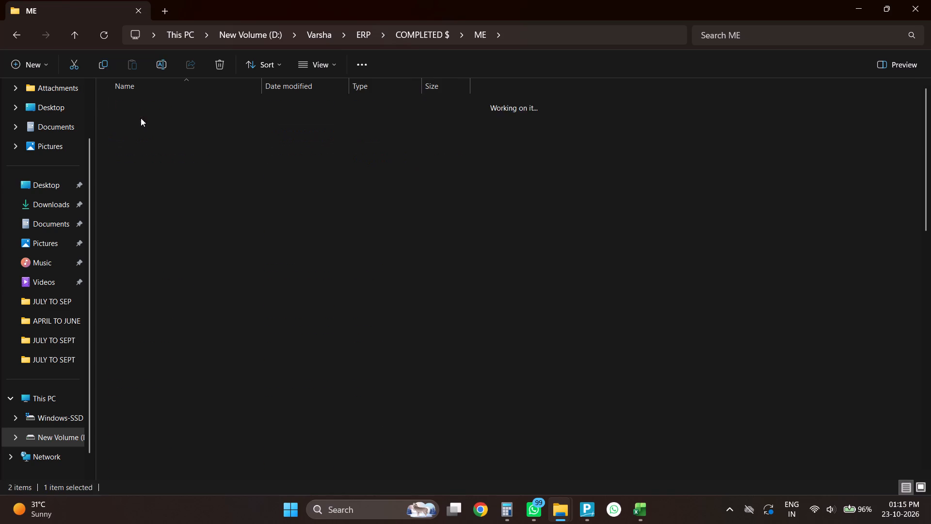
{"action": "type", "text": "phu"}
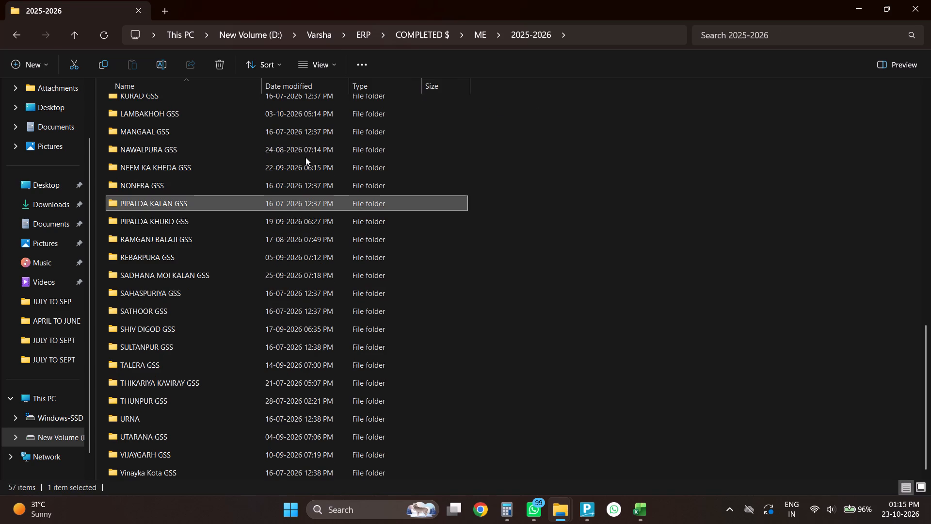
{"action": "type", "text": "fu"}
{"action": "key", "text": "Return"}
Look through the FUSOD GSS files, recheck the GSTR-2B B2B invoices, and open the ITAWA KVSS STATEMENT PDF.
{"action": "key", "text": "Down"}
{"action": "key", "text": "Down"}
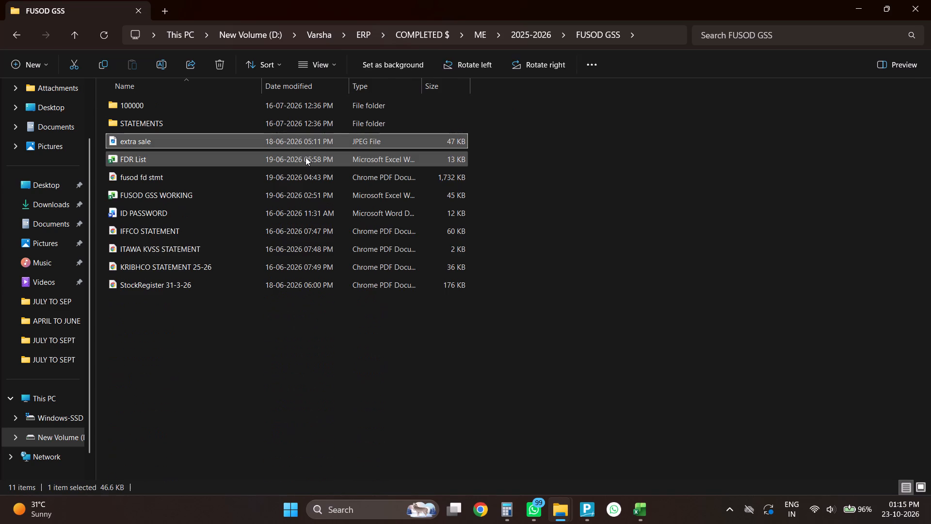
{"action": "key", "text": "Down"}
{"action": "key", "text": "Down"}
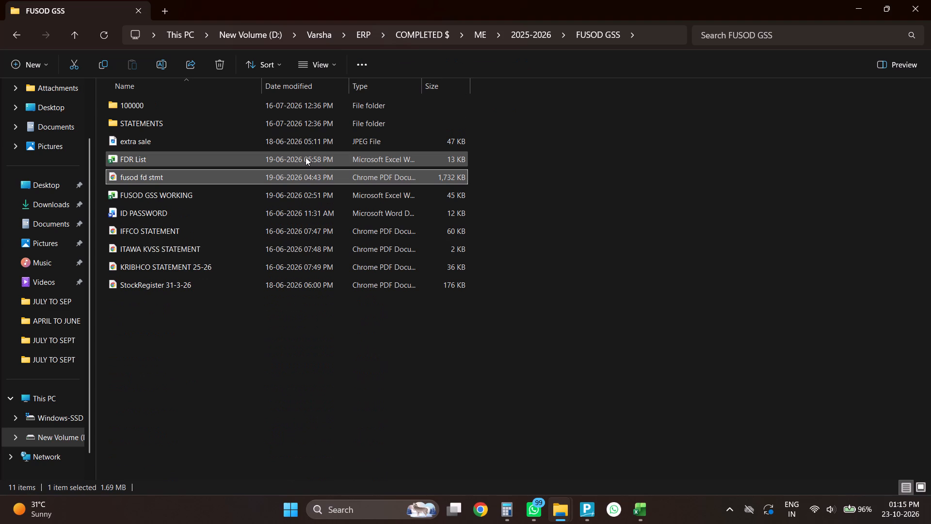
{"action": "key", "text": "Down"}
{"action": "key", "text": "Down"}
{"action": "key", "text": "Down"}
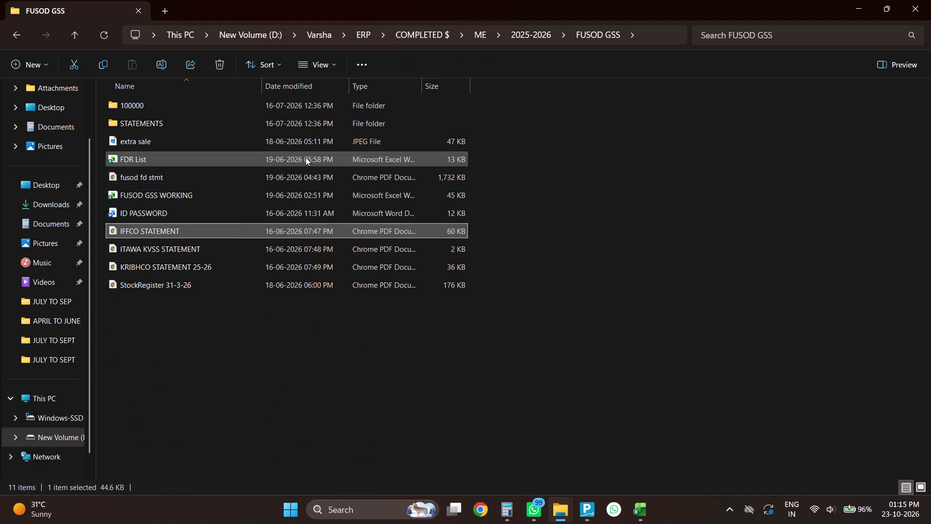
{"action": "key", "text": "Down"}
{"action": "key", "text": "Down"}
{"action": "key", "text": "Down"}
{"action": "key", "text": "Up"}
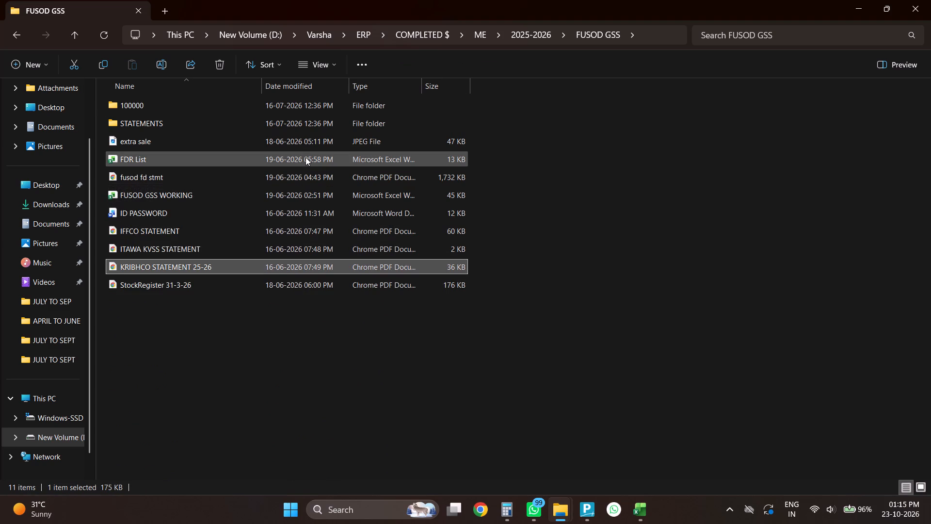
{"action": "key", "text": "alt+Tab"}
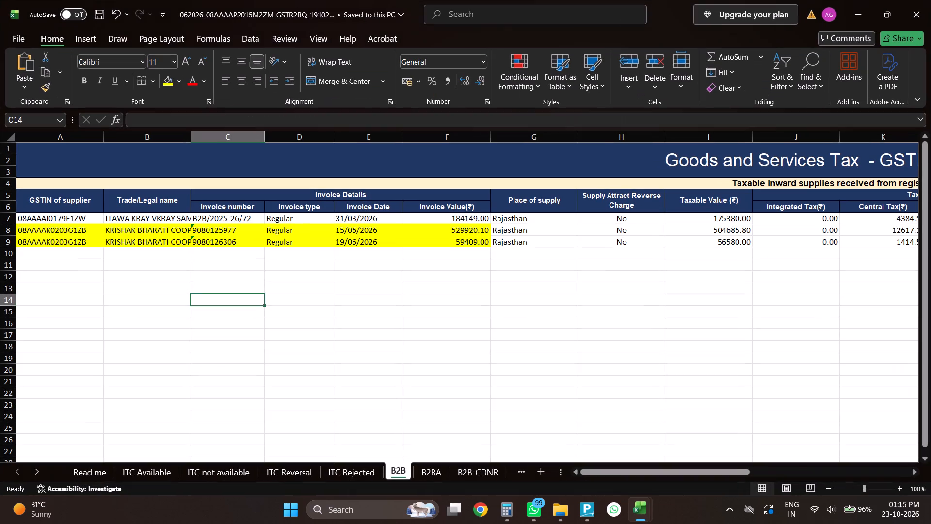
{"action": "key", "text": "alt+Tab"}
{"action": "key", "text": "Up"}
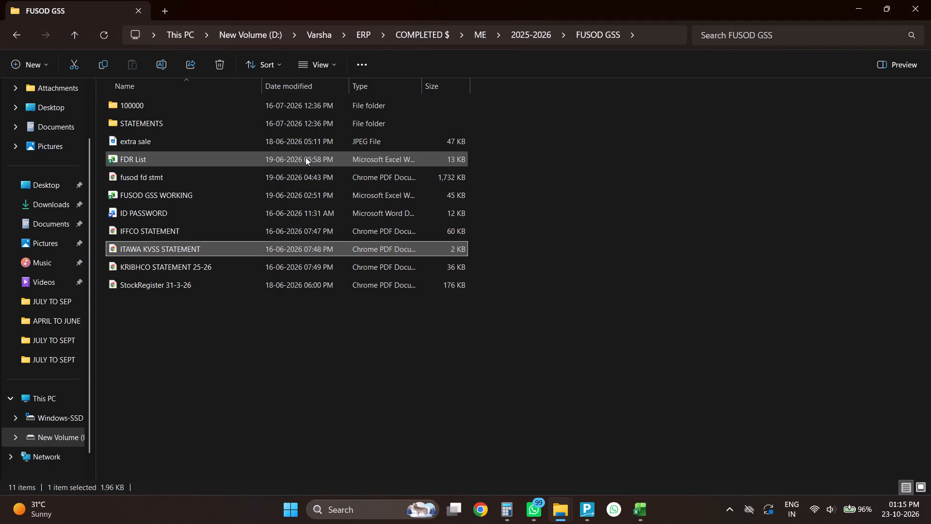
{"action": "key", "text": "Return"}
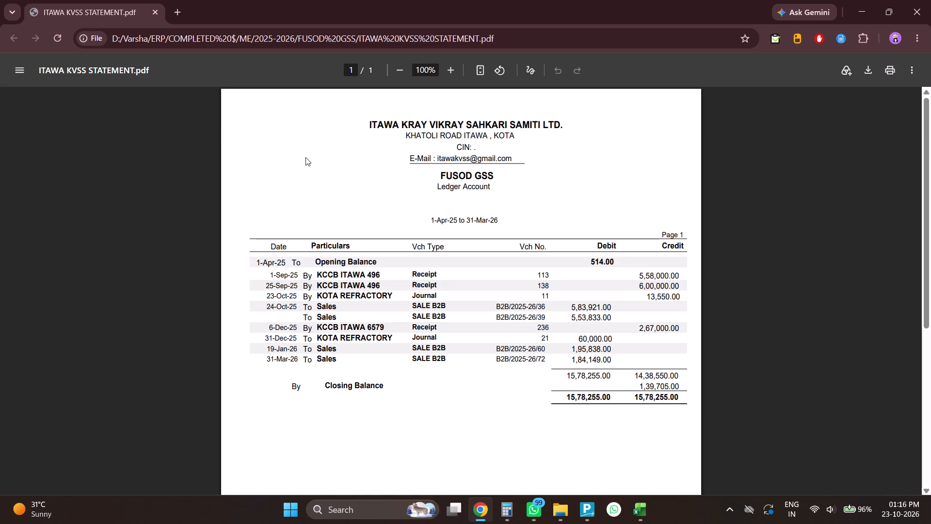
Return to the FUSOD GSS folder and open the FUSOD GSS WORKING workbook.
{"action": "key", "text": "alt+Tab"}
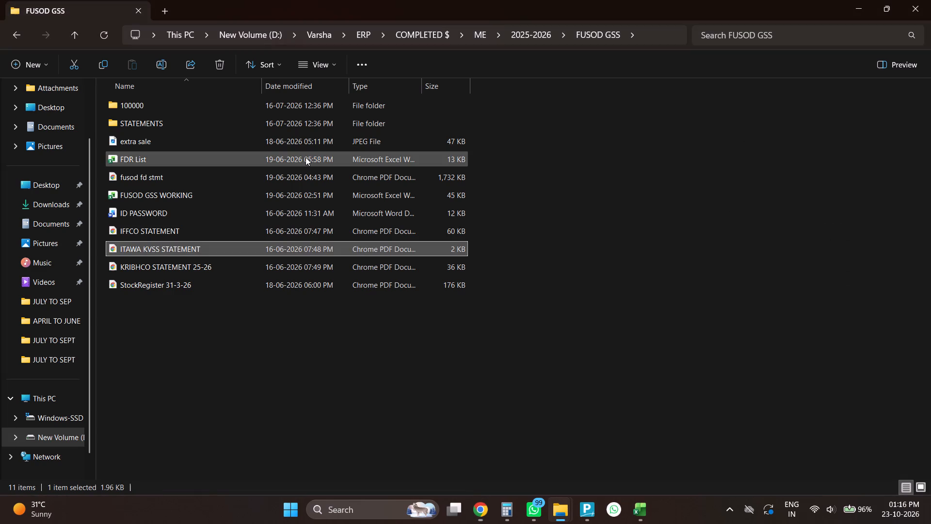
{"action": "key", "text": "Up"}
{"action": "key", "text": "Up"}
{"action": "key", "text": "Up"}
{"action": "key", "text": "Up"}
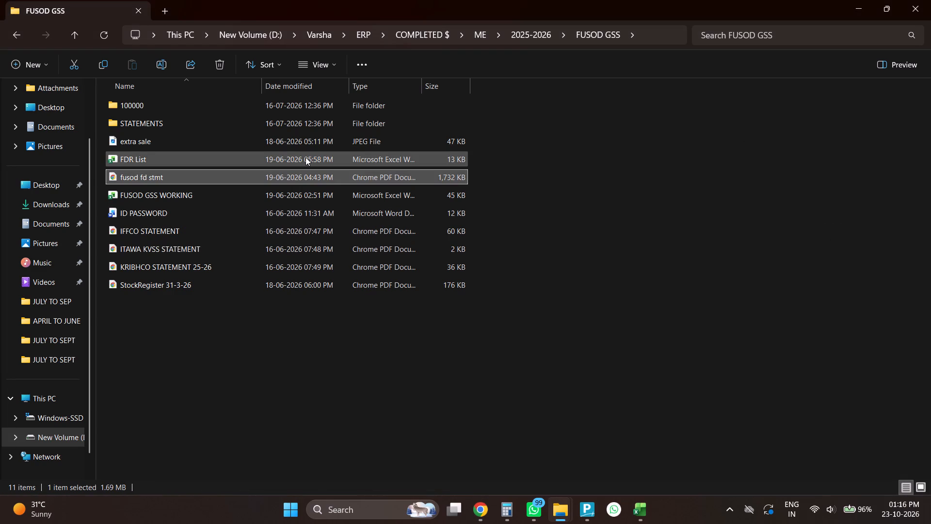
{"action": "key", "text": "Down"}
{"action": "key", "text": "Return"}
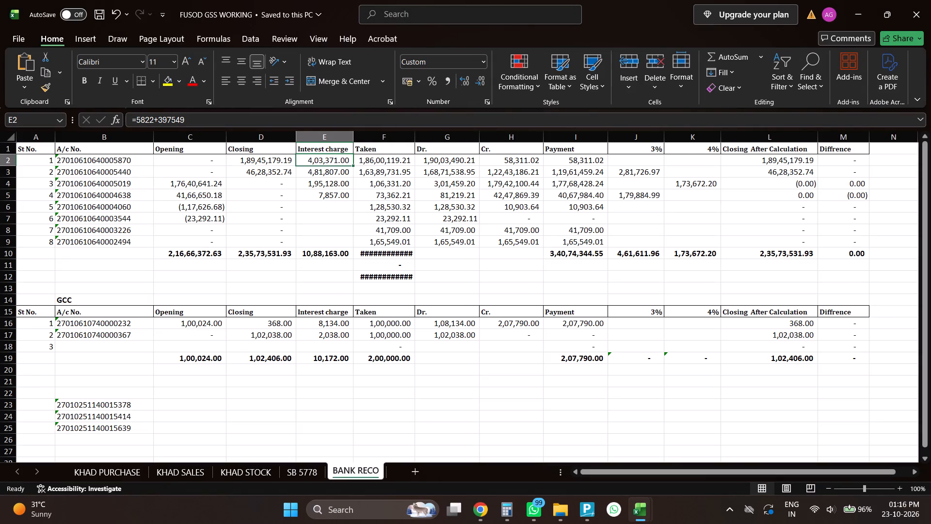
Open the KHAD PURCHASE sheet, examine the last ITAWA KVSS DAP entry, and compare it with the GSTR-2B B2B sheet.
{"action": "left_click", "coordinate": [123, 470]}
{"action": "scroll", "coordinate": [194, 421], "scroll_direction": "down", "scroll_amount": 3}
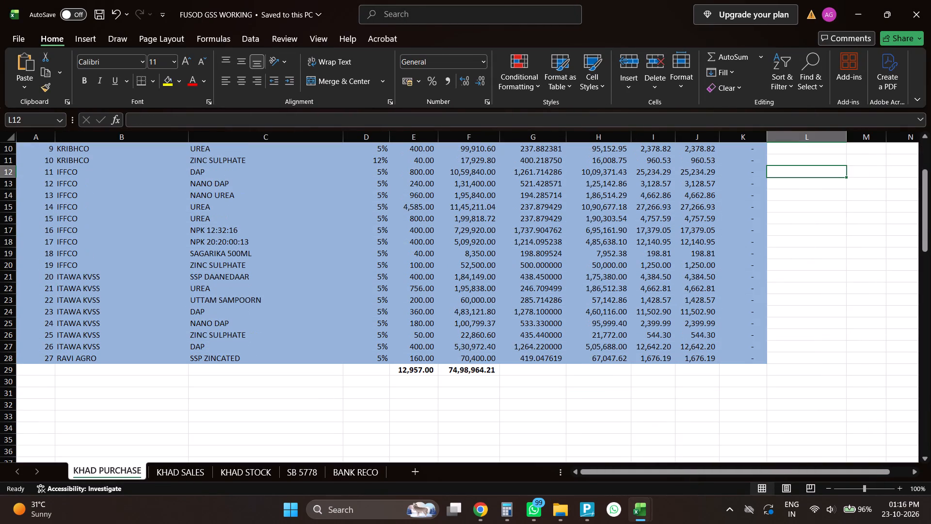
{"action": "left_click", "coordinate": [88, 347]}
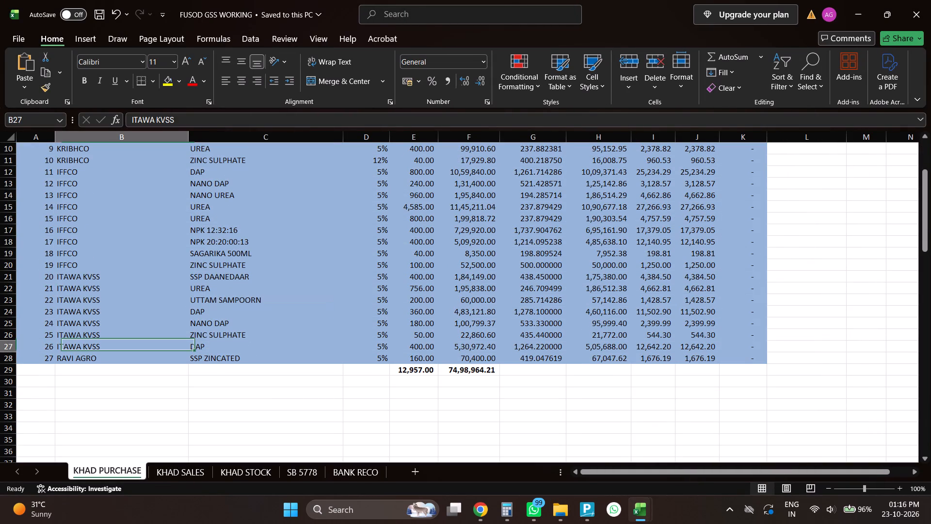
{"action": "left_click", "coordinate": [203, 348]}
{"action": "left_click", "coordinate": [370, 347]}
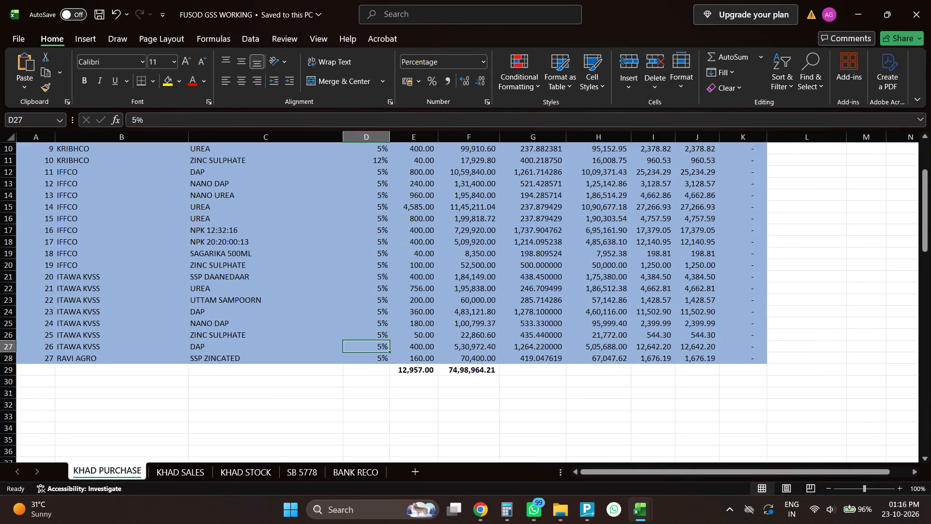
{"action": "left_click", "coordinate": [408, 353]}
{"action": "left_click", "coordinate": [412, 346]}
{"action": "key", "text": "alt+Tab"}
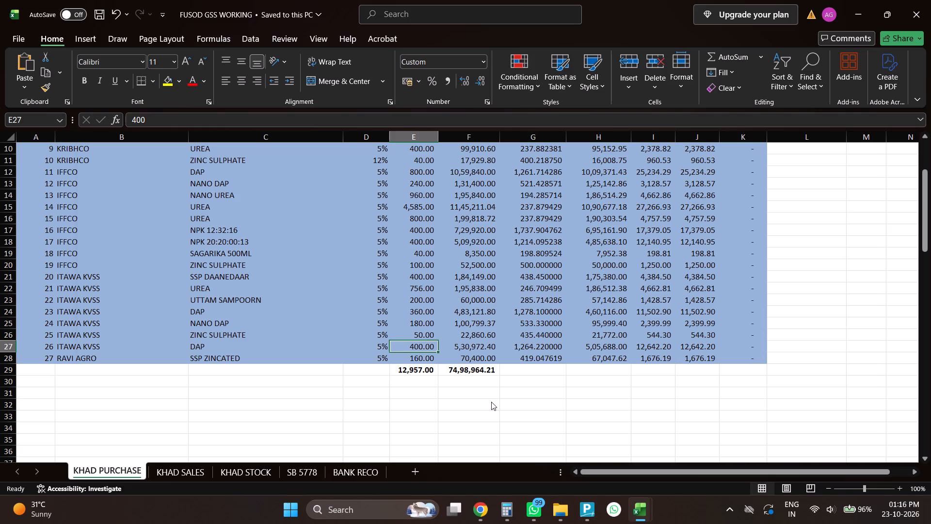
{"action": "key", "text": "alt+Tab"}
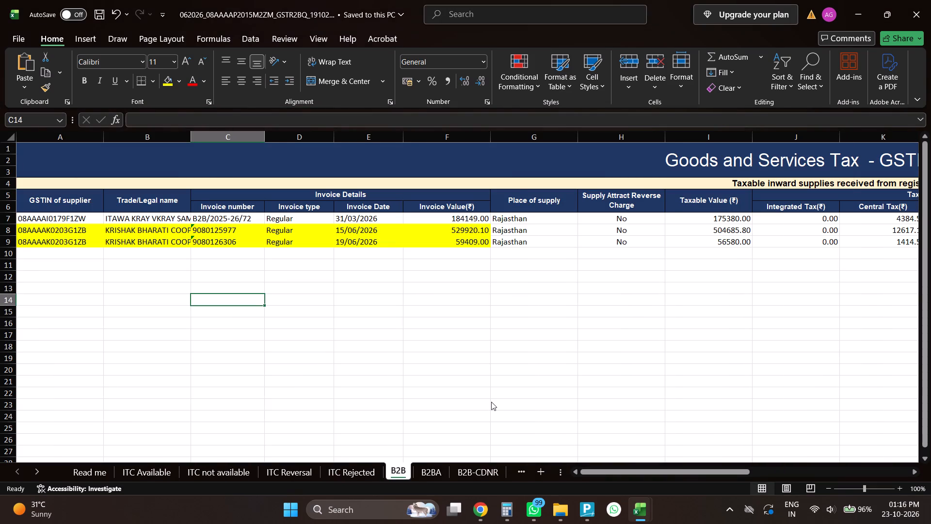
Select the ITAWA KVSS purchase row of 1,84,149.00, compare it with the GSTR-2B invoice, and review the KHAD PURCHASE entries above.
{"action": "key", "text": "Up"}
{"action": "key", "text": "Right"}
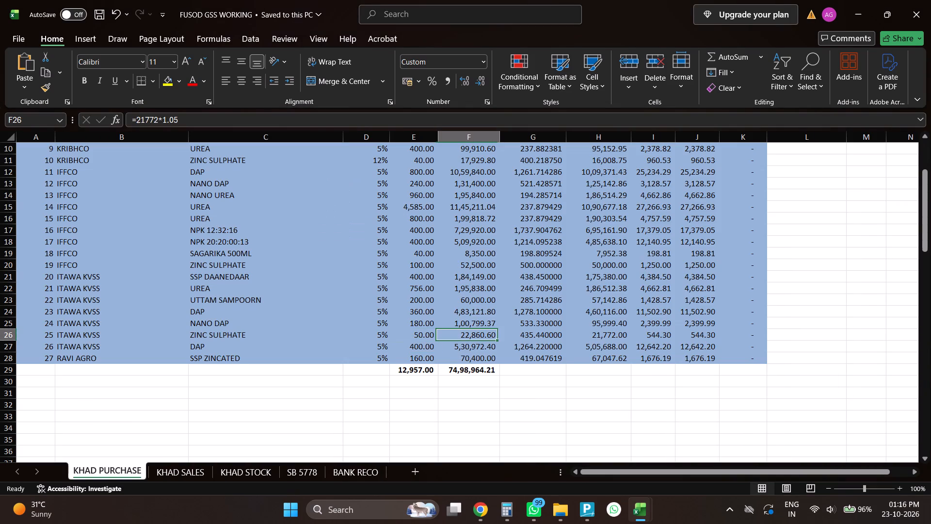
{"action": "key", "text": "Up"}
{"action": "key", "text": "Up"}
{"action": "key", "text": "Up"}
{"action": "key", "text": "Up"}
{"action": "key", "text": "Up"}
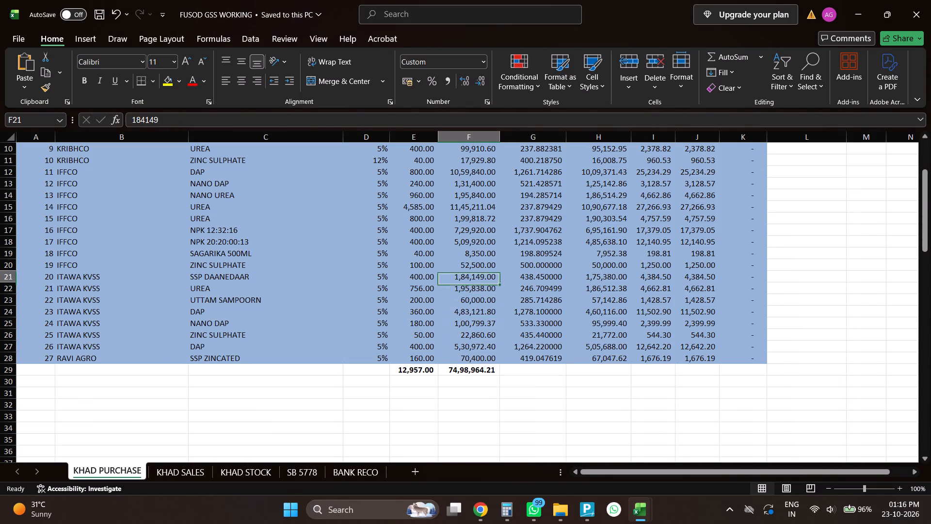
{"action": "key", "text": "shift+space"}
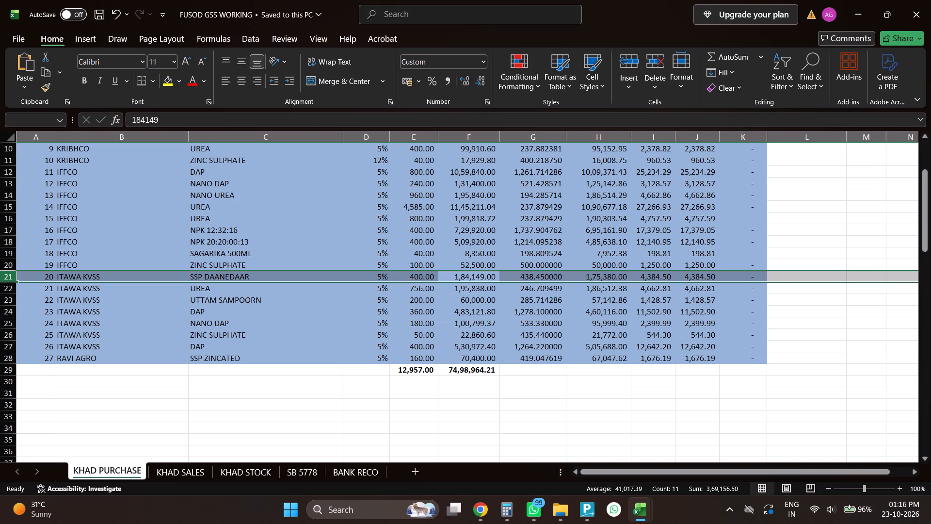
{"action": "key", "text": "alt+Tab"}
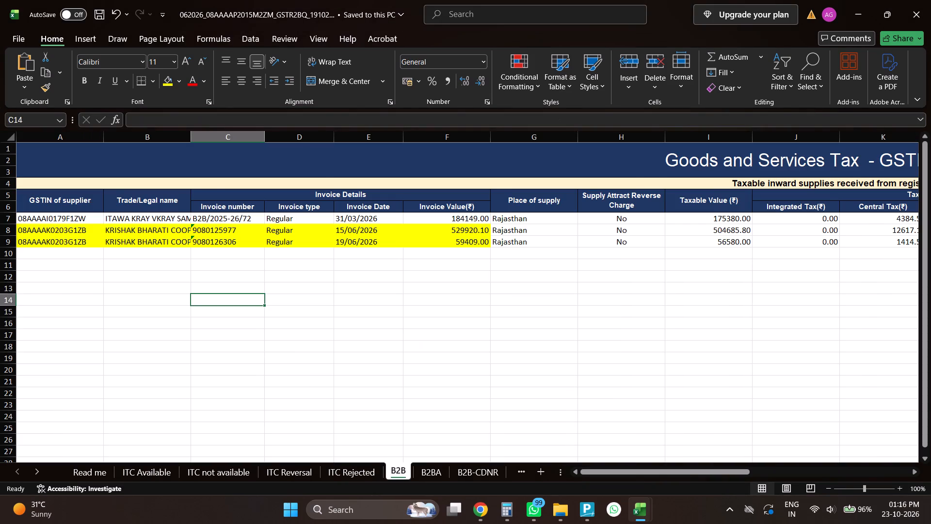
{"action": "key", "text": "alt+Tab"}
{"action": "scroll", "coordinate": [320, 349], "scroll_direction": "up", "scroll_amount": 2}
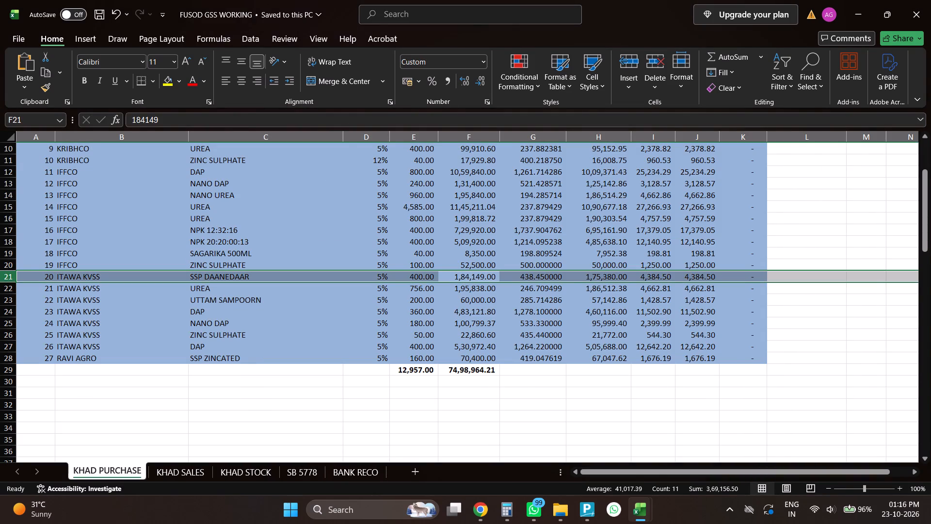
{"action": "scroll", "coordinate": [320, 349], "scroll_direction": "up", "scroll_amount": 6}
{"action": "scroll", "coordinate": [320, 349], "scroll_direction": "down", "scroll_amount": 4}
{"action": "scroll", "coordinate": [320, 349], "scroll_direction": "up", "scroll_amount": 5}
In the FUSOD GSS folder, view and close the extra sale image, check the STATEMENTS folder, and return to FUSOD GSS.
{"action": "key", "text": "alt+Tab"}
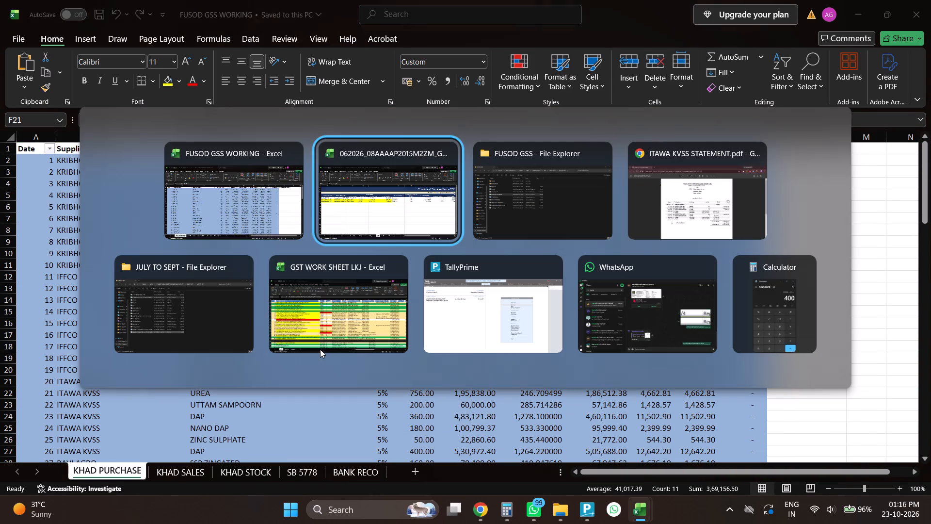
{"action": "key", "text": "alt+Tab"}
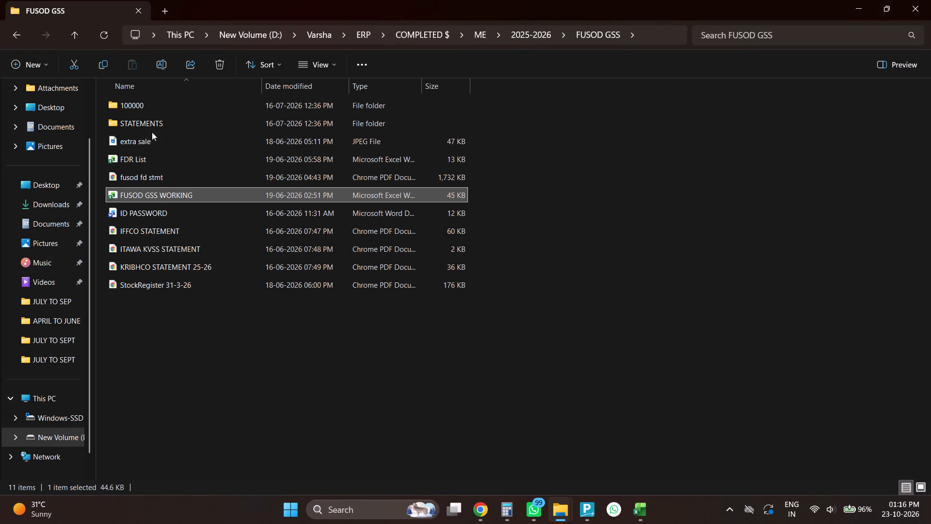
{"action": "double_click", "coordinate": [137, 148]}
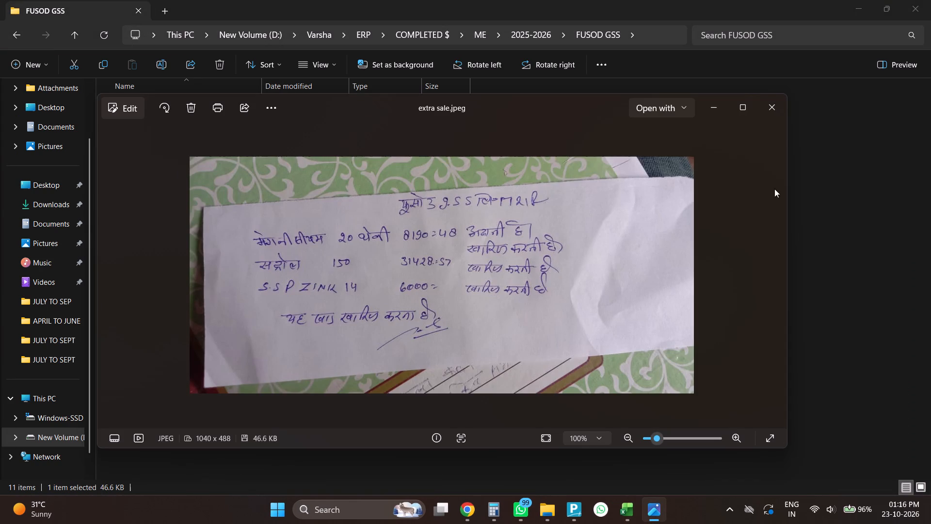
{"action": "left_click", "coordinate": [773, 108]}
{"action": "double_click", "coordinate": [154, 127]}
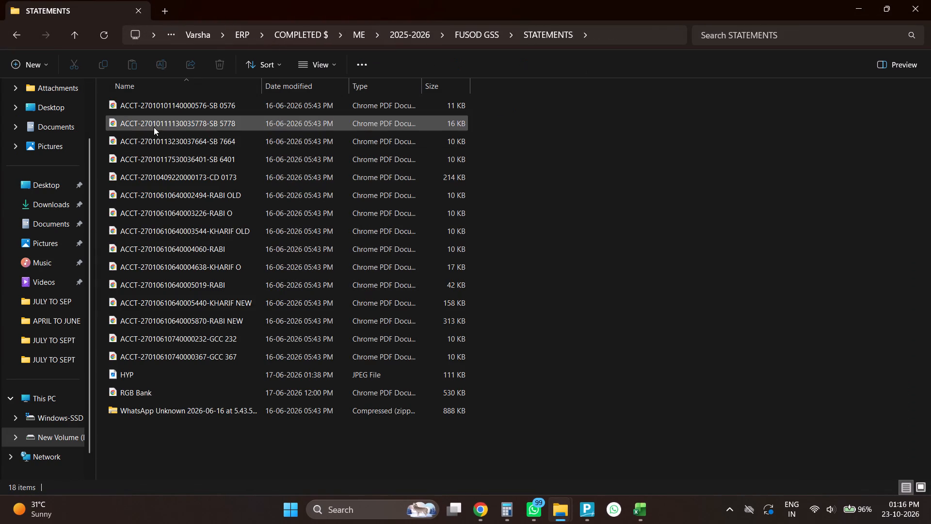
{"action": "left_click", "coordinate": [71, 31]}
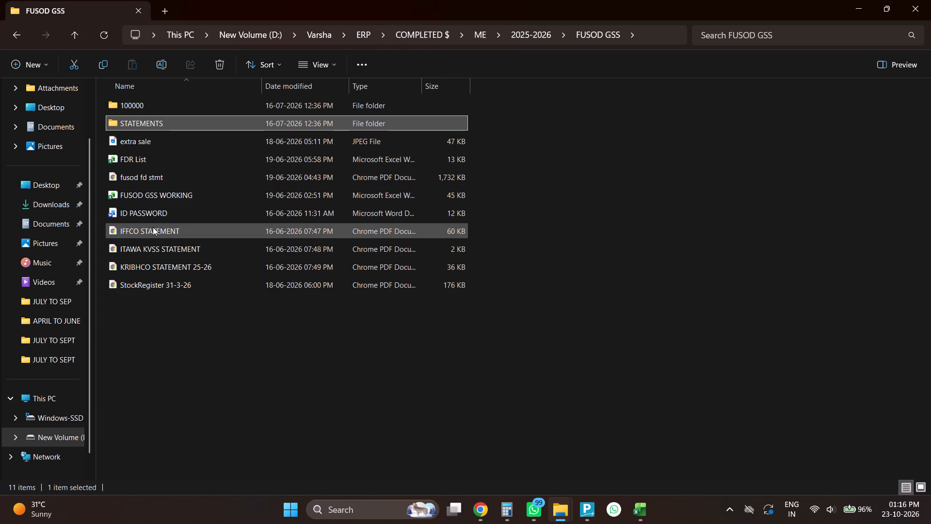
Switch to the FUSOD GSS WORKING workbook and review its sales, stock, SB 5778 and BANK RECO sheets, ending on KHAD PURCHASE.
{"action": "key", "text": "alt+Tab"}
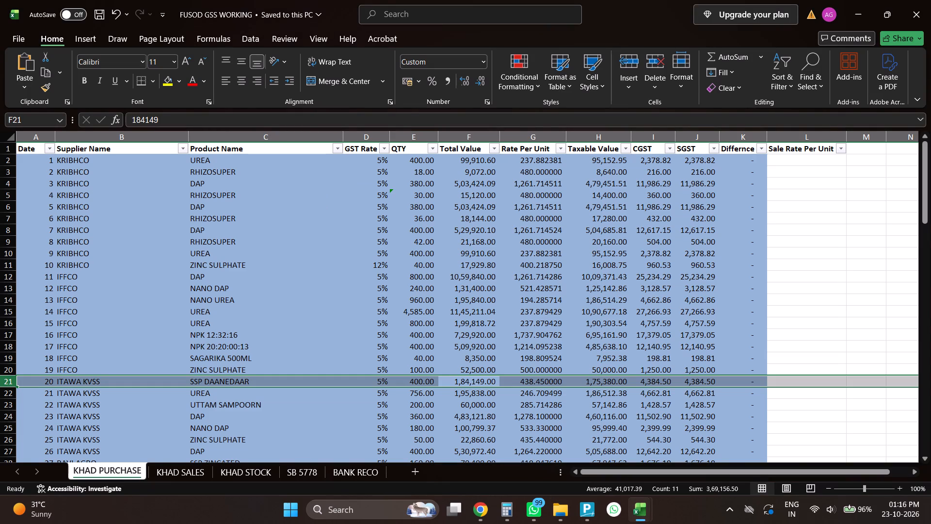
{"action": "left_click", "coordinate": [186, 475]}
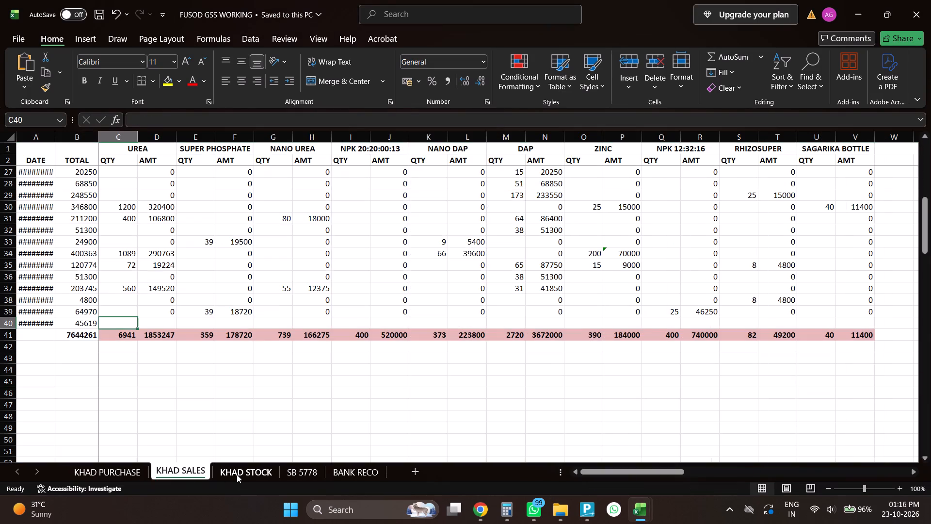
{"action": "left_click", "coordinate": [237, 474]}
{"action": "left_click", "coordinate": [291, 476]}
{"action": "left_click", "coordinate": [340, 476]}
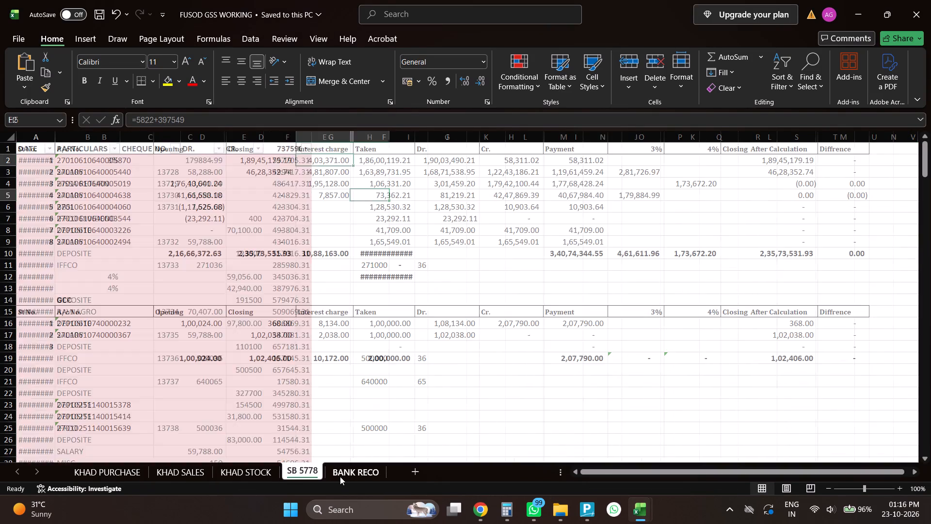
{"action": "left_click", "coordinate": [300, 473]}
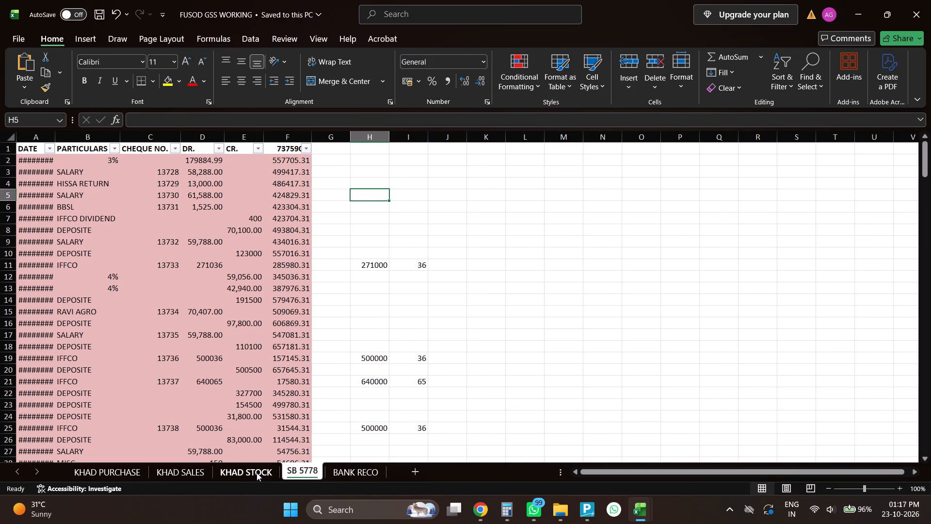
{"action": "left_click", "coordinate": [257, 473]}
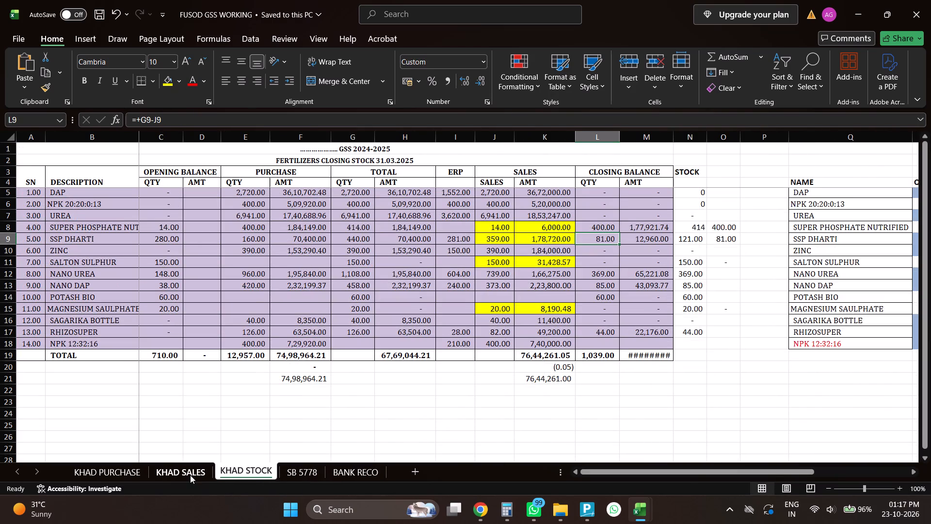
{"action": "left_click", "coordinate": [195, 475]}
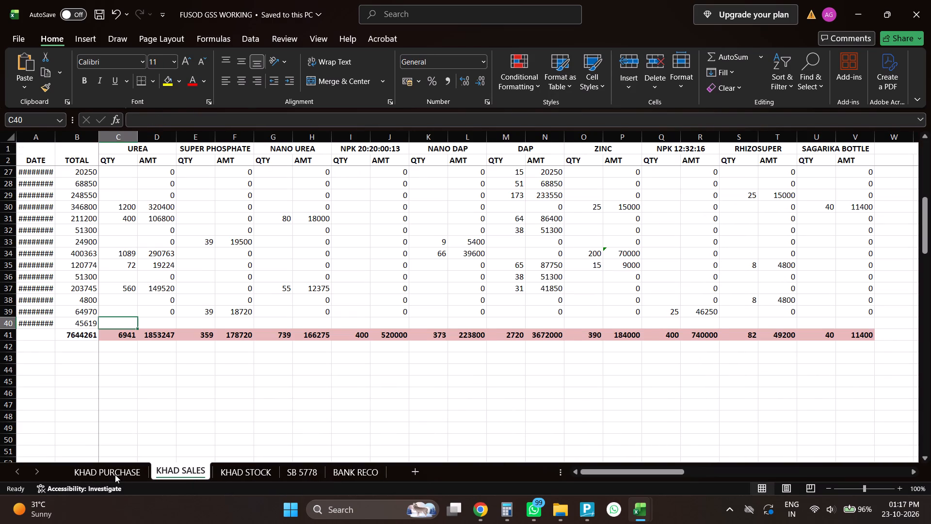
{"action": "left_click", "coordinate": [115, 475]}
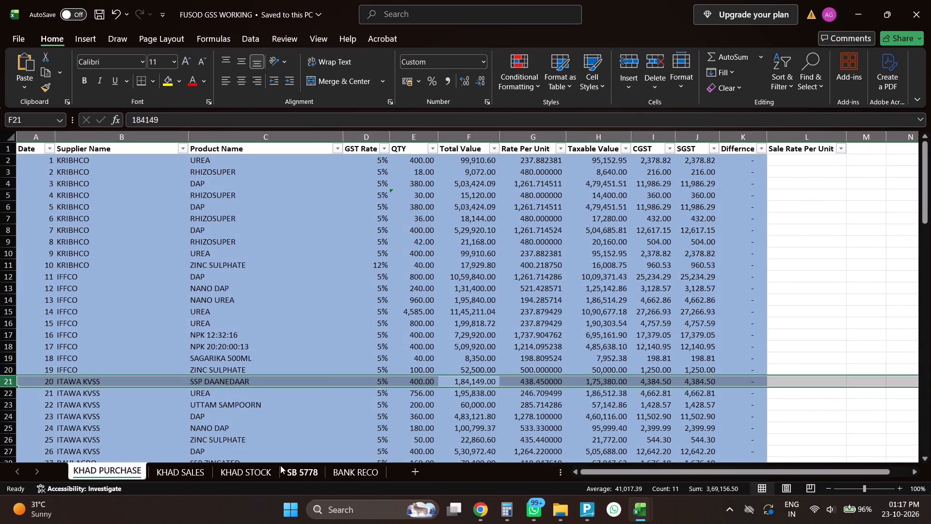
Check the ITAWA KVSS invoice on the GSTR-2B B2B sheet against the purchase entry, and switch to the ITAWA KVSS STATEMENT PDF.
{"action": "key", "text": "alt+Tab"}
{"action": "key", "text": "alt+Tab"}
{"action": "key", "text": "alt+Tab"}
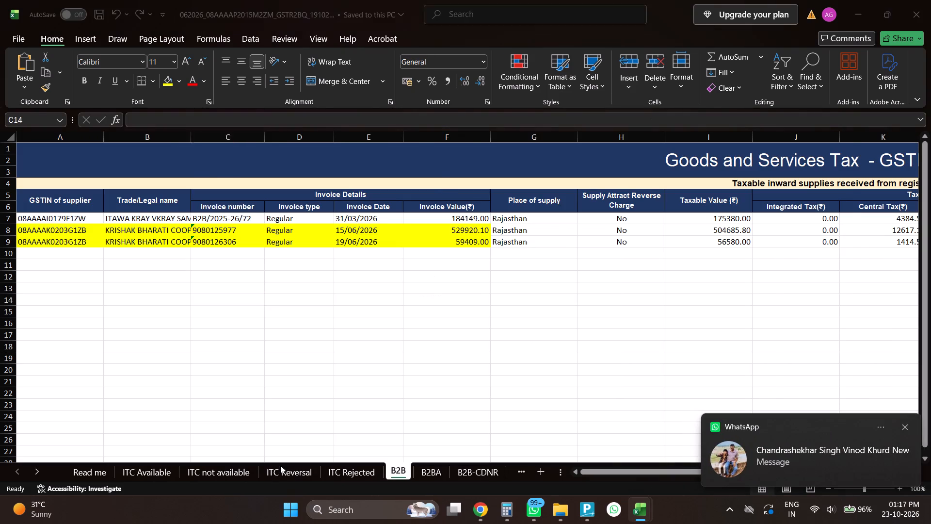
{"action": "key", "text": "alt+Tab"}
{"action": "key", "text": "alt+Tab"}
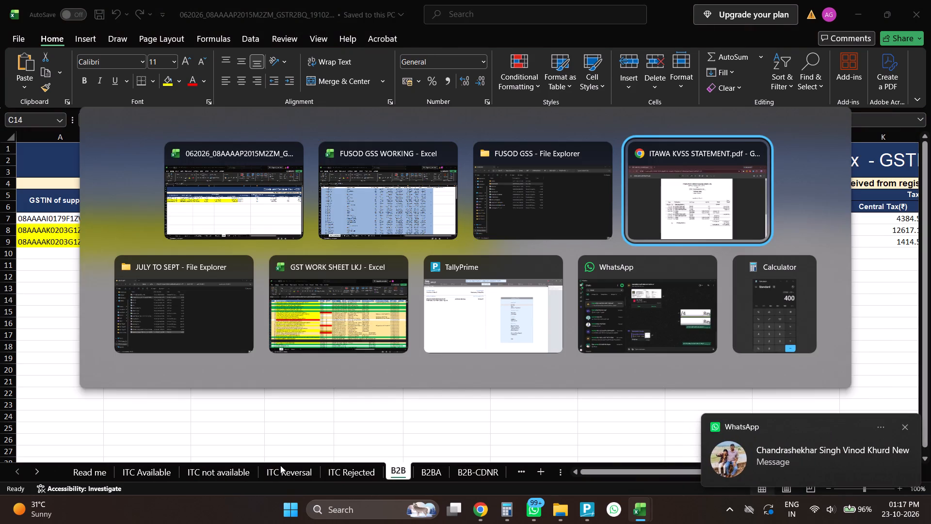
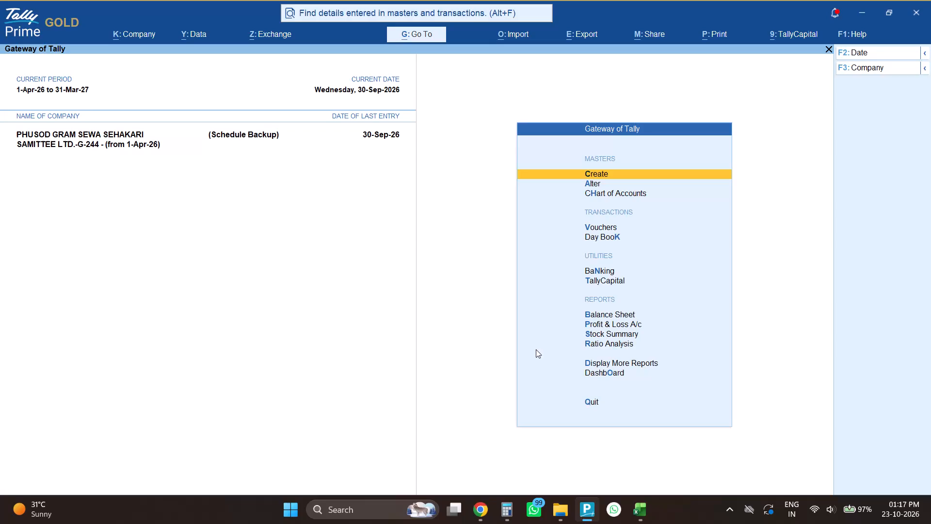
Open Phusod's Stock Summary in detailed form and configure it to show opening balance, goods inwards and goods outwards.
{"action": "key", "text": "s"}
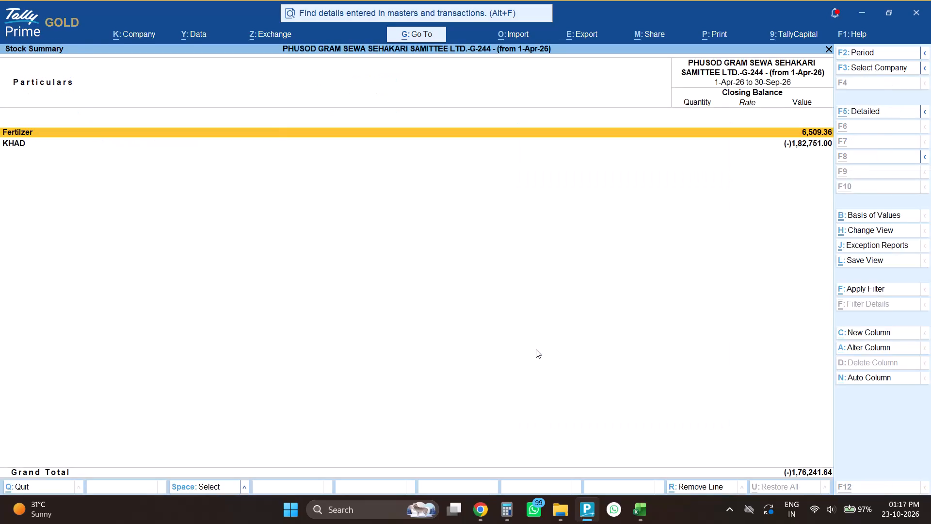
{"action": "key", "text": "alt+F1"}
{"action": "key", "text": "F12"}
{"action": "key", "text": "Down"}
{"action": "key", "text": "Down"}
{"action": "key", "text": "Down"}
{"action": "key", "text": "Down"}
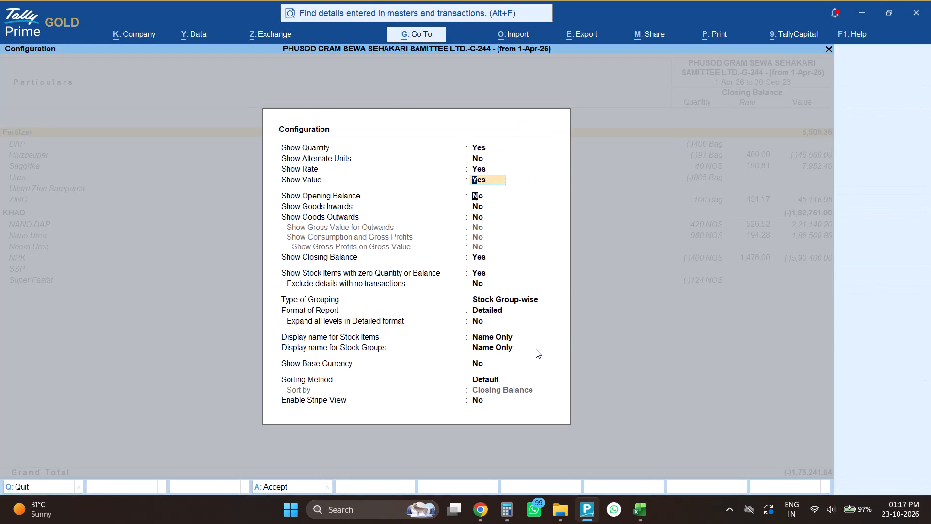
{"action": "key", "text": "y"}
{"action": "key", "text": "Return"}
{"action": "key", "text": "y"}
{"action": "key", "text": "Return"}
{"action": "key", "text": "y"}
{"action": "key", "text": "Return"}
{"action": "key", "text": "ctrl+a"}
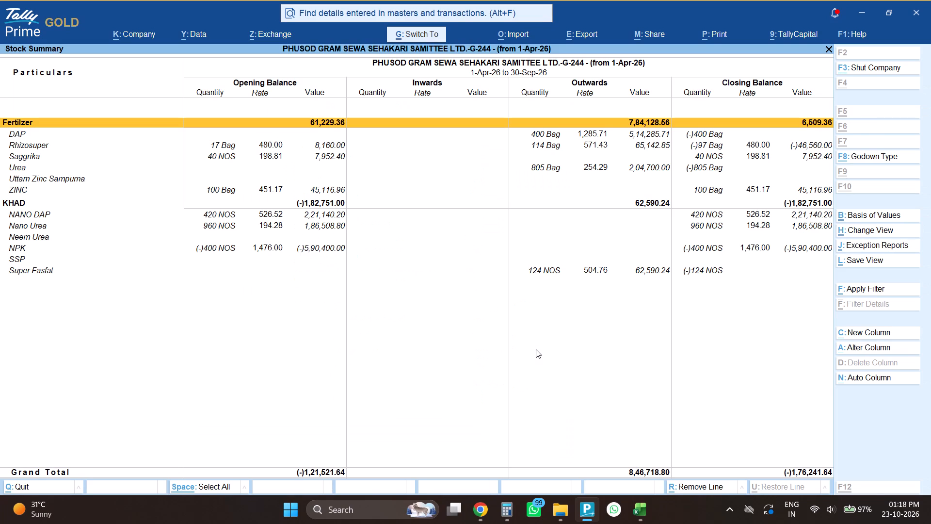
Examine the opening, outward and closing balances of the items under the Fertilzer and KHAD stock groups.
{"action": "key", "text": "Down"}
{"action": "key", "text": "Down"}
{"action": "key", "text": "Down"}
{"action": "key", "text": "Down"}
{"action": "key", "text": "Down"}
{"action": "key", "text": "Down"}
{"action": "key", "text": "Down"}
{"action": "key", "text": "Down"}
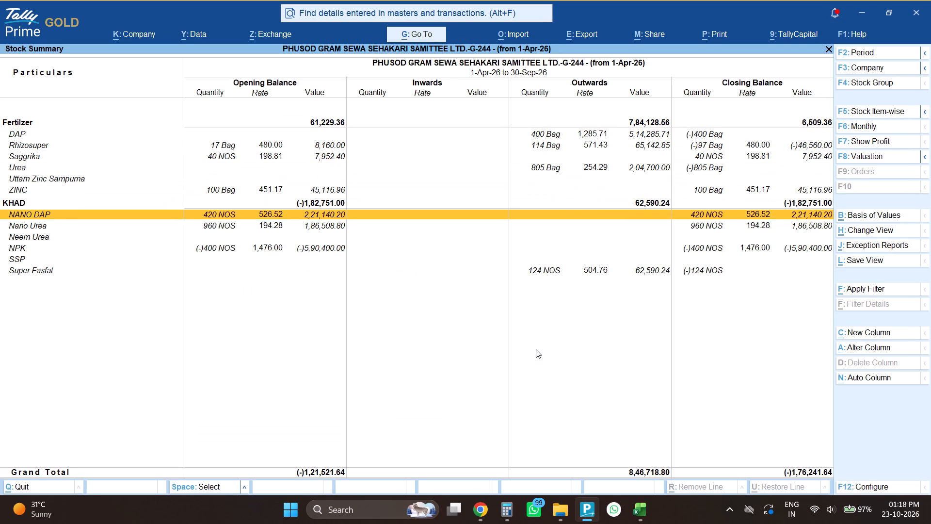
{"action": "key", "text": "Down"}
{"action": "key", "text": "Down"}
{"action": "key", "text": "Down"}
{"action": "key", "text": "Up"}
{"action": "key", "text": "Up"}
{"action": "key", "text": "Up"}
{"action": "key", "text": "Up"}
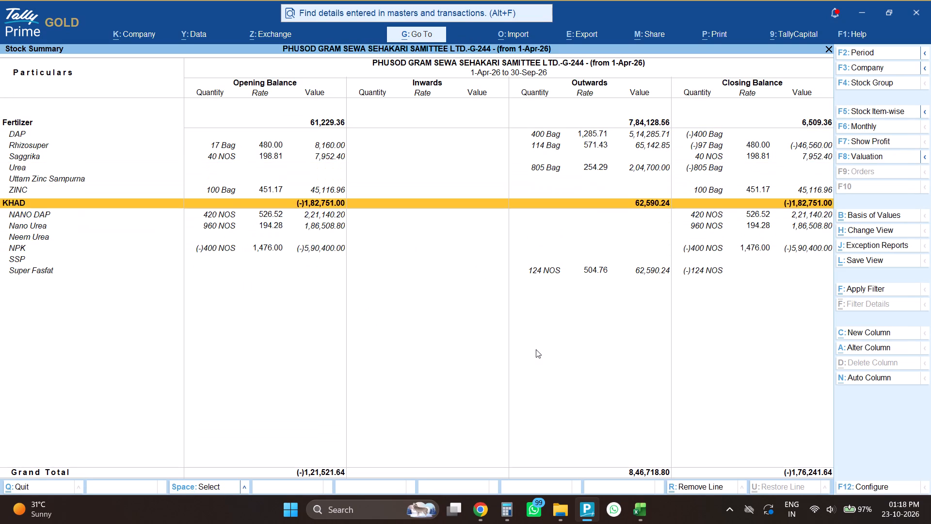
Alter the NANO DAP stock item so that it falls under the Fertilzer group, and save it.
{"action": "key", "text": "Down"}
{"action": "key", "text": "Right"}
{"action": "key", "text": "ctrl+Return"}
{"action": "key", "text": "Down"}
{"action": "key", "text": "Down"}
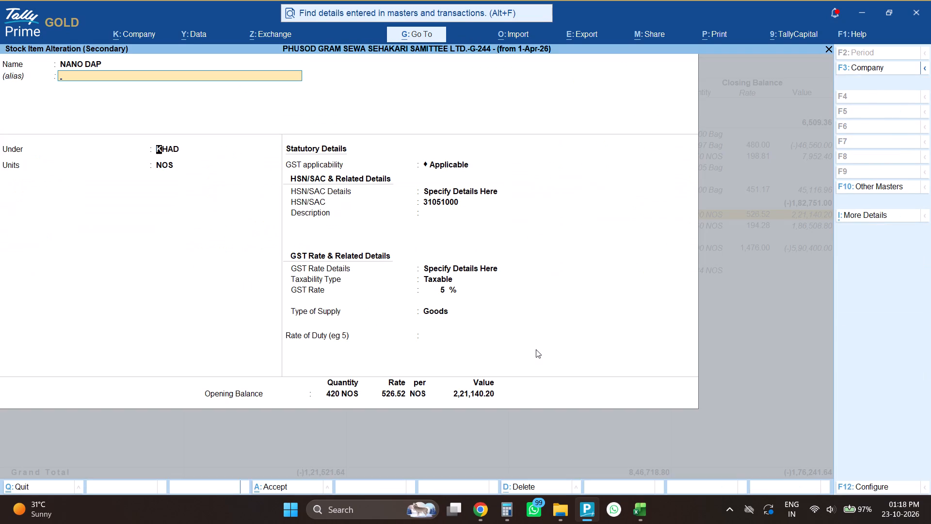
{"action": "key", "text": "Up"}
{"action": "key", "text": "Return"}
{"action": "key", "text": "ctrl+a"}
Alter the Nano Urea stock item so that it falls under the Fertilzer group, and save it.
{"action": "key", "text": "Down"}
{"action": "key", "text": "ctrl+Return"}
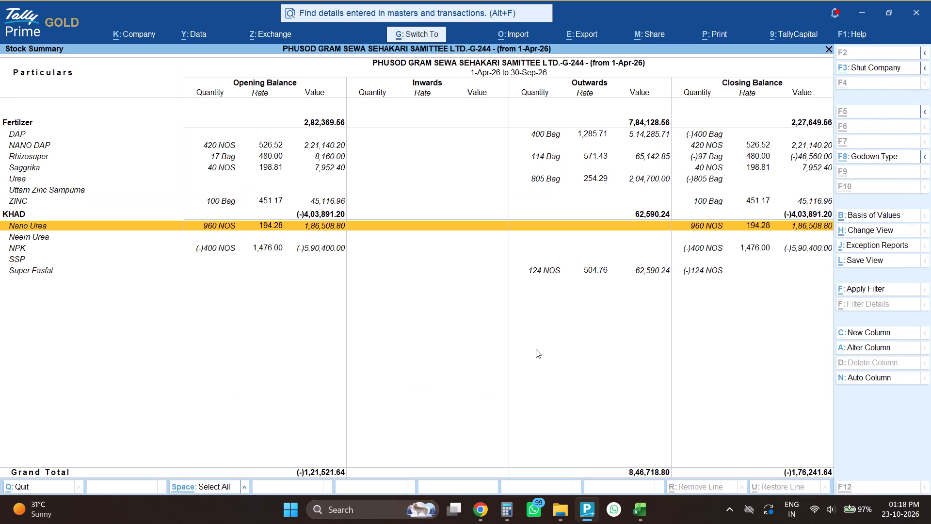
{"action": "key", "text": "Down"}
{"action": "key", "text": "Down"}
{"action": "key", "text": "Down"}
{"action": "key", "text": "Up"}
{"action": "key", "text": "Return"}
{"action": "key", "text": "ctrl+a"}
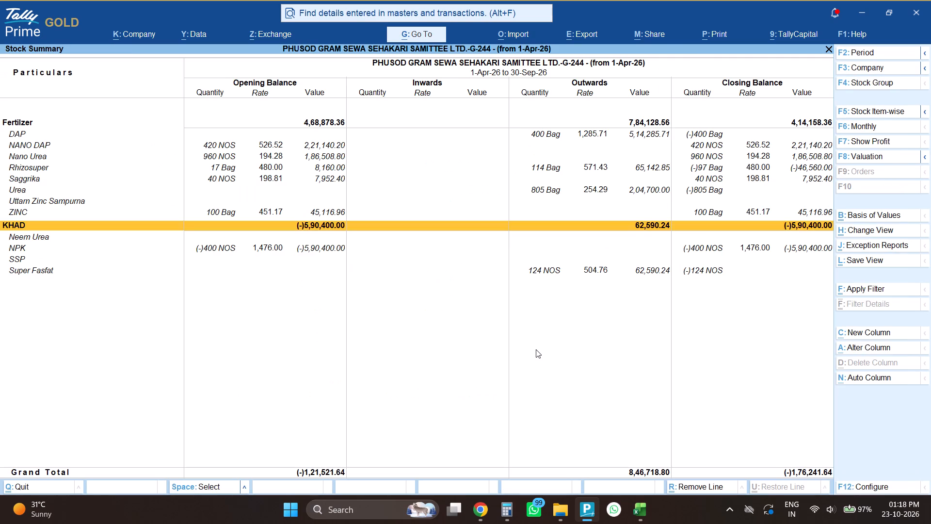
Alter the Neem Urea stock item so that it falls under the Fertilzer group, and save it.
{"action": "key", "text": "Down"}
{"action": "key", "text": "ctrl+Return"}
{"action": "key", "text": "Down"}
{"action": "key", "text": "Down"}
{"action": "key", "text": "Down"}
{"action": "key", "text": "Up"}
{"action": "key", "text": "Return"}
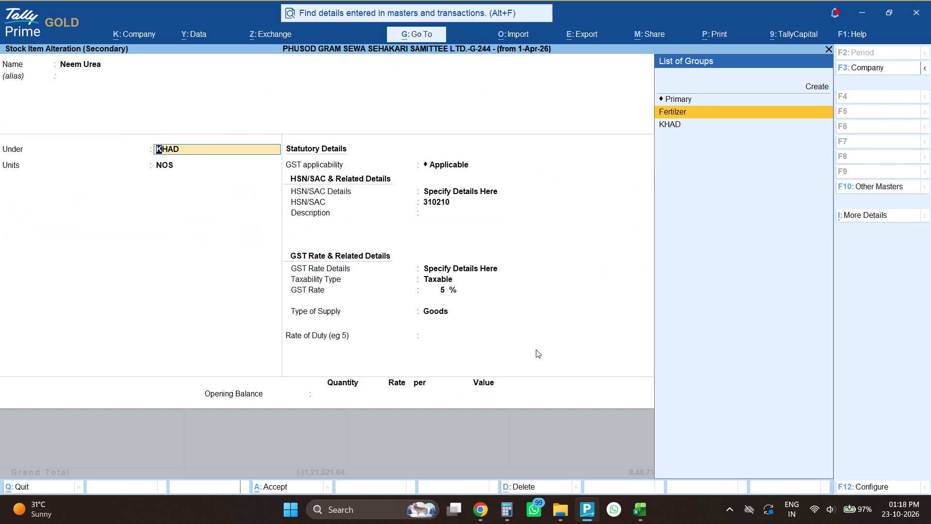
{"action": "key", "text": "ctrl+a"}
Alter the NPK stock item so that it falls under the Fertilzer group, and save it.
{"action": "key", "text": "Down"}
{"action": "key", "text": "ctrl+Return"}
{"action": "key", "text": "Down"}
{"action": "key", "text": "Down"}
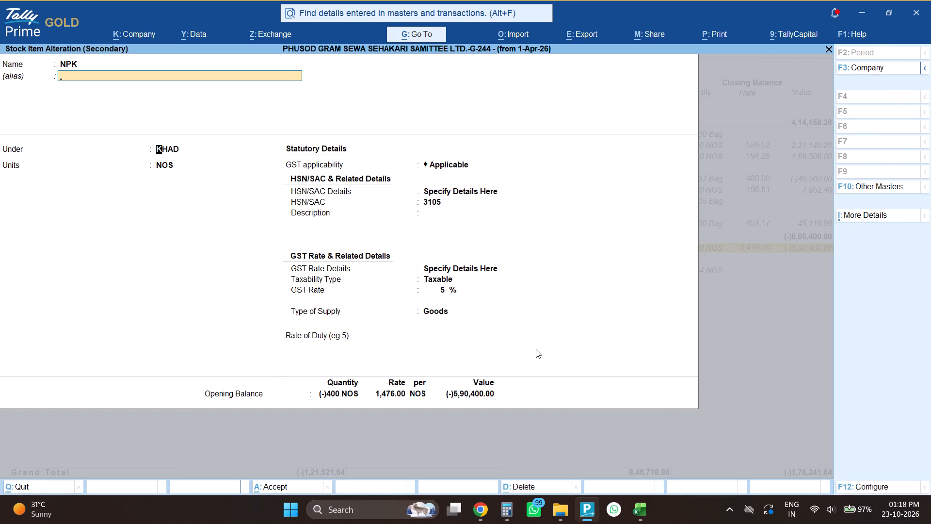
{"action": "key", "text": "Up"}
{"action": "key", "text": "Return"}
{"action": "key", "text": "ctrl+a"}
Alter the SSP stock item so that it falls under the Fertilzer group, and save it.
{"action": "key", "text": "Down"}
{"action": "key", "text": "ctrl+Return"}
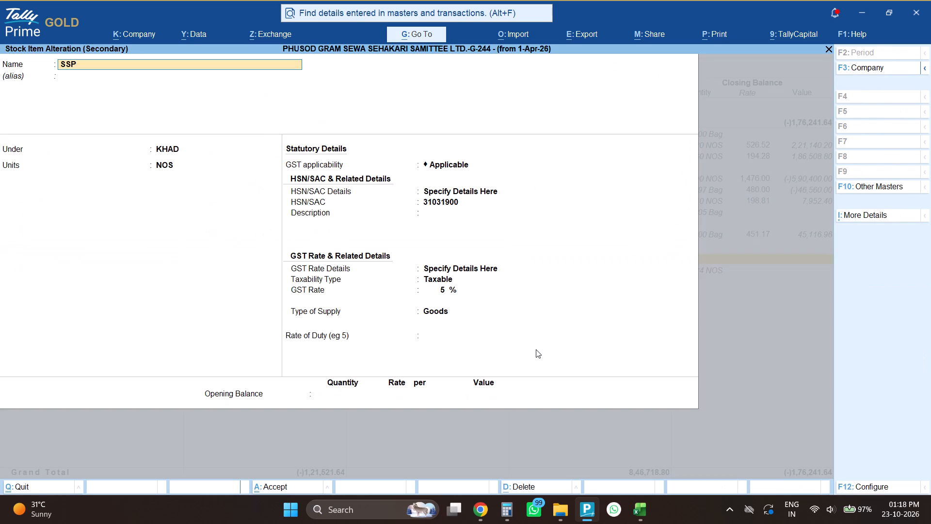
{"action": "key", "text": "Down"}
{"action": "key", "text": "Down"}
{"action": "key", "text": "Up"}
{"action": "key", "text": "Return"}
{"action": "key", "text": "ctrl+a"}
Alter the Super Fasfat stock item so that it falls under the Fertilzer group, and save it.
{"action": "key", "text": "Down"}
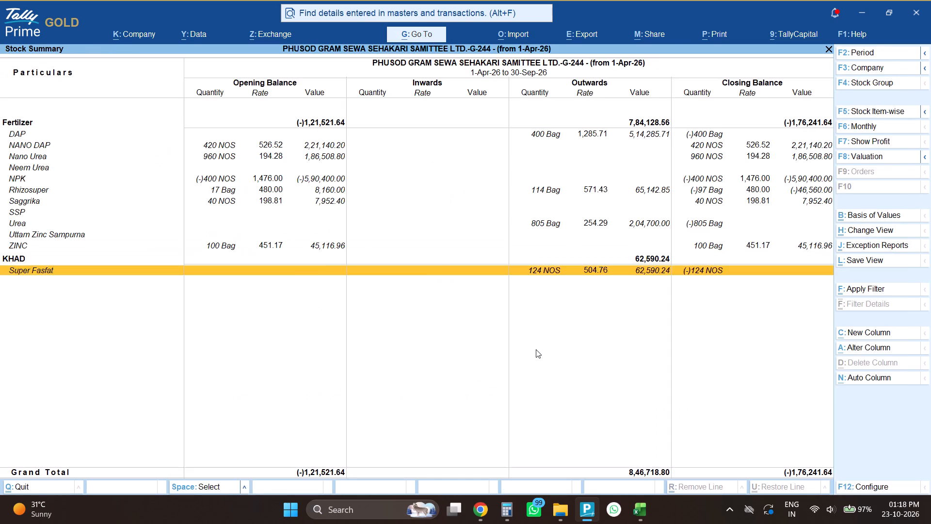
{"action": "key", "text": "ctrl+Return"}
{"action": "key", "text": "Down"}
{"action": "key", "text": "Down"}
{"action": "key", "text": "Up"}
{"action": "key", "text": "Return"}
{"action": "key", "text": "ctrl+a"}
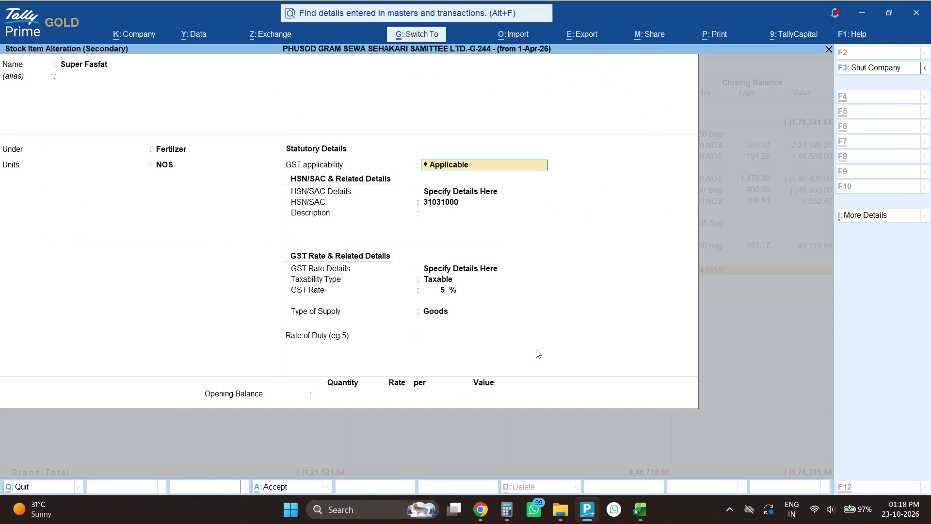
Look through the Fertilzer group's stock items for entries without any opening balance or movement.
{"action": "key", "text": "Down"}
{"action": "key", "text": "Up"}
{"action": "key", "text": "Up"}
{"action": "key", "text": "Up"}
{"action": "key", "text": "Up"}
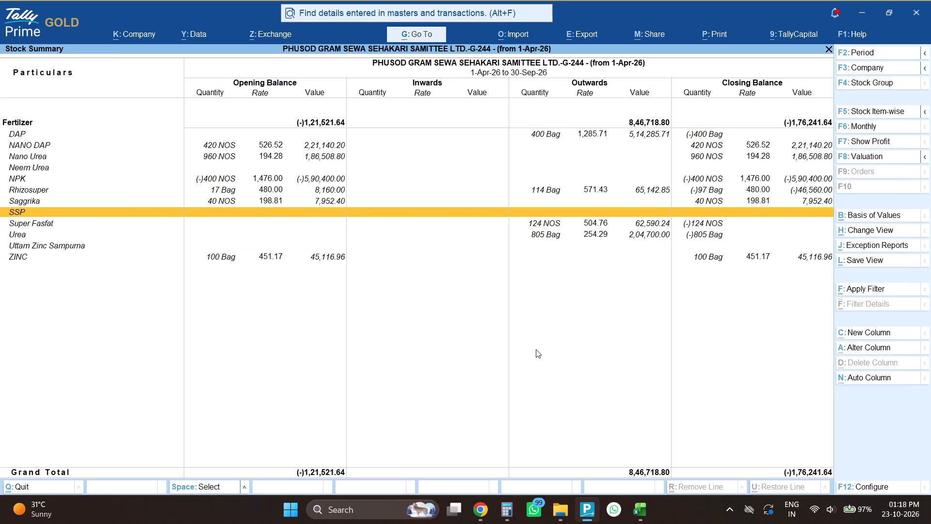
{"action": "key", "text": "Up"}
{"action": "key", "text": "Up"}
{"action": "key", "text": "Up"}
{"action": "key", "text": "Up"}
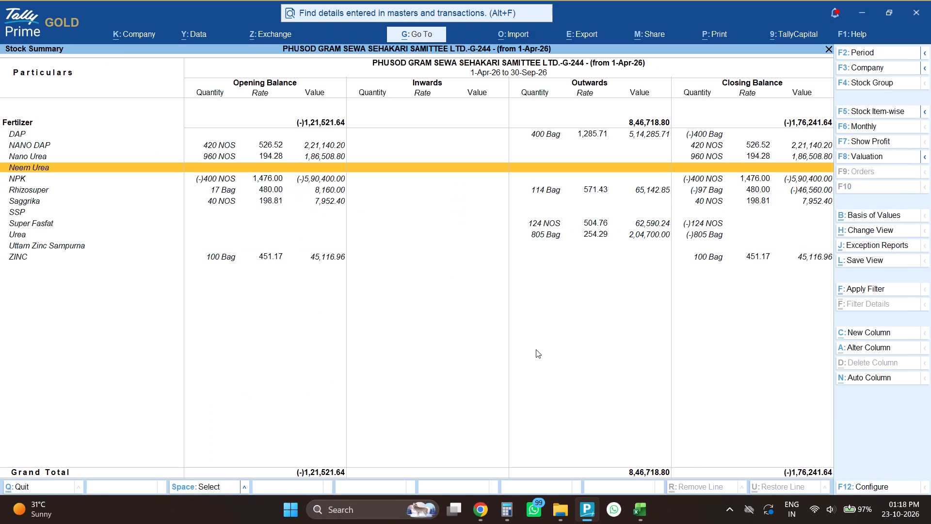
{"action": "key", "text": "Down"}
{"action": "key", "text": "Down"}
{"action": "key", "text": "Down"}
{"action": "key", "text": "Down"}
{"action": "key", "text": "Down"}
{"action": "key", "text": "Down"}
{"action": "key", "text": "Down"}
{"action": "key", "text": "Up"}
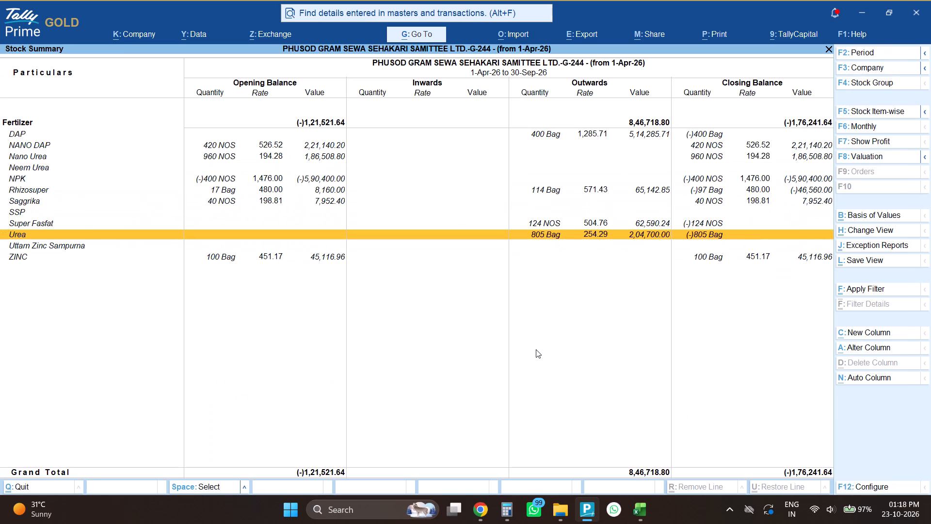
Delete the Neem Urea stock item from the Fertilzer group.
{"action": "key", "text": "Up"}
{"action": "key", "text": "Up"}
{"action": "key", "text": "Up"}
{"action": "key", "text": "Up"}
{"action": "key", "text": "Up"}
{"action": "key", "text": "Up"}
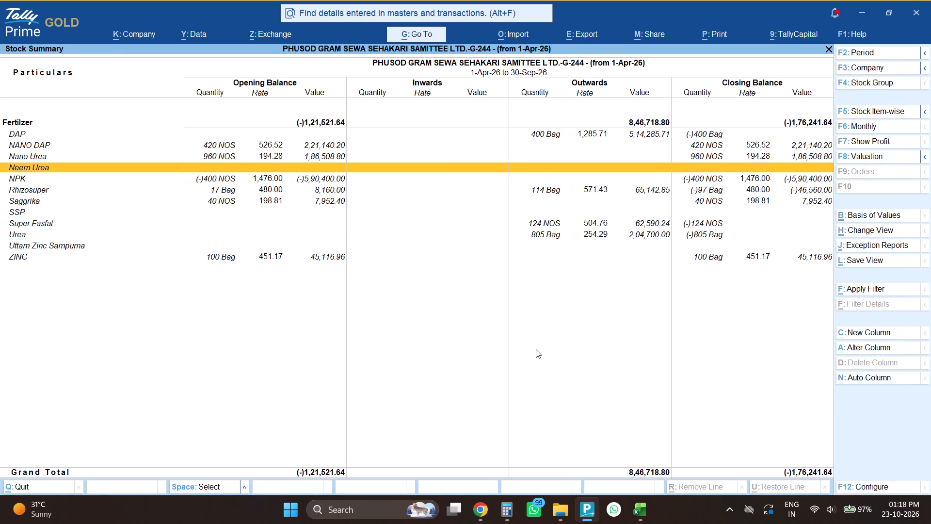
{"action": "key", "text": "ctrl+Return"}
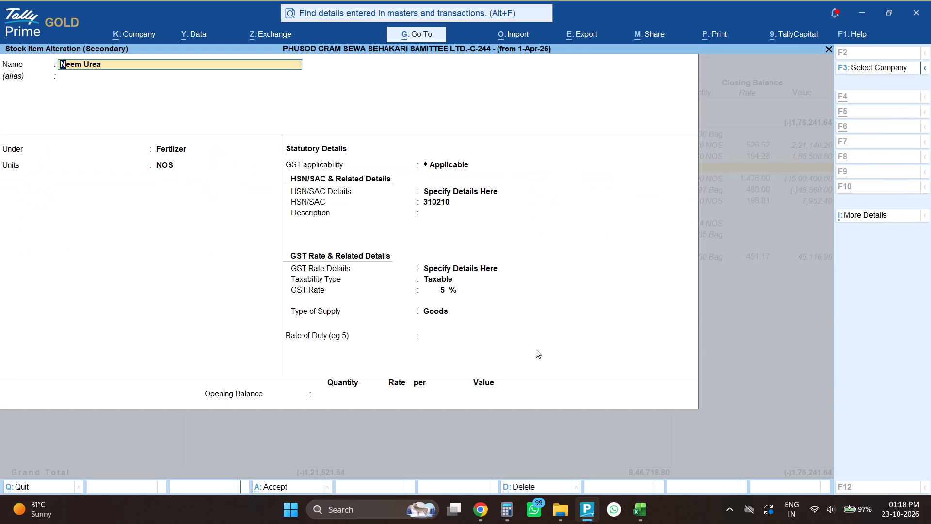
{"action": "key", "text": "alt+d"}
{"action": "key", "text": "Return"}
Review the remaining Fertilzer stock items' quantities, rates and values in the Stock Summary, from DAP to ZINC.
{"action": "key", "text": "Down"}
{"action": "key", "text": "Down"}
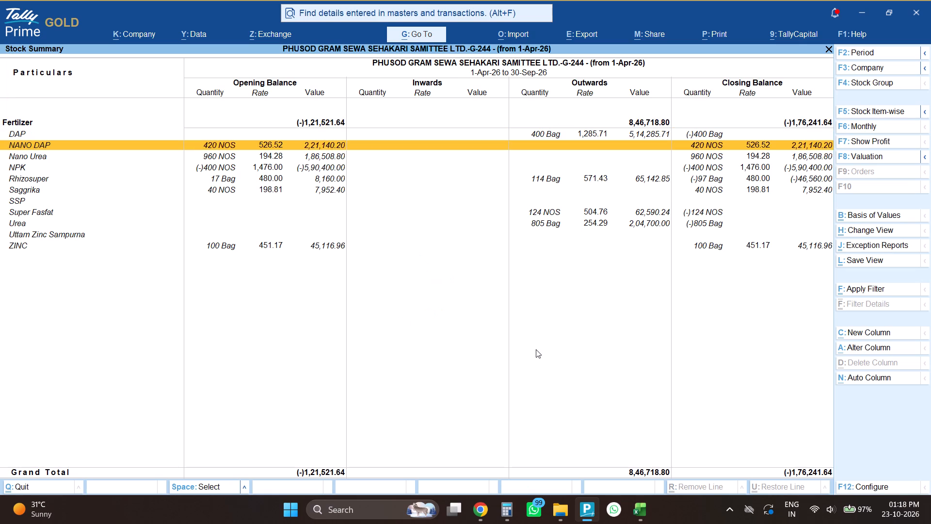
{"action": "key", "text": "Down"}
{"action": "key", "text": "Down"}
{"action": "key", "text": "Down"}
{"action": "key", "text": "Up"}
{"action": "key", "text": "Up"}
{"action": "key", "text": "Down"}
{"action": "key", "text": "Down"}
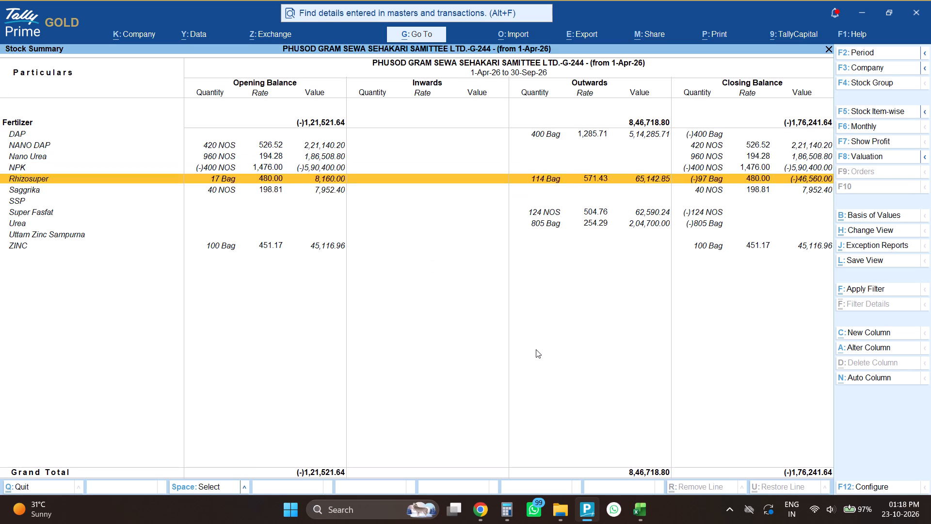
{"action": "key", "text": "Down"}
{"action": "key", "text": "Down"}
{"action": "key", "text": "Down"}
{"action": "key", "text": "Down"}
{"action": "key", "text": "Down"}
{"action": "key", "text": "Down"}
{"action": "key", "text": "Up"}
{"action": "key", "text": "Up"}
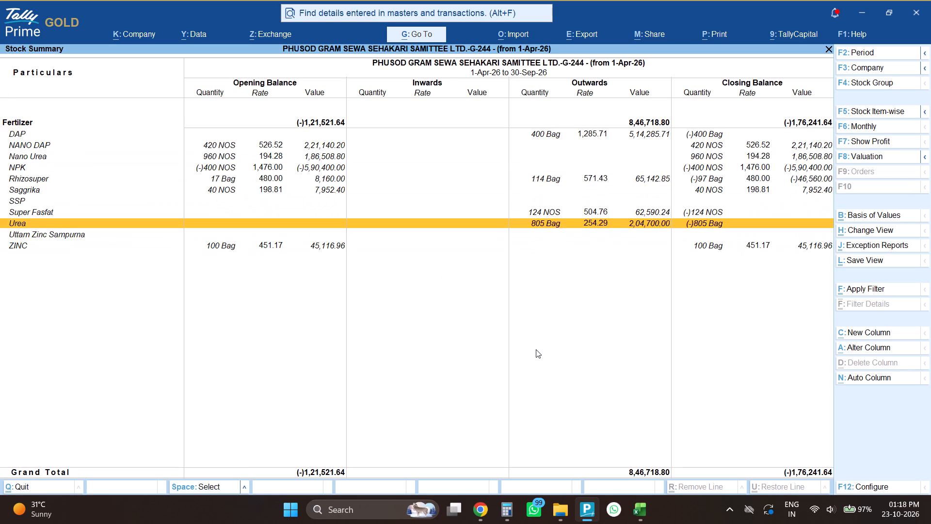
{"action": "key", "text": "Down"}
{"action": "key", "text": "Down"}
{"action": "key", "text": "Up"}
{"action": "key", "text": "Up"}
{"action": "key", "text": "Down"}
{"action": "key", "text": "Down"}
{"action": "key", "text": "Down"}
{"action": "key", "text": "Up"}
{"action": "key", "text": "Up"}
{"action": "key", "text": "Up"}
{"action": "key", "text": "Up"}
{"action": "key", "text": "Up"}
{"action": "key", "text": "Up"}
{"action": "key", "text": "Up"}
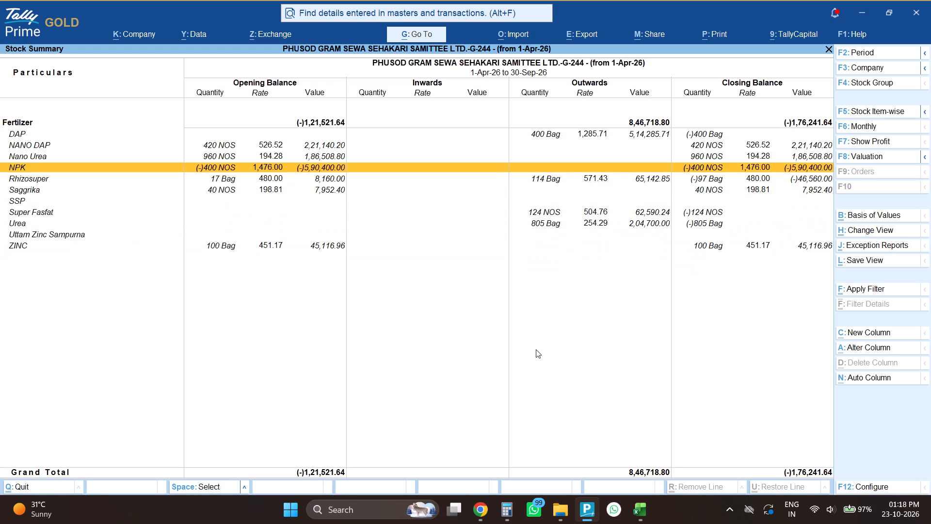
{"action": "key", "text": "Up"}
{"action": "key", "text": "Up"}
{"action": "key", "text": "Up"}
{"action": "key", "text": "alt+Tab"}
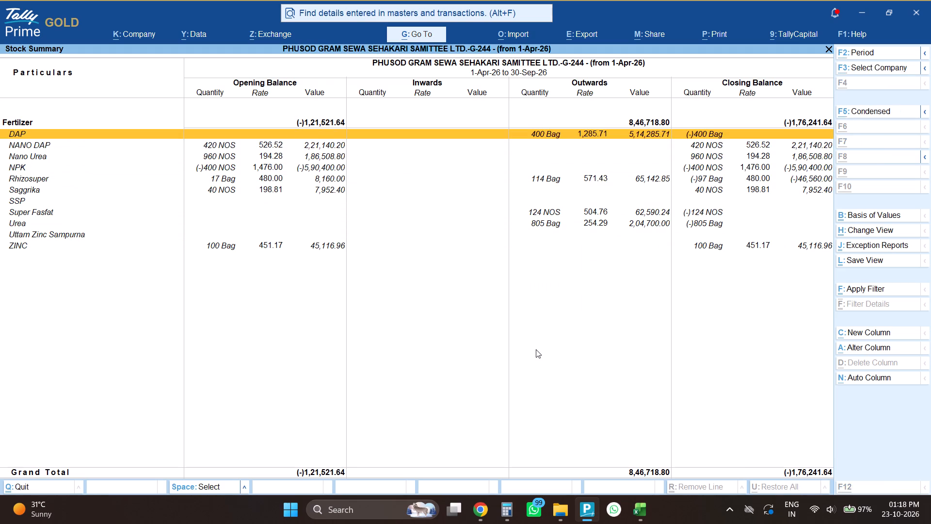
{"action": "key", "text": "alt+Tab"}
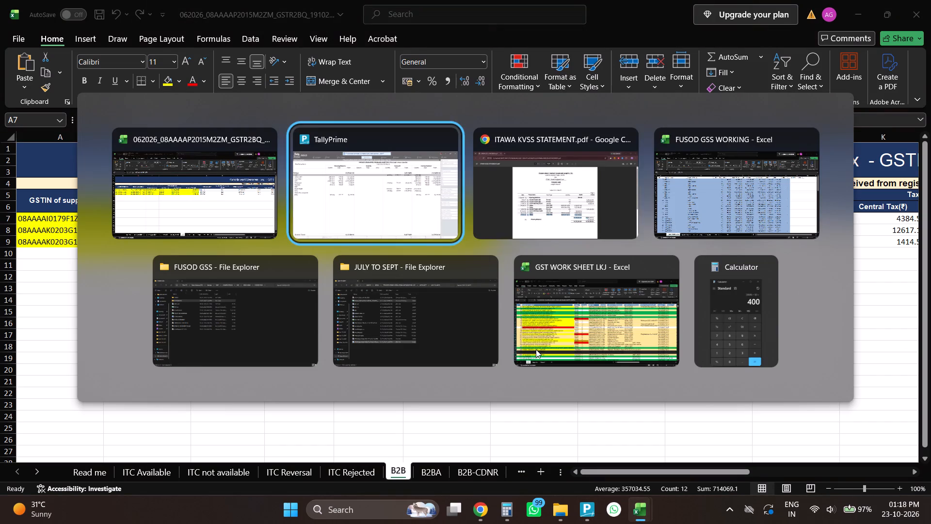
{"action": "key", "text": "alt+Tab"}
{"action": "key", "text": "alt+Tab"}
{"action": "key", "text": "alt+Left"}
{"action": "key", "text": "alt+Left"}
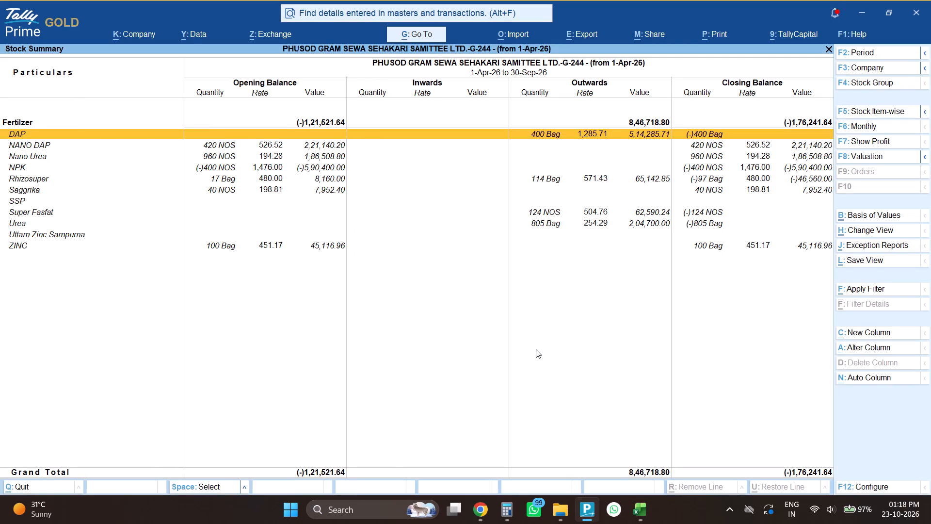
Leave the Stock Summary, start a new purchase voucher and set its date to 1-Apr-26.
{"action": "key", "text": "Escape"}
{"action": "key", "text": "Escape"}
{"action": "key", "text": "Escape"}
{"action": "key", "text": "v"}
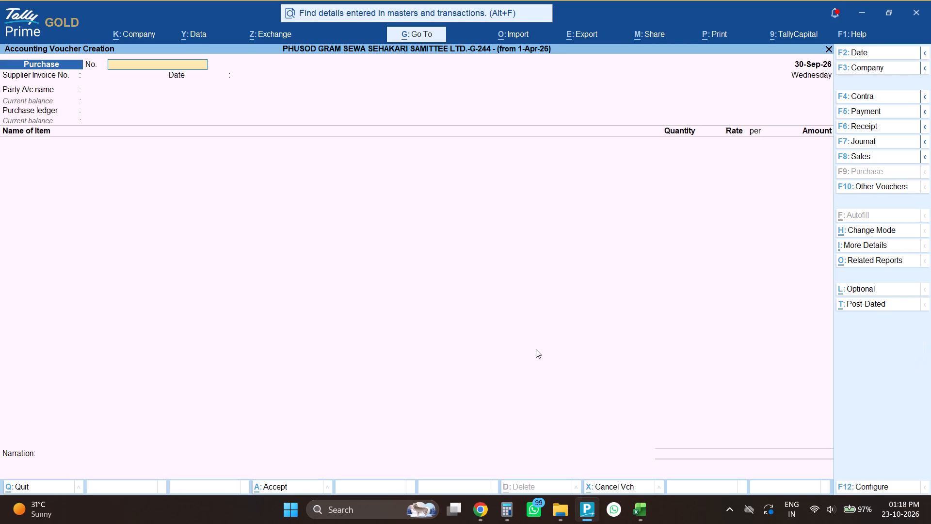
{"action": "key", "text": "alt+Tab"}
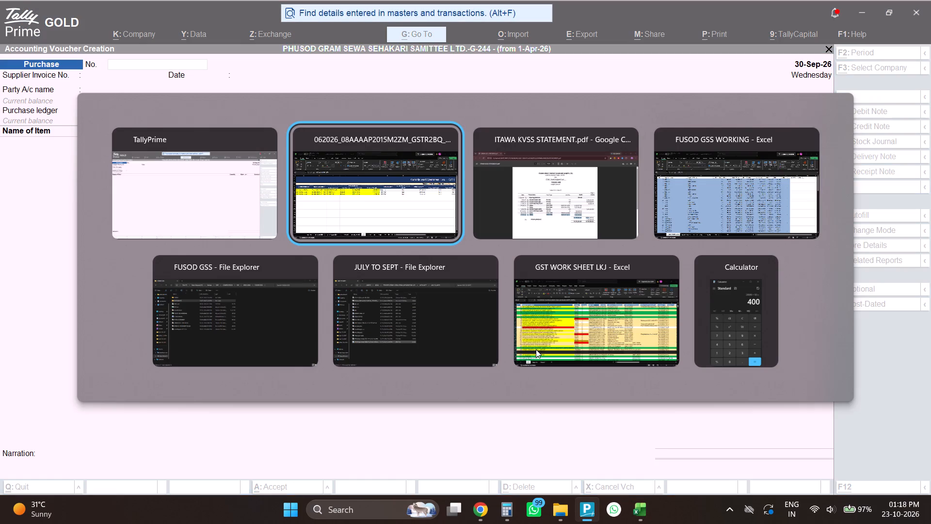
{"action": "key", "text": "alt+Tab"}
{"action": "key", "text": "F2"}
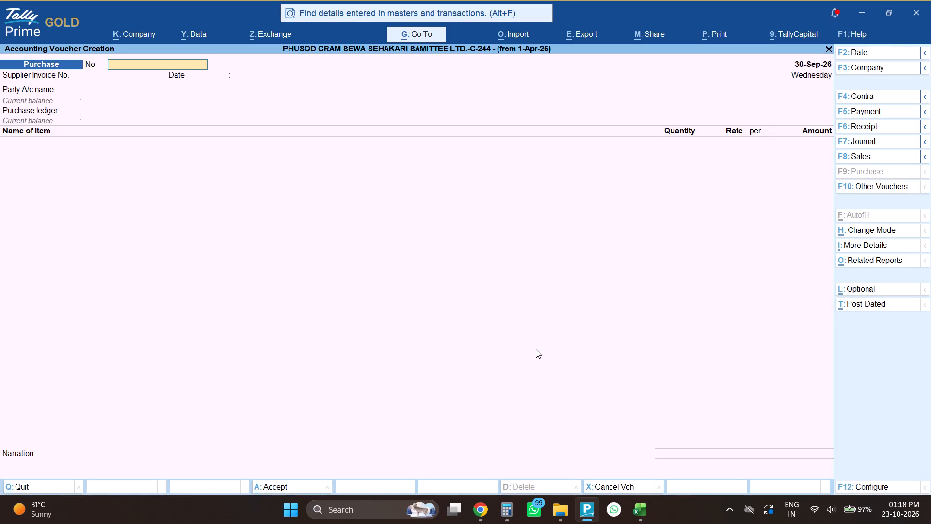
{"action": "type", "text": "1-4"}
{"action": "key", "text": "Return"}
Copy the Itawa invoice number B2B/2025-26/72 from the GSTR-2B B2B sheet and enter it as the purchase voucher number.
{"action": "key", "text": "alt+Tab"}
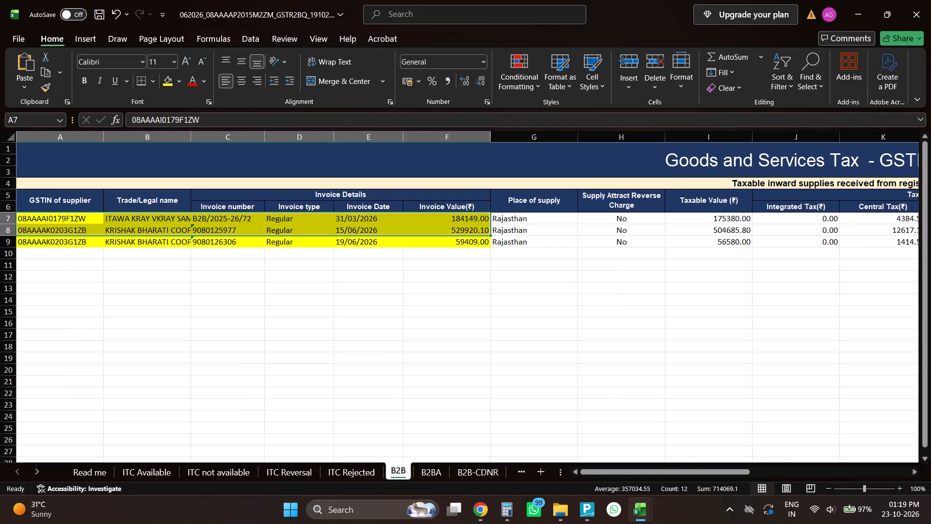
{"action": "left_click", "coordinate": [132, 217]}
{"action": "left_click", "coordinate": [213, 215]}
{"action": "key", "text": "ctrl+c"}
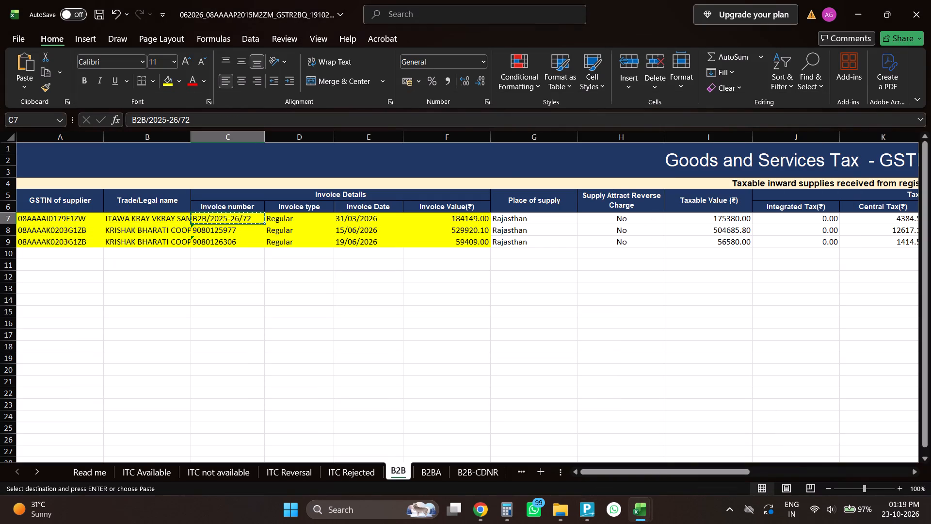
{"action": "key", "text": "alt+Tab"}
{"action": "key", "text": "ctrl+v"}
{"action": "key", "text": "Return"}
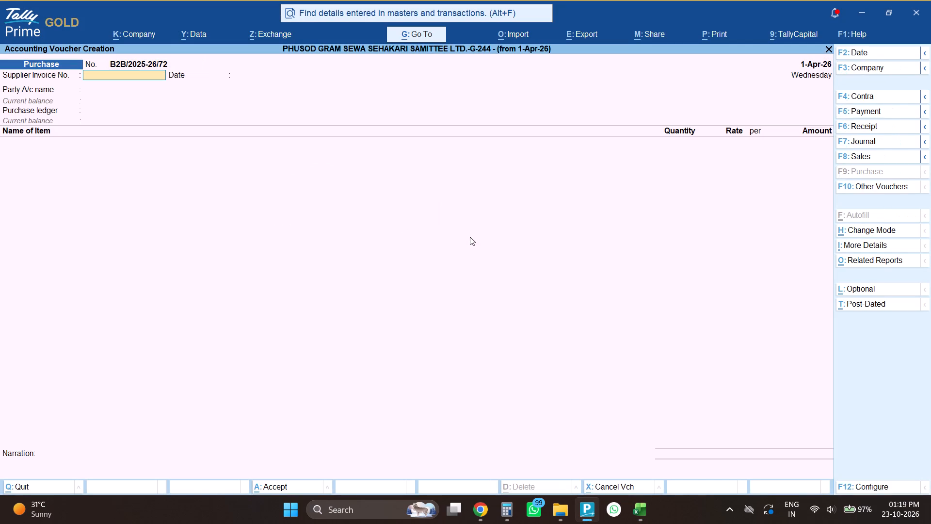
Enter supplier invoice number B2B/2025-26/72, dated 1-Apr-26, with party Itawa Kray Vkray Samiti Ltd and the Purchase ledger.
{"action": "key", "text": "ctrl+v"}
{"action": "key", "text": "Return"}
{"action": "key", "text": "Return"}
{"action": "key", "text": "Down"}
{"action": "key", "text": "Down"}
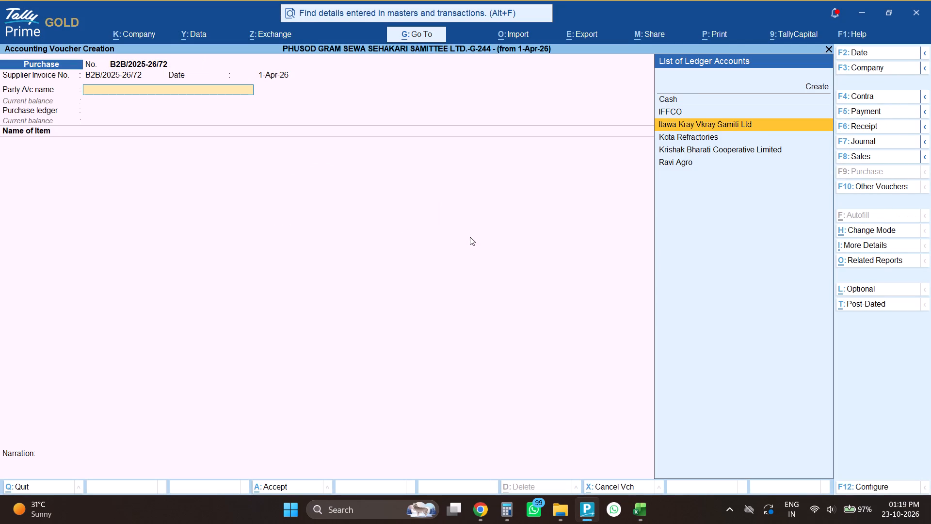
{"action": "key", "text": "Return"}
{"action": "key", "text": "ctrl+a"}
{"action": "key", "text": "ctrl+a"}
{"action": "key", "text": "Return"}
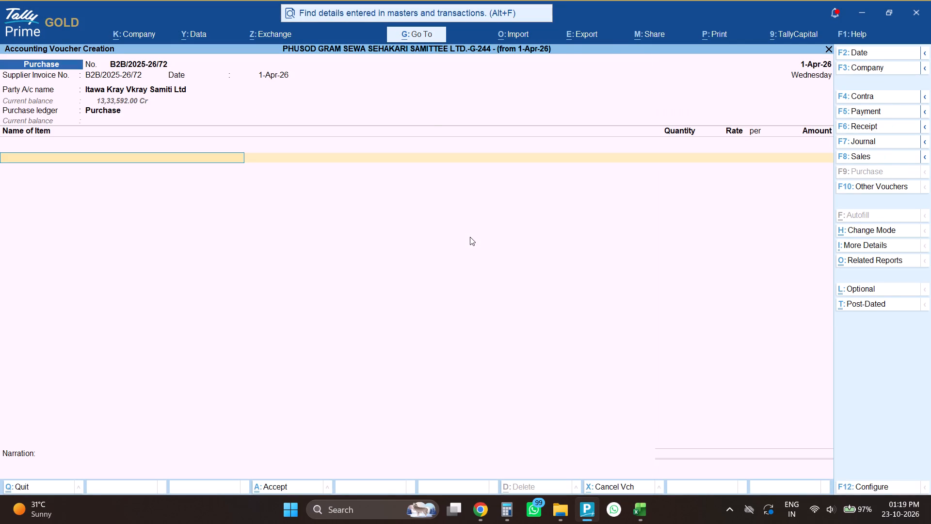
Consult the ITAWA KVSS SSP DAANEDAAR row in KHAD PURCHASE and add stock item SSP with quantity 400 NOS to the voucher.
{"action": "key", "text": "alt+Tab"}
{"action": "key", "text": "alt+Tab"}
{"action": "key", "text": "alt+Tab"}
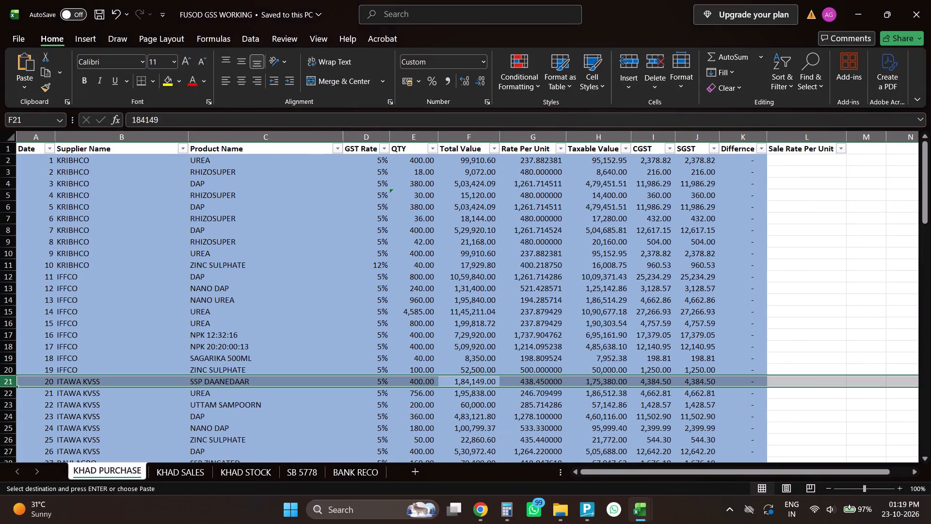
{"action": "key", "text": "alt+Tab"}
{"action": "type", "text": "ss"}
{"action": "key", "text": "Return"}
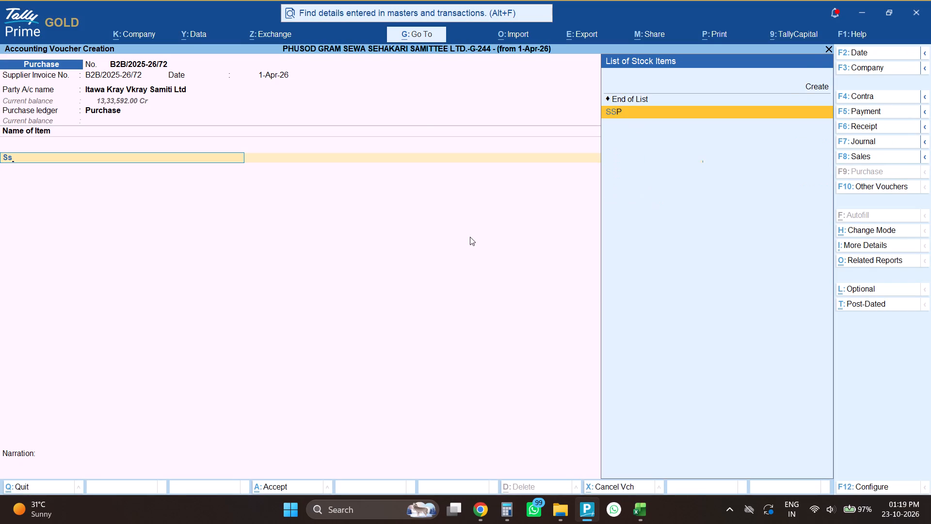
{"action": "key", "text": "alt+Tab"}
{"action": "key", "text": "alt+Tab"}
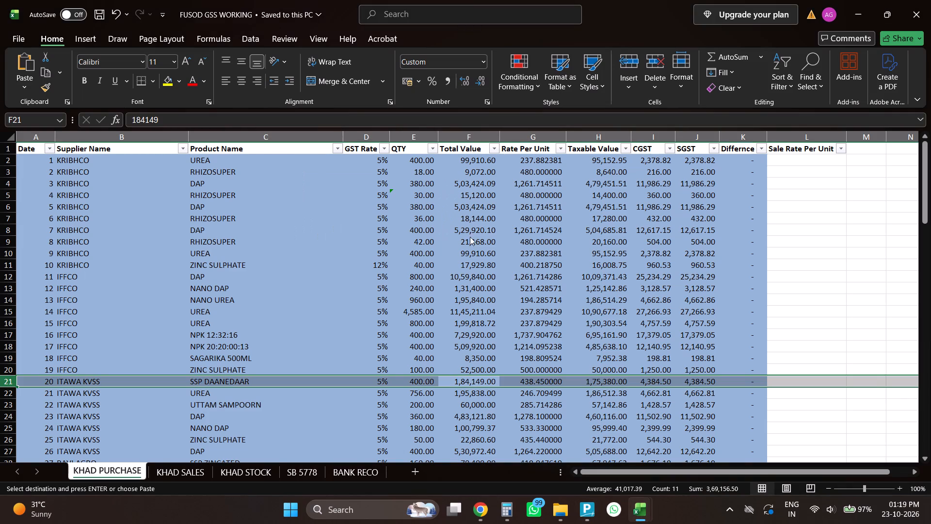
{"action": "type", "text": "400"}
{"action": "key", "text": "Tab"}
{"action": "key", "text": "Tab"}
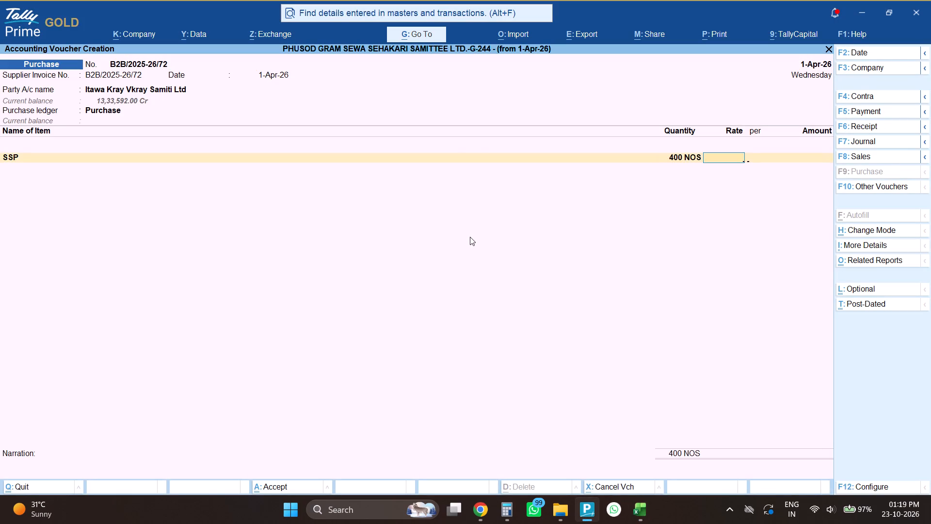
{"action": "key", "text": "Tab"}
Copy the Itawa invoice's taxable value 175380.00 from the GSTR-2B B2B sheet and enter it as the SSP amount in Tally.
{"action": "key", "text": "alt+Tab"}
{"action": "key", "text": "alt+Tab"}
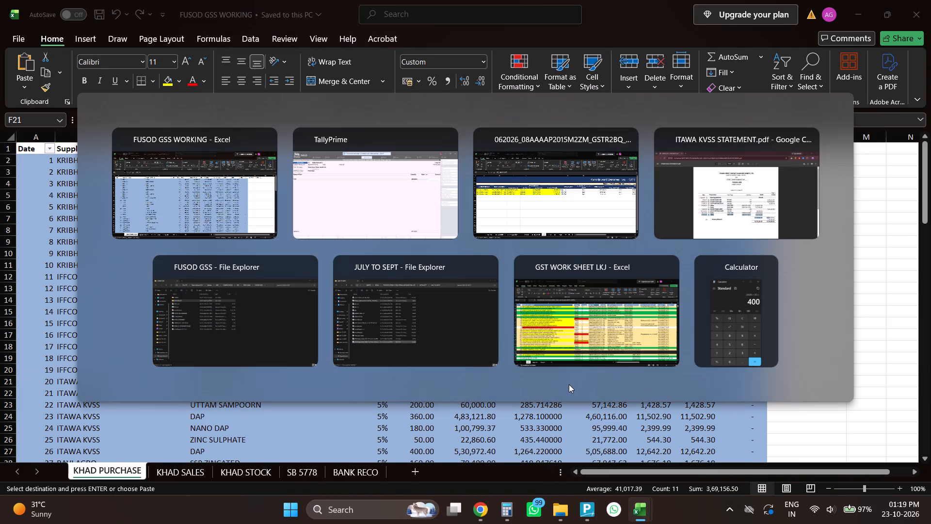
{"action": "key", "text": "alt+Tab"}
{"action": "key", "text": "Right"}
{"action": "key", "text": "Right"}
{"action": "key", "text": "Right"}
{"action": "key", "text": "Right"}
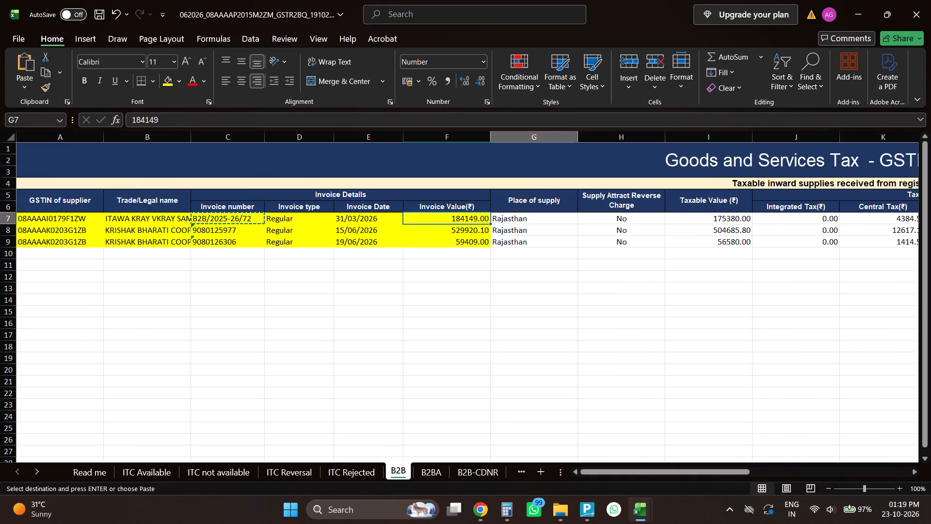
{"action": "key", "text": "Right"}
{"action": "key", "text": "Right"}
{"action": "key", "text": "ctrl+c"}
{"action": "key", "text": "alt+Tab"}
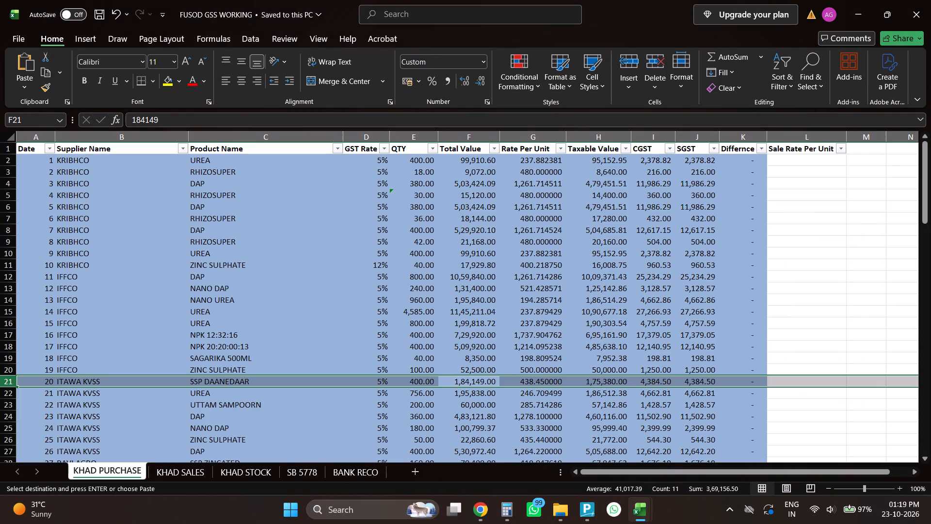
{"action": "key", "text": "alt+Tab"}
{"action": "key", "text": "alt+Tab"}
{"action": "key", "text": "ctrl+v"}
{"action": "key", "text": "Return"}
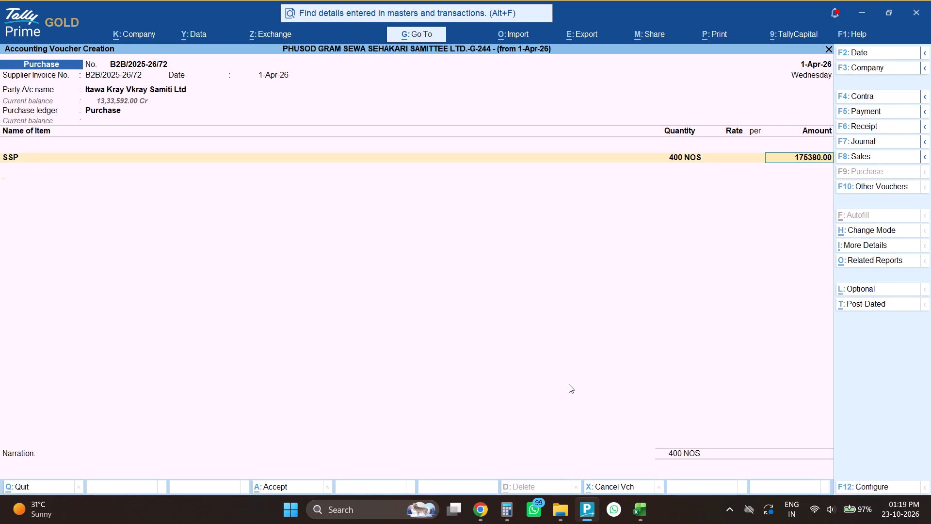
{"action": "key", "text": "Return"}
Add the CGST and SGST ledgers at 4,384.50 each below the SSP item.
{"action": "type", "text": "cg"}
{"action": "key", "text": "Return"}
{"action": "key", "text": "Return"}
{"action": "type", "text": "sg"}
{"action": "key", "text": "Return"}
{"action": "key", "text": "Return"}
Compare the purchase voucher's amounts with the Excel workbooks and save the voucher in Tally.
{"action": "key", "text": "alt+Tab"}
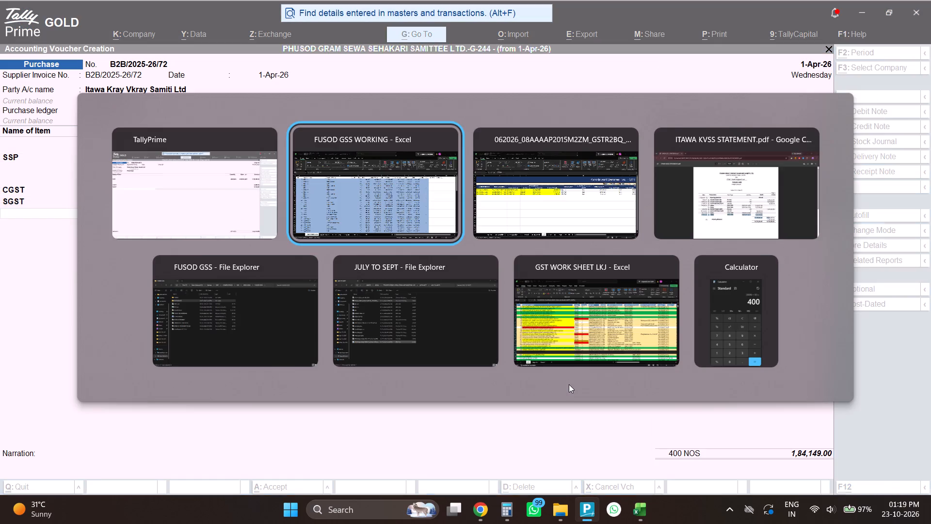
{"action": "key", "text": "alt+Tab"}
{"action": "key", "text": "alt+Tab"}
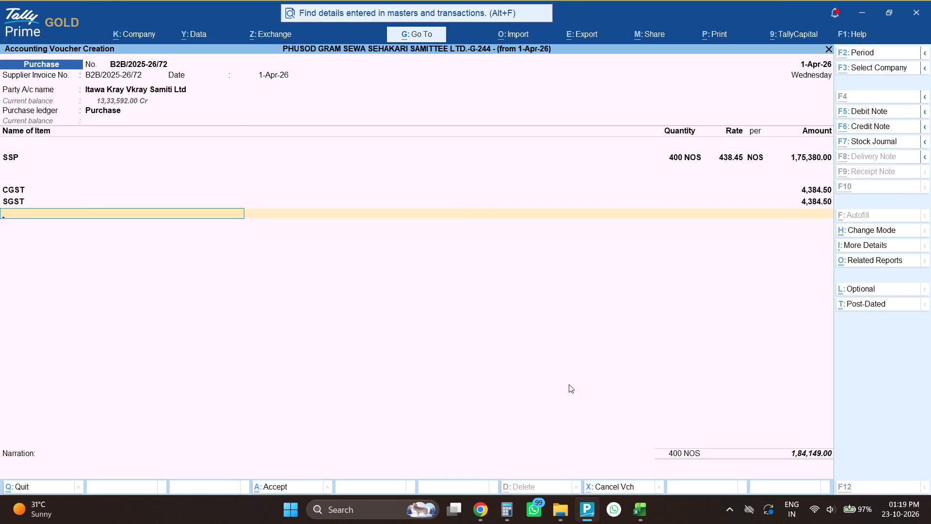
{"action": "key", "text": "alt+Tab"}
{"action": "key", "text": "alt+Tab"}
{"action": "key", "text": "alt+Tab"}
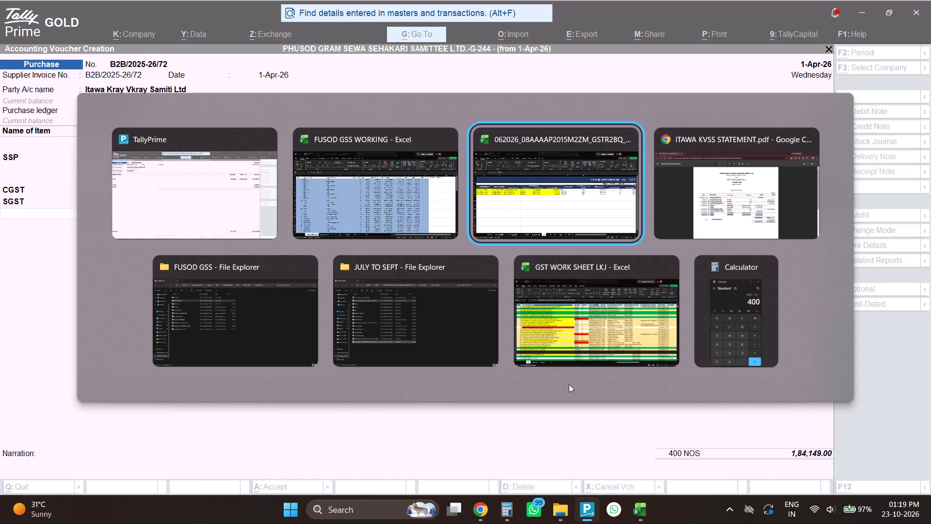
{"action": "key", "text": "alt+Tab"}
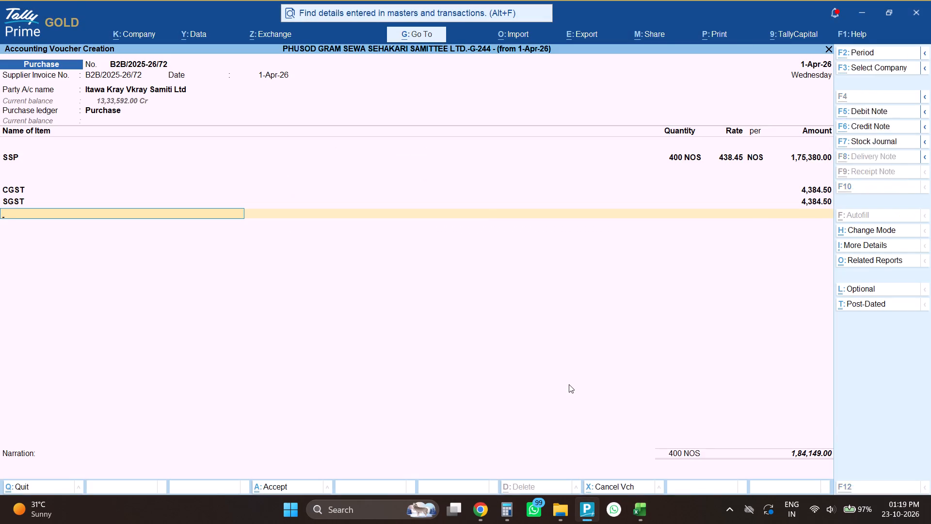
{"action": "key", "text": "alt+Tab"}
{"action": "key", "text": "alt+Tab"}
{"action": "key", "text": "alt+Tab"}
{"action": "key", "text": "alt+Tab"}
{"action": "key", "text": "alt+Tab"}
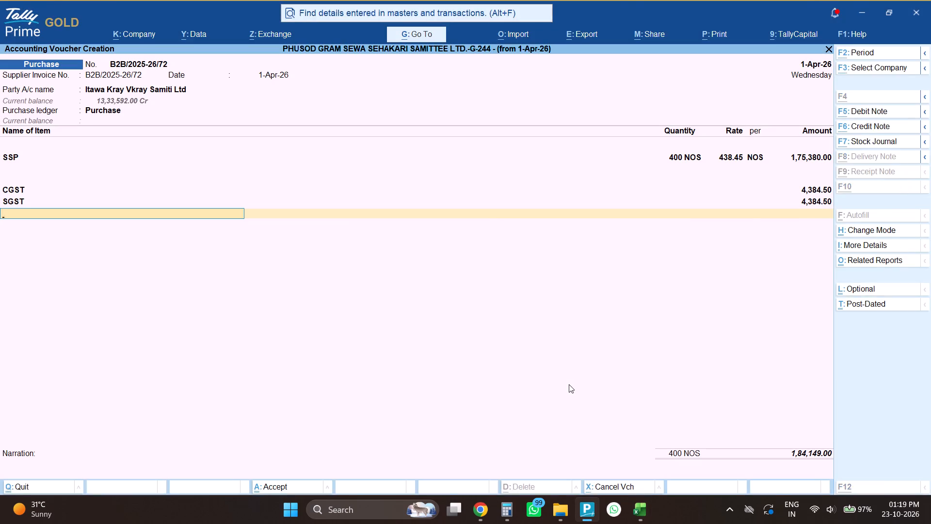
{"action": "key", "text": "alt+Tab"}
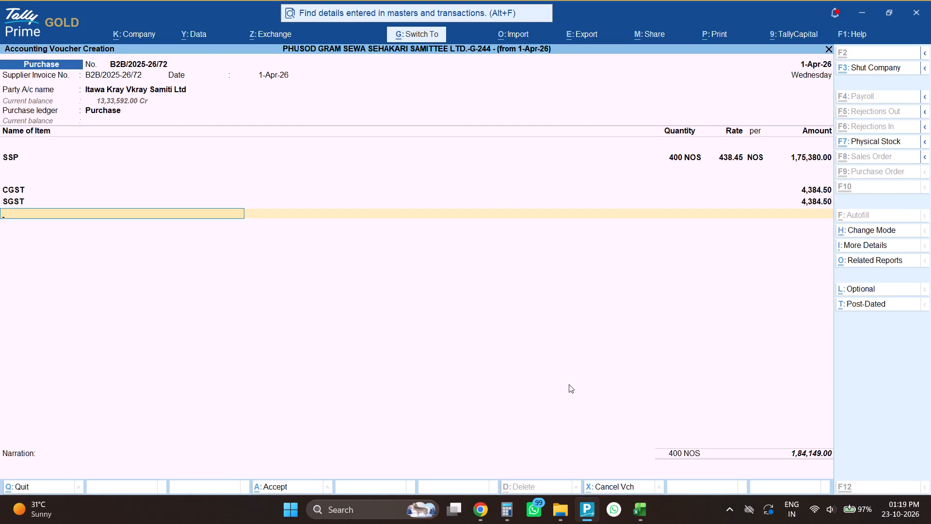
{"action": "key", "text": "ctrl+a"}
Save the 062026 GSTR-2B workbook, switch it to the Read me sheet, and close it and the FUSOD GSS WORKING workbook.
{"action": "key", "text": "alt+Tab"}
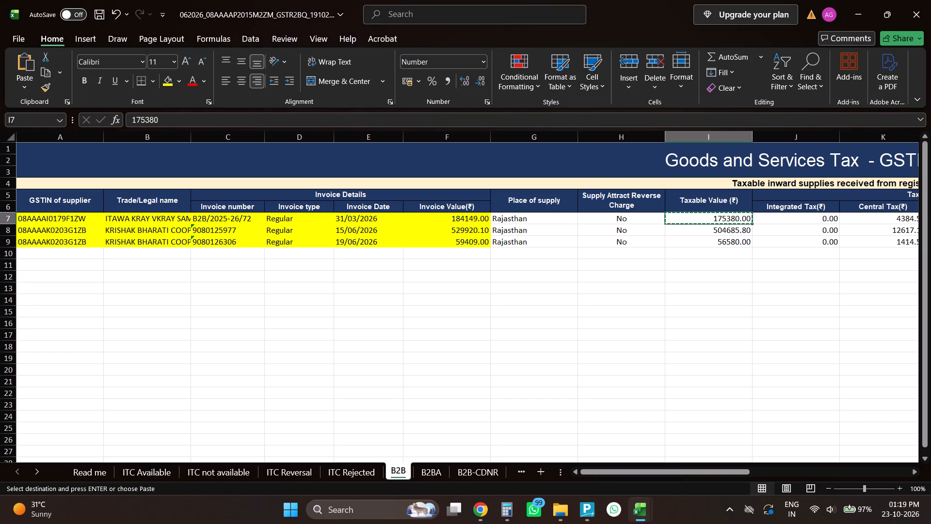
{"action": "key", "text": "Escape"}
{"action": "key", "text": "ctrl+a"}
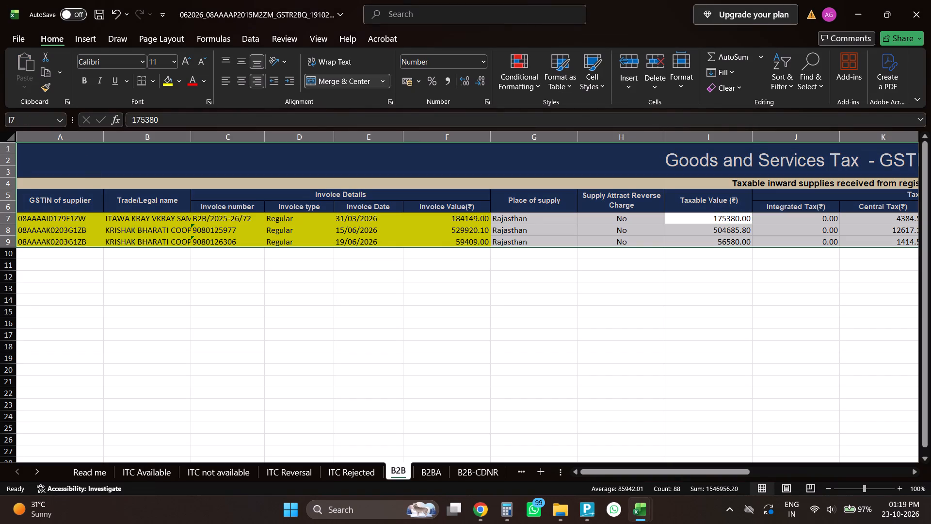
{"action": "key", "text": "Escape"}
{"action": "left_click", "coordinate": [487, 278]}
{"action": "key", "text": "ctrl+s"}
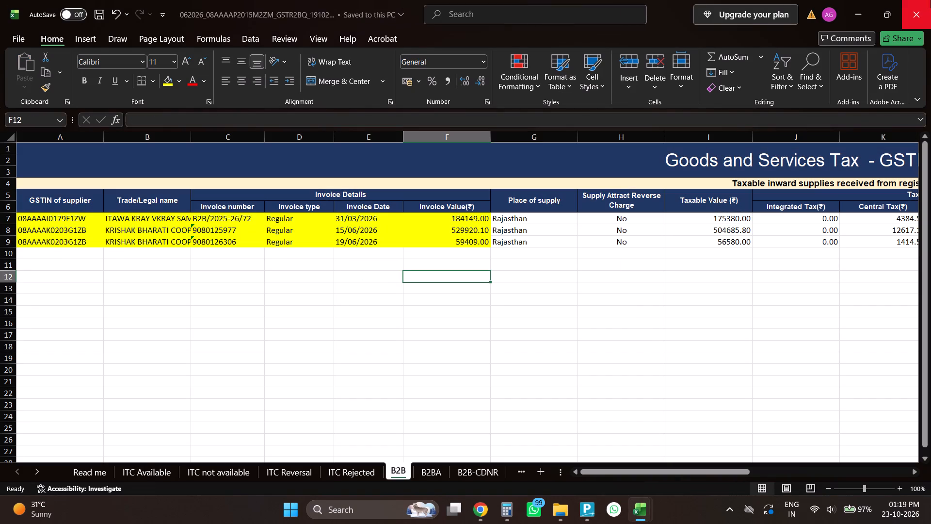
{"action": "left_click", "coordinate": [80, 476]}
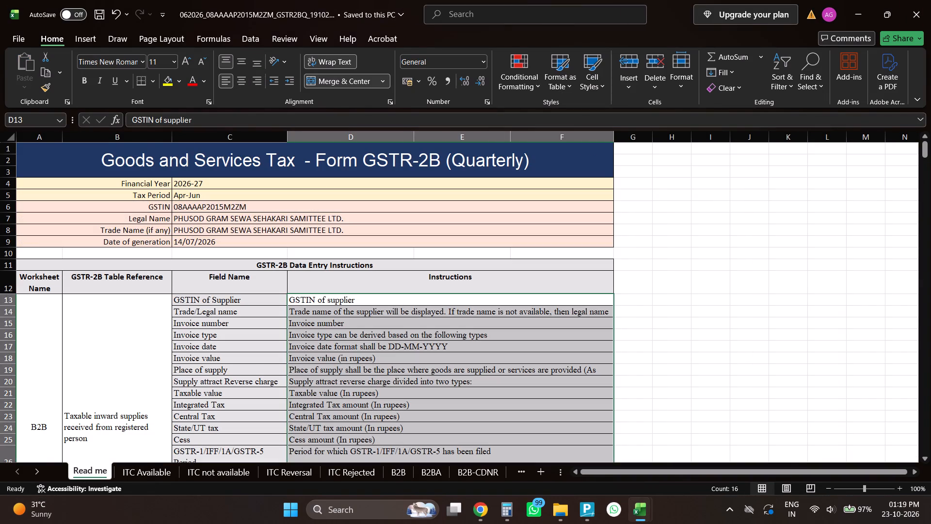
{"action": "left_click", "coordinate": [930, 0]}
{"action": "key", "text": "alt+Tab"}
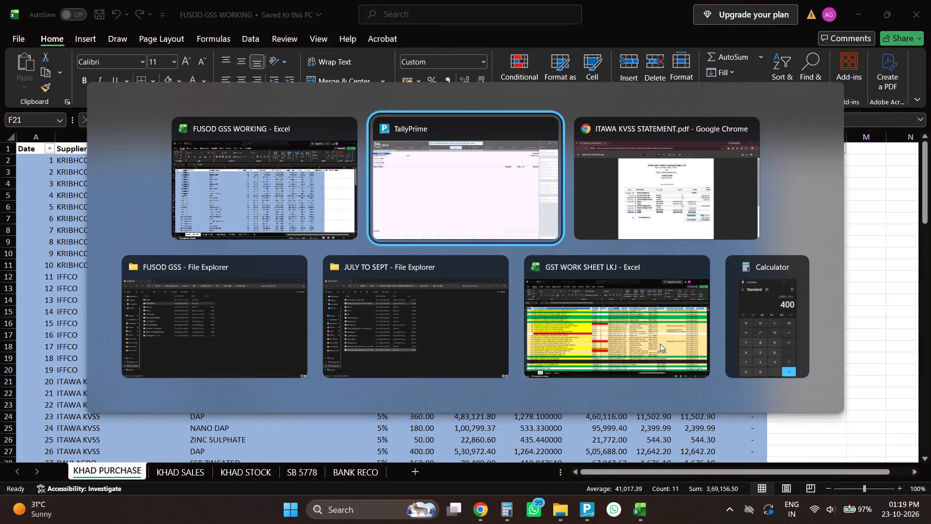
{"action": "key", "text": "alt+Tab"}
{"action": "left_click", "coordinate": [930, 0]}
Close the ITAWA KVSS STATEMENT PDF and the open JULY TO SEPT folder window.
{"action": "key", "text": "alt+Tab"}
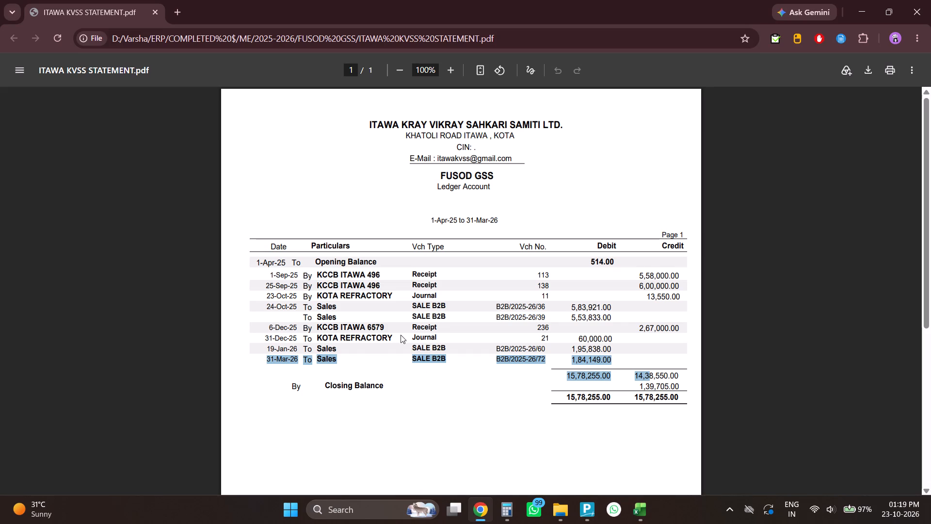
{"action": "scroll", "coordinate": [684, 348], "scroll_direction": "down", "scroll_amount": 8}
{"action": "scroll", "coordinate": [684, 348], "scroll_direction": "up", "scroll_amount": 12}
{"action": "left_click", "coordinate": [930, 0]}
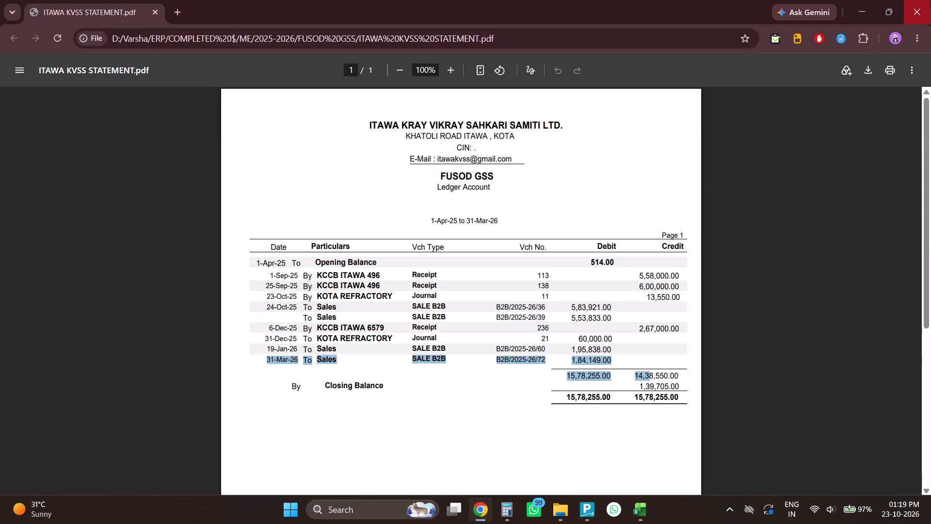
{"action": "key", "text": "alt+Tab"}
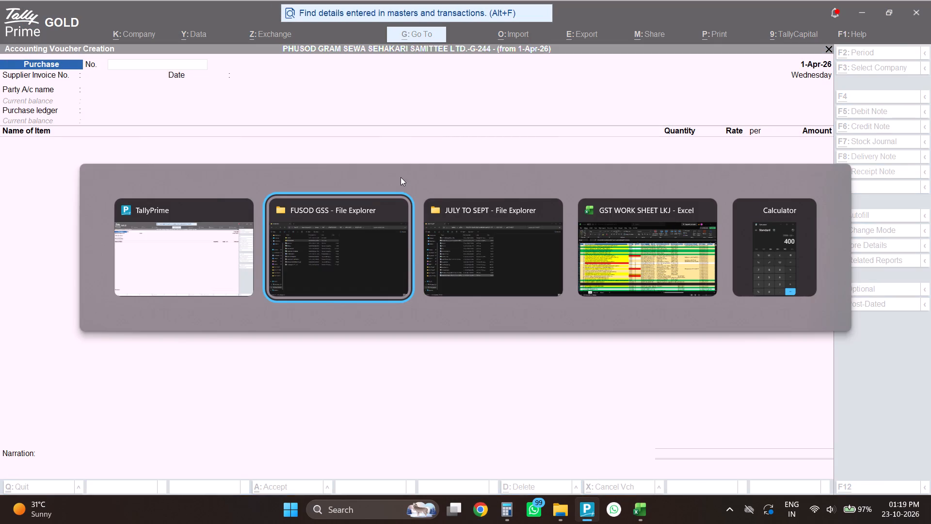
{"action": "key", "text": "alt+Tab"}
{"action": "left_click", "coordinate": [930, 0]}
Go to the PHUSOD samiti's 2026-2027 folder within GST WORKING, QUATERLY, SAMITI, KOTA.
{"action": "key", "text": "alt+Tab"}
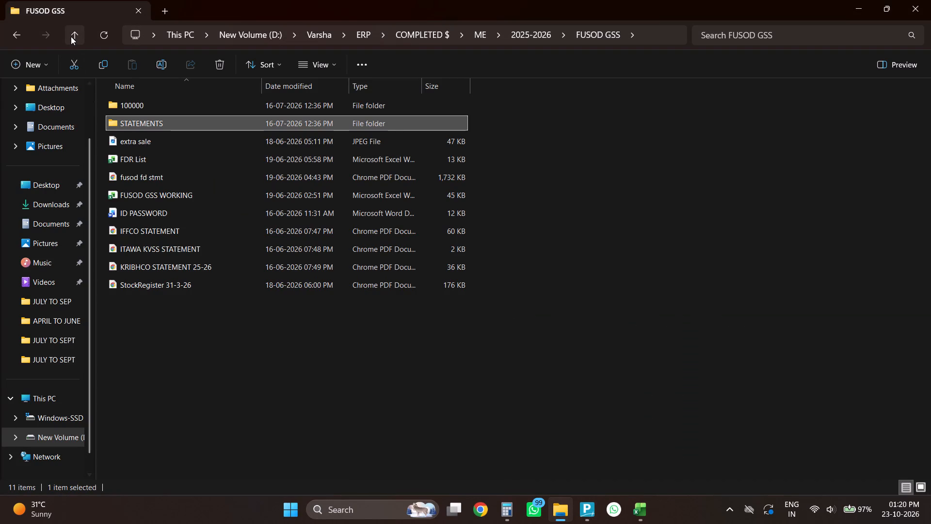
{"action": "left_click", "coordinate": [71, 36]}
{"action": "left_click", "coordinate": [75, 39]}
{"action": "left_click", "coordinate": [75, 39]}
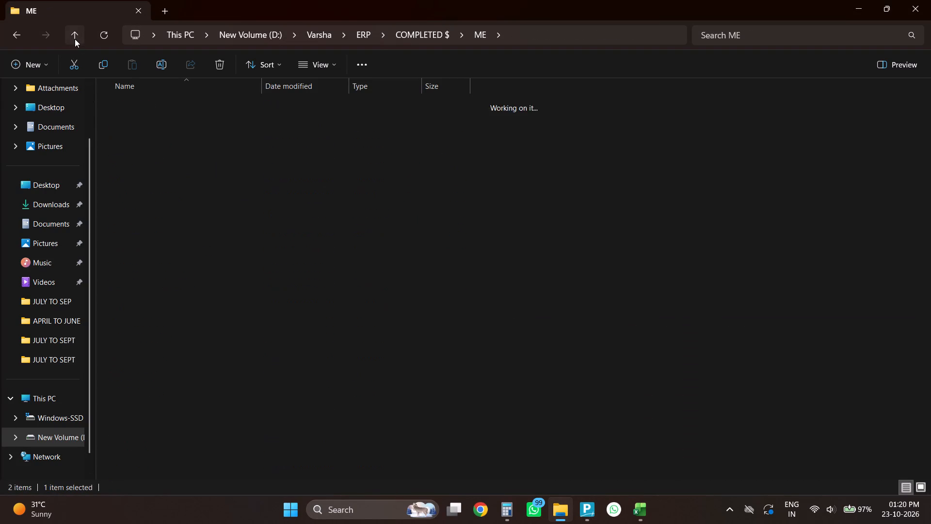
{"action": "left_click", "coordinate": [75, 39]}
{"action": "left_click", "coordinate": [69, 37]}
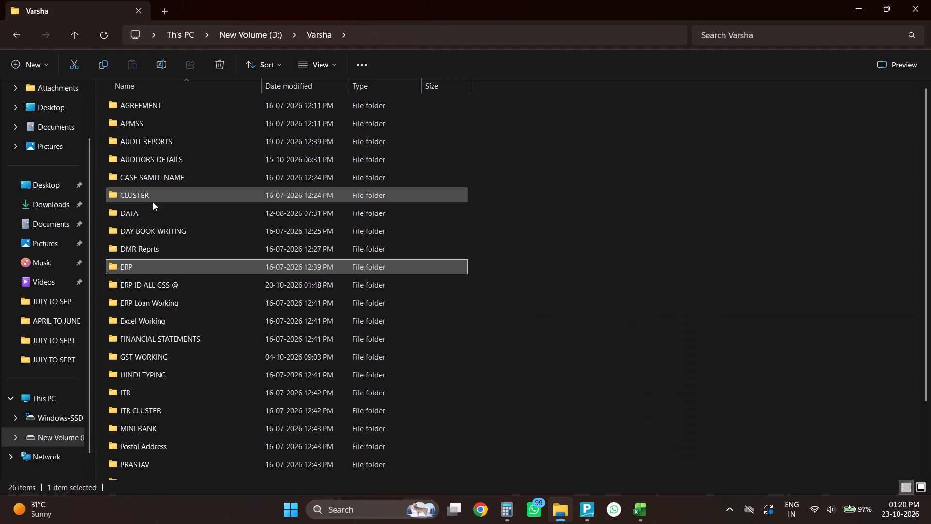
{"action": "double_click", "coordinate": [135, 352]}
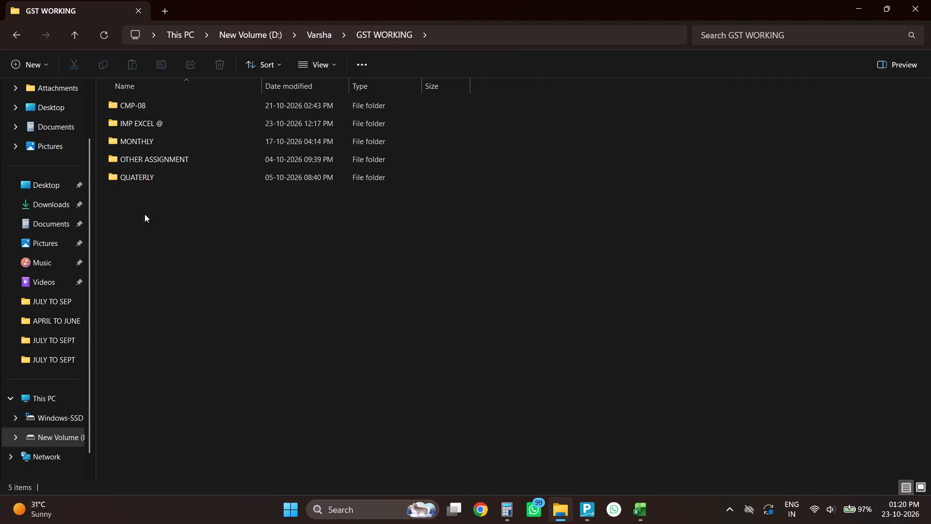
{"action": "double_click", "coordinate": [138, 173]}
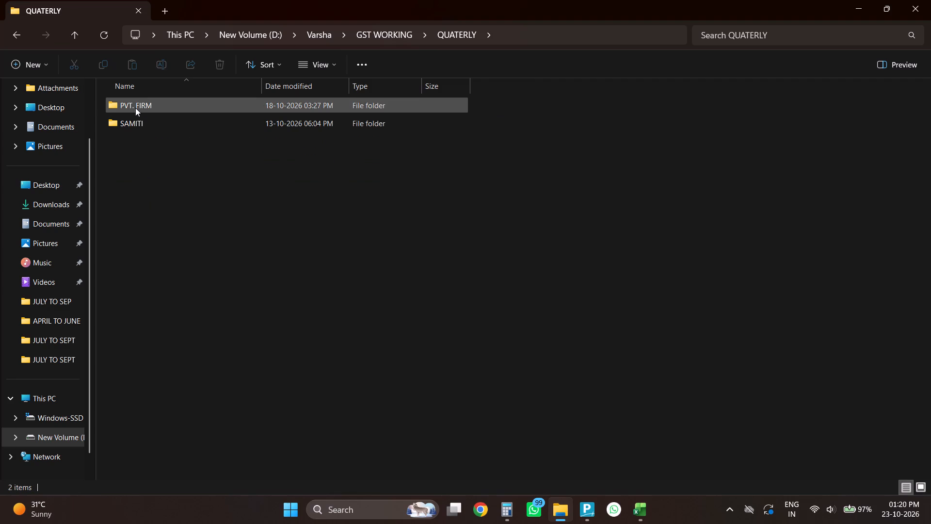
{"action": "double_click", "coordinate": [121, 127]}
{"action": "triple_click", "coordinate": [124, 127]}
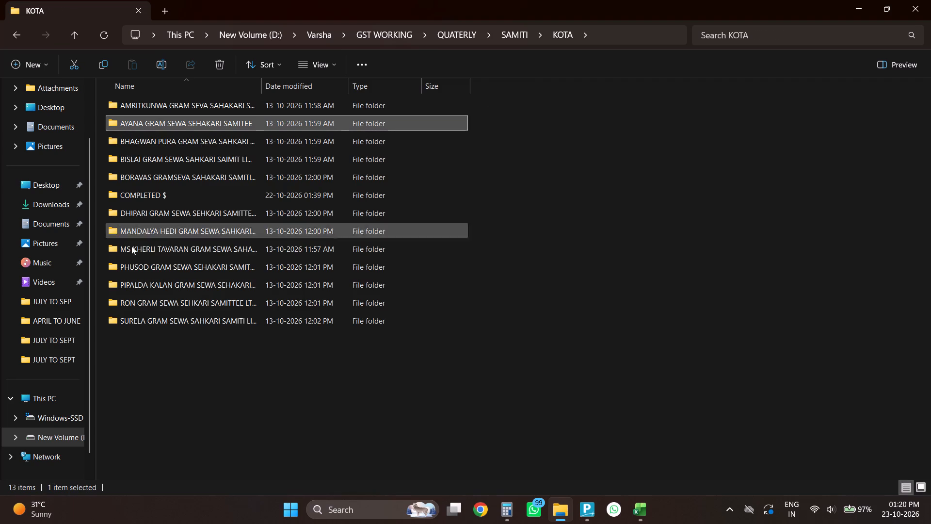
{"action": "double_click", "coordinate": [137, 264]}
{"action": "double_click", "coordinate": [137, 144]}
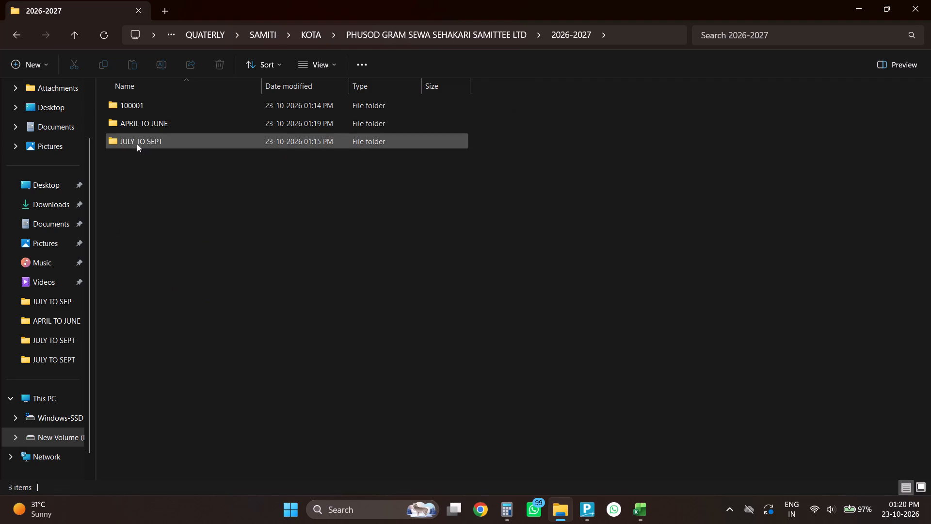
Open both purchase invoice images from the APRIL TO JUNE PURCHASE folder in a maximized viewer.
{"action": "double_click", "coordinate": [139, 128]}
{"action": "double_click", "coordinate": [144, 109]}
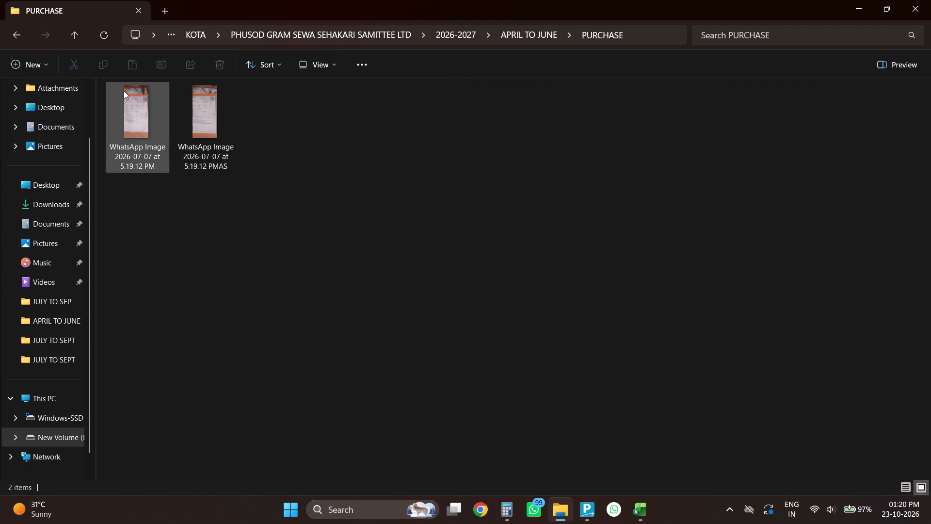
{"action": "left_click", "coordinate": [142, 124]}
{"action": "key", "text": "shift+Right"}
{"action": "key", "text": "Return"}
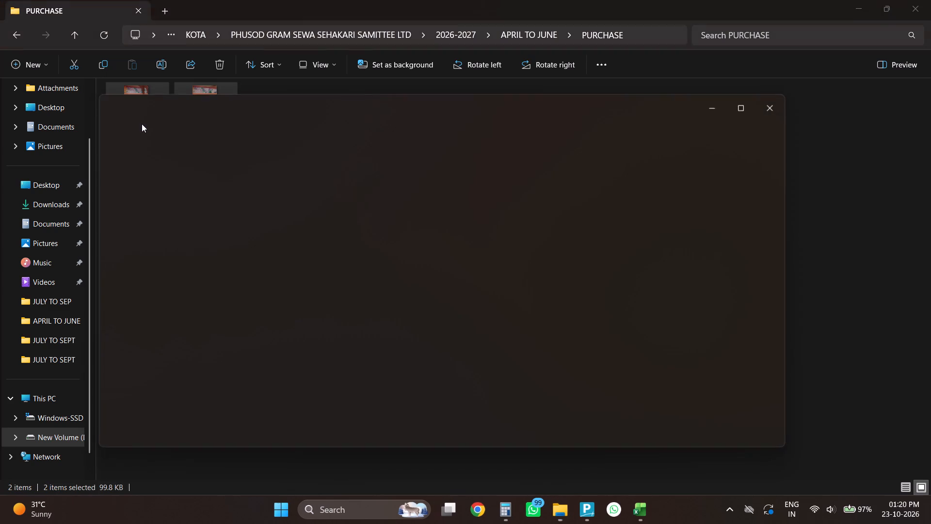
{"action": "left_click", "coordinate": [750, 113]}
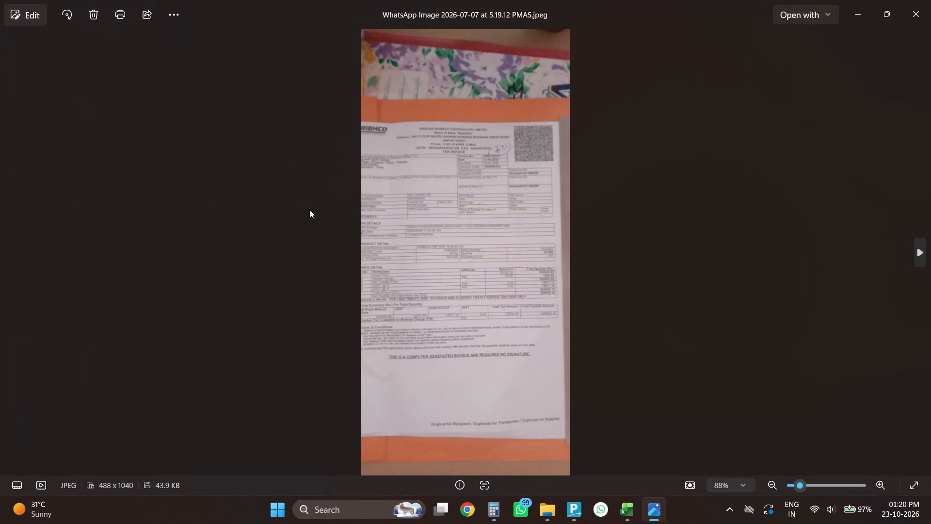
{"action": "key", "text": "alt+Tab"}
Check the APRIL TO JUNE SALES folder, then open the quarter's 062026 GSTR-2B workbook.
{"action": "left_click", "coordinate": [70, 42]}
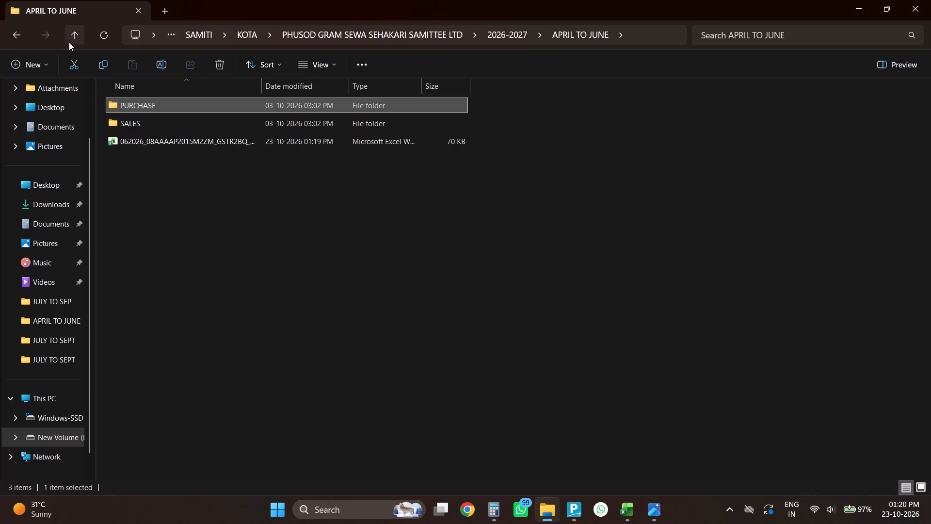
{"action": "double_click", "coordinate": [114, 124]}
{"action": "left_click", "coordinate": [71, 35]}
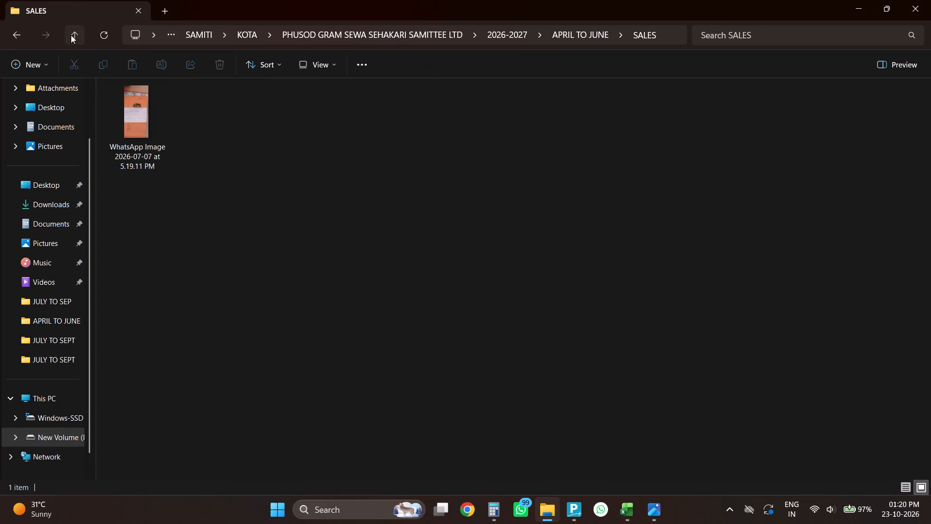
{"action": "double_click", "coordinate": [158, 144]}
Open the 092026 GSTR-2B workbook and the 01-04-2026 se 30-09-2026 PDF from PHUSOD's JULY TO SEPT folder.
{"action": "key", "text": "alt+Tab"}
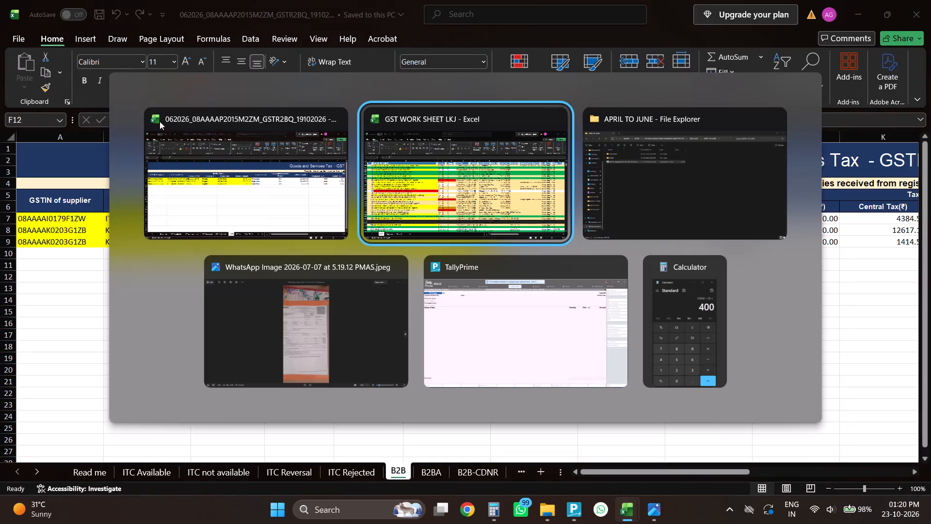
{"action": "key", "text": "alt+Tab"}
{"action": "left_click", "coordinate": [74, 36]}
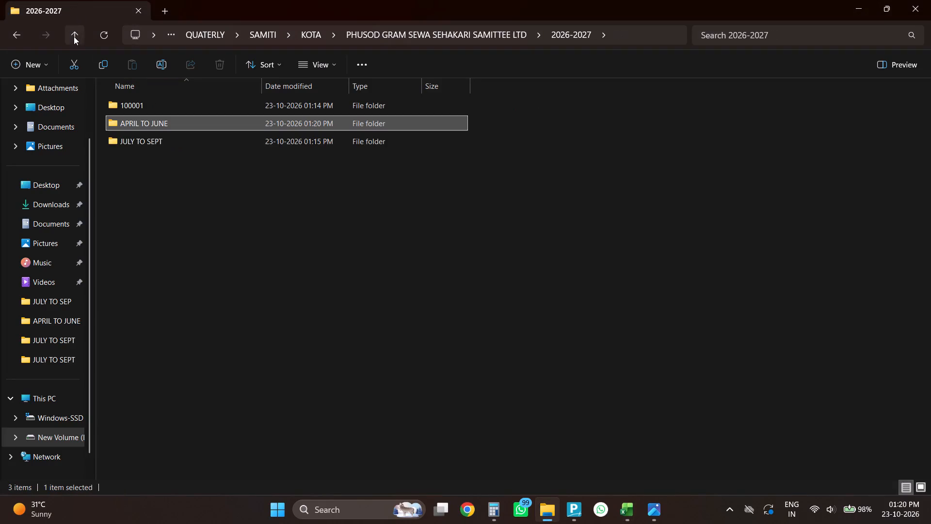
{"action": "double_click", "coordinate": [118, 134]}
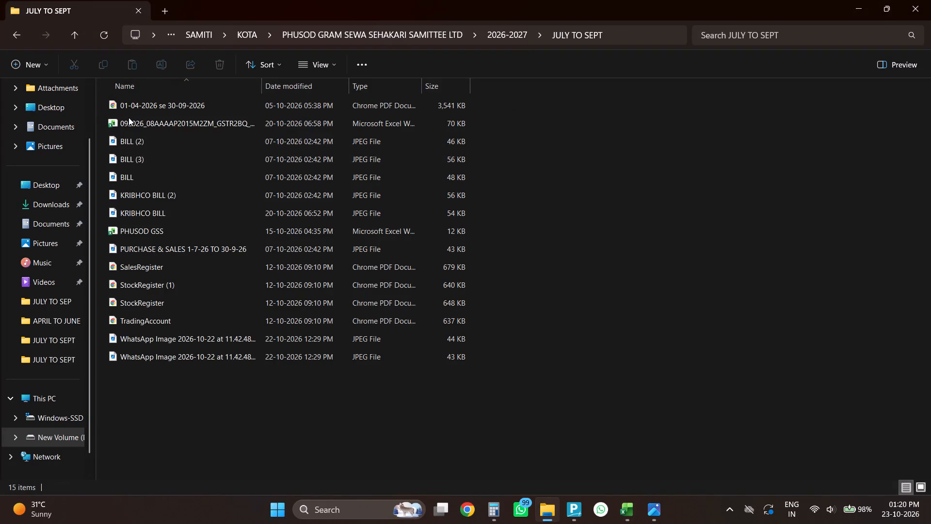
{"action": "double_click", "coordinate": [128, 117]}
{"action": "key", "text": "alt+Tab"}
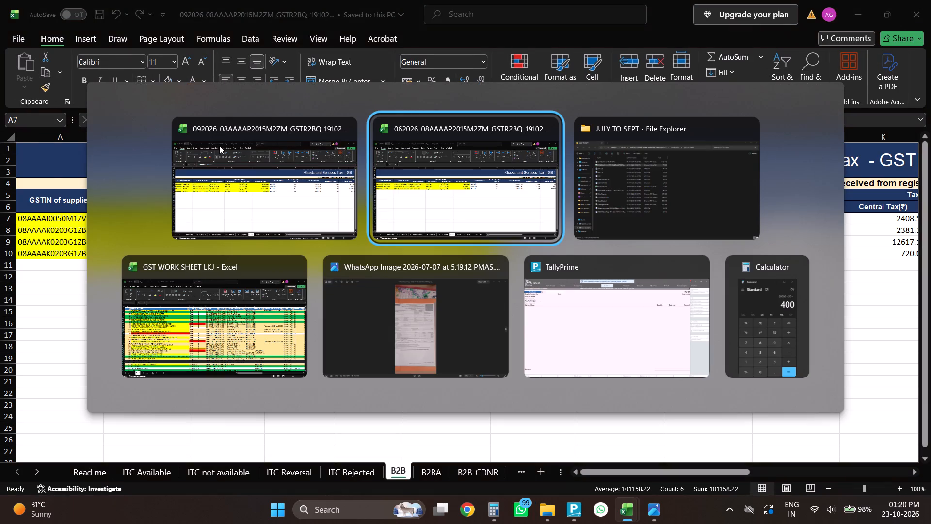
{"action": "key", "text": "alt+Tab"}
{"action": "double_click", "coordinate": [140, 103]}
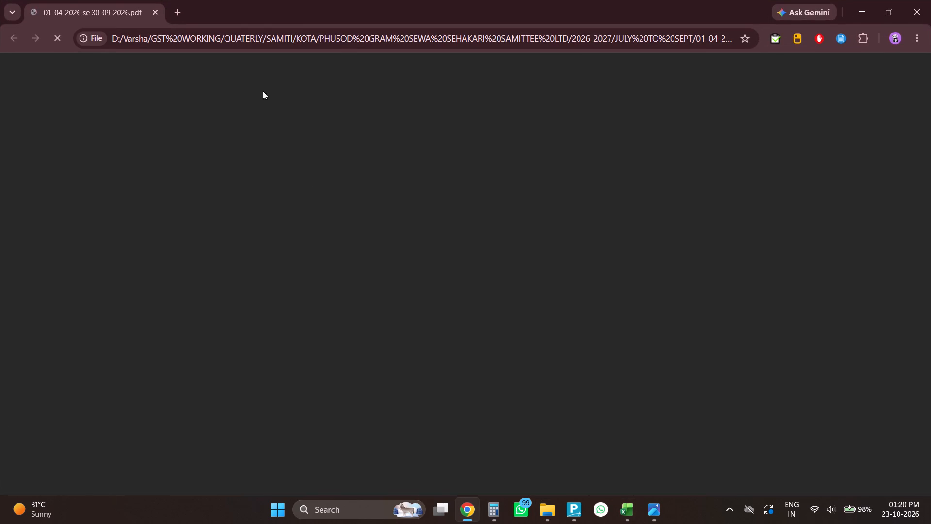
{"action": "scroll", "coordinate": [310, 179], "scroll_direction": "down", "scroll_amount": 20}
{"action": "scroll", "coordinate": [310, 179], "scroll_direction": "down", "scroll_amount": 1}
Open the BILL and KRIBHCO BILL images together with the PURCHASE & SALES 1-7-26 TO 30-9-26 image in a maximized viewer.
{"action": "key", "text": "alt+Tab"}
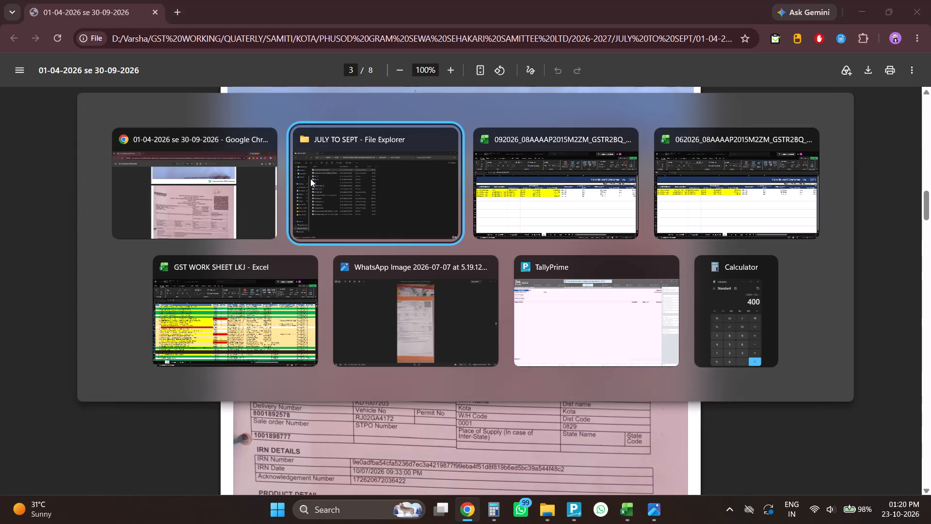
{"action": "left_click", "coordinate": [143, 137]}
{"action": "key", "text": "shift+Return"}
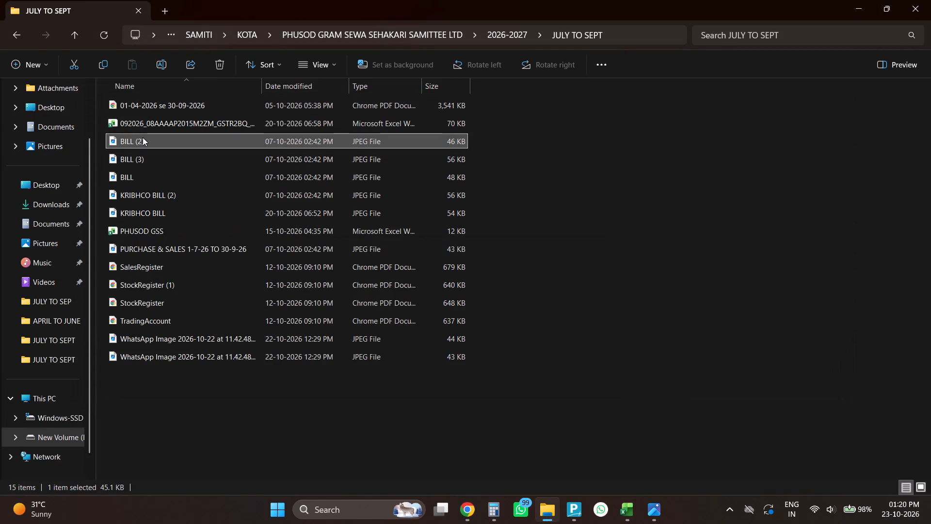
{"action": "left_click", "coordinate": [774, 112]}
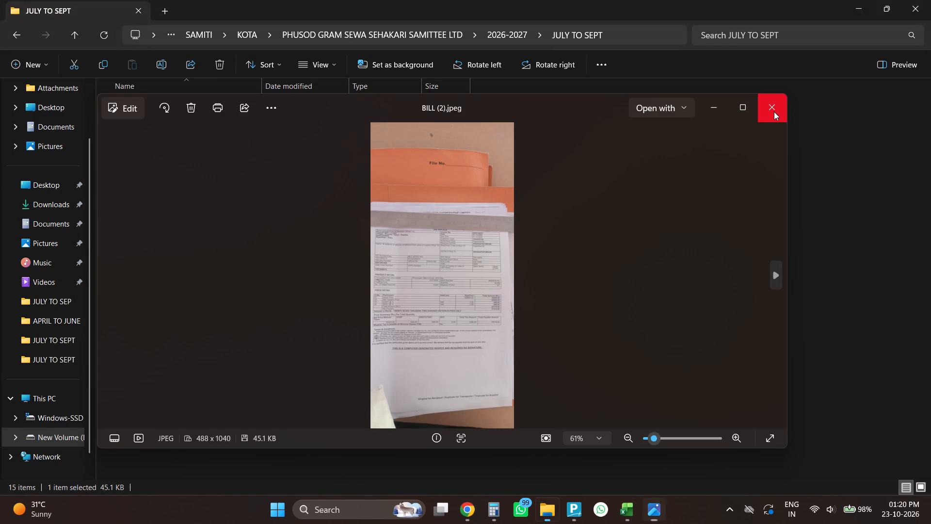
{"action": "key", "text": "shift+Down"}
{"action": "key", "text": "shift+Down"}
{"action": "key", "text": "shift+Down"}
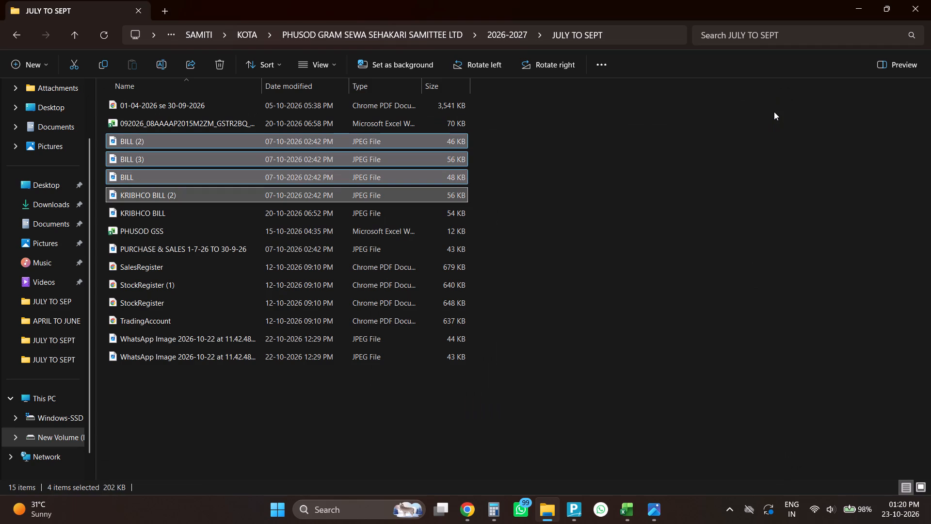
{"action": "key", "text": "shift+Down"}
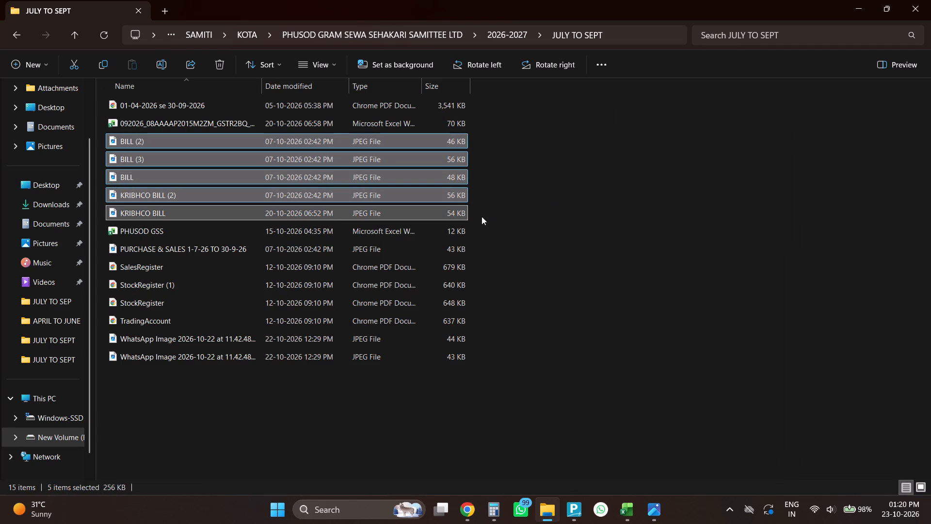
{"action": "left_click", "coordinate": [190, 253], "text": "ctrl"}
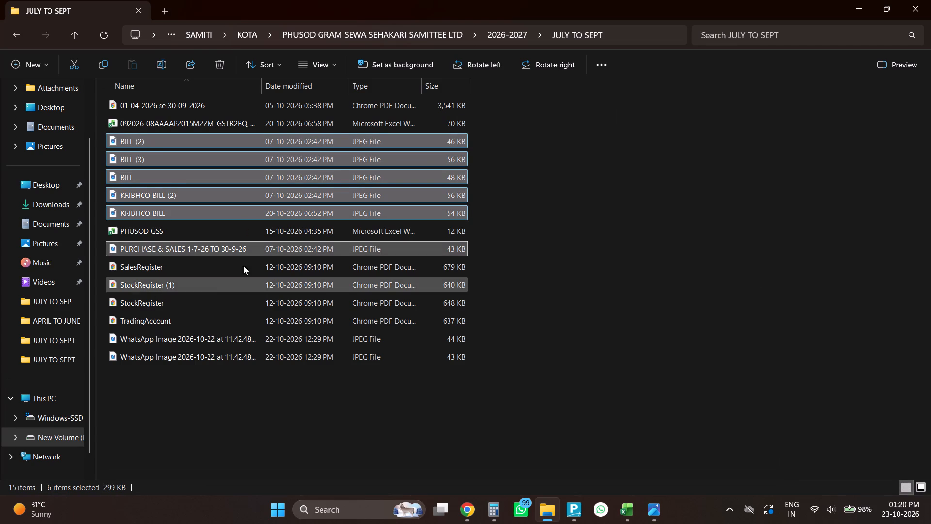
{"action": "key", "text": "Return"}
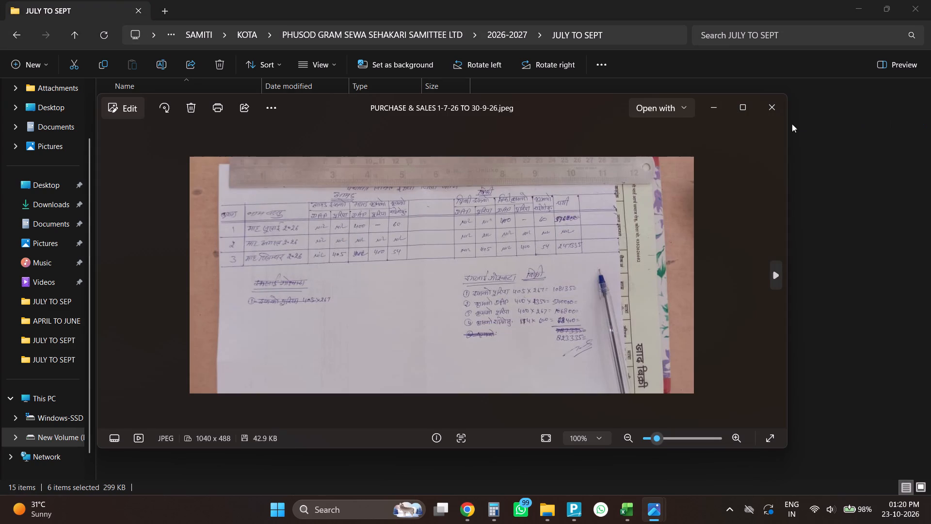
{"action": "left_click", "coordinate": [744, 113]}
{"action": "key", "text": "alt+Tab"}
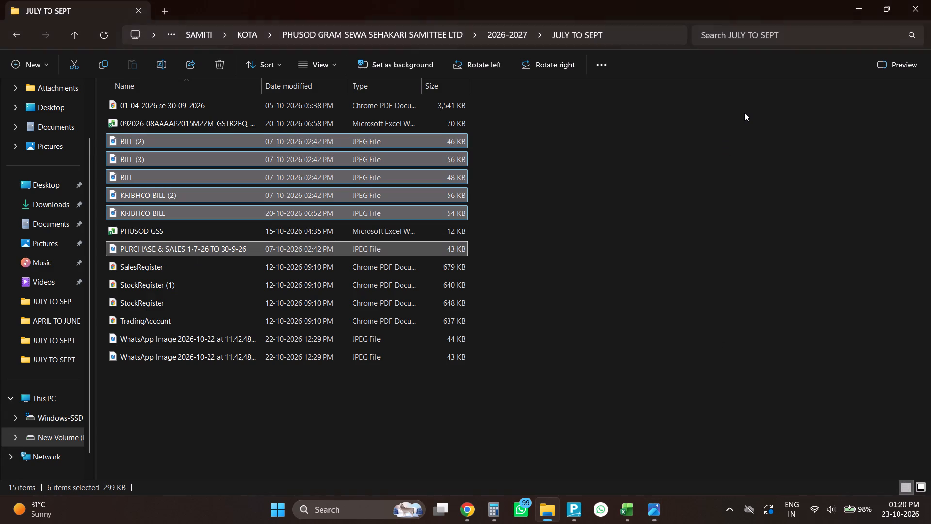
{"action": "key", "text": "alt+Tab"}
Examine the Itawa ledger statement in the image WhatsApp Image 2026-10-22 at 11.42.48 AM (1), then close it.
{"action": "key", "text": "alt+Tab"}
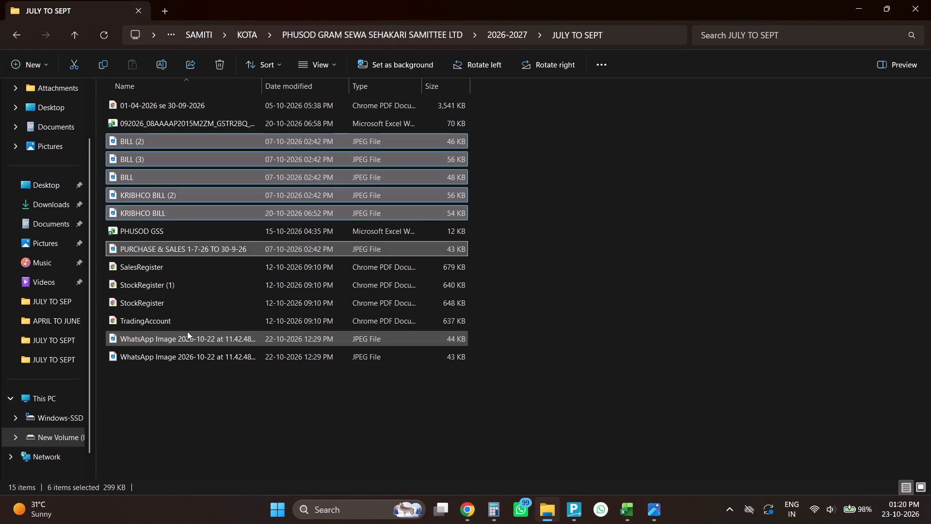
{"action": "double_click", "coordinate": [187, 331]}
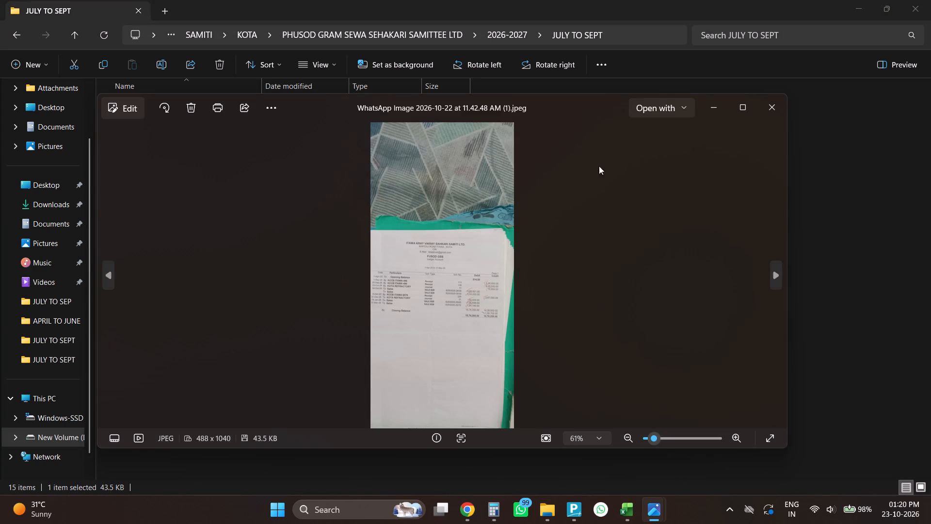
{"action": "left_click", "coordinate": [772, 97]}
{"action": "double_click", "coordinate": [238, 338]}
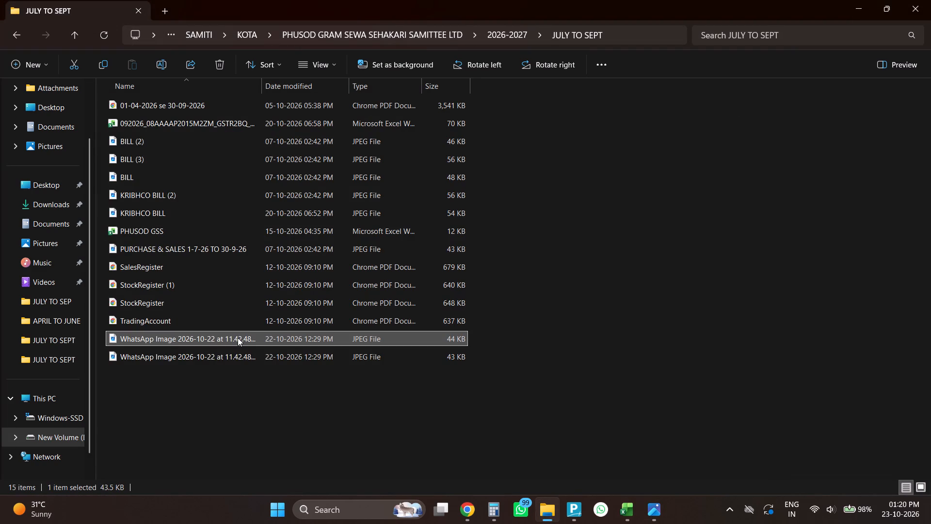
{"action": "left_click", "coordinate": [735, 110]}
{"action": "scroll", "coordinate": [530, 319], "scroll_direction": "up", "scroll_amount": 2}
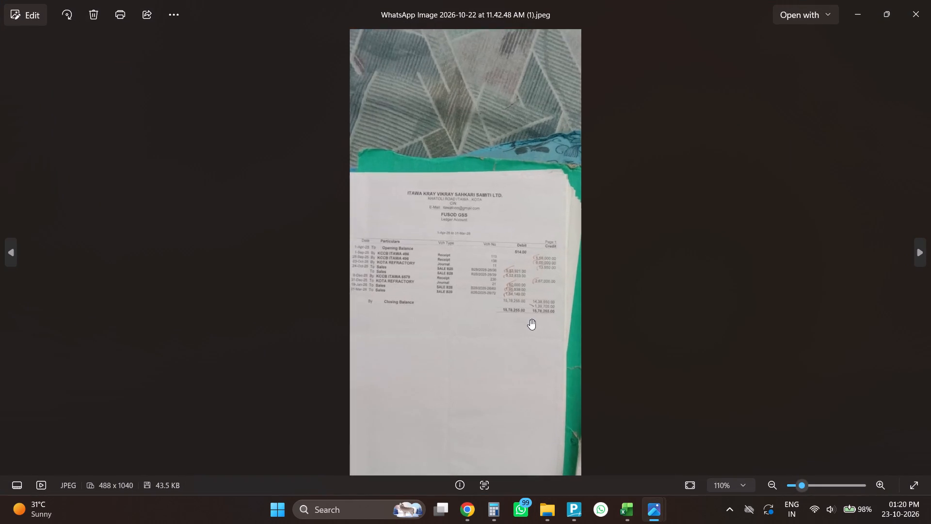
{"action": "scroll", "coordinate": [530, 319], "scroll_direction": "up", "scroll_amount": 7}
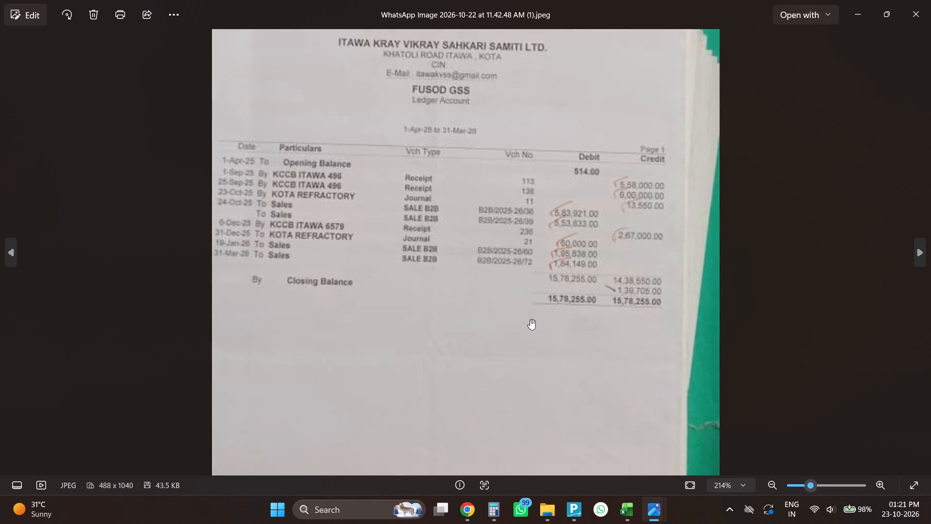
{"action": "scroll", "coordinate": [530, 319], "scroll_direction": "up", "scroll_amount": 1}
{"action": "scroll", "coordinate": [530, 319], "scroll_direction": "down", "scroll_amount": 7}
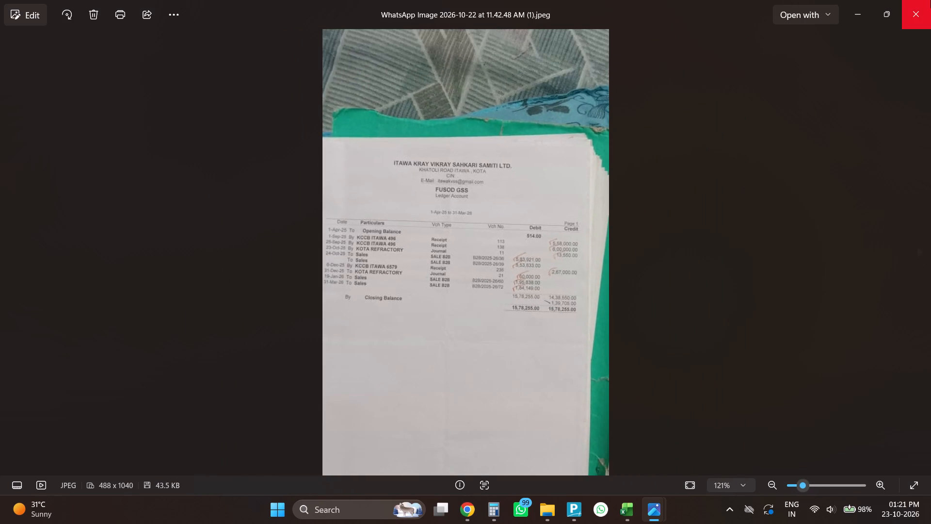
{"action": "left_click", "coordinate": [930, 0]}
Rename the Itawa ledger statement image in the JULY TO SEPT folder as ITAWA KVSS 31-3-26.
{"action": "key", "text": "F2"}
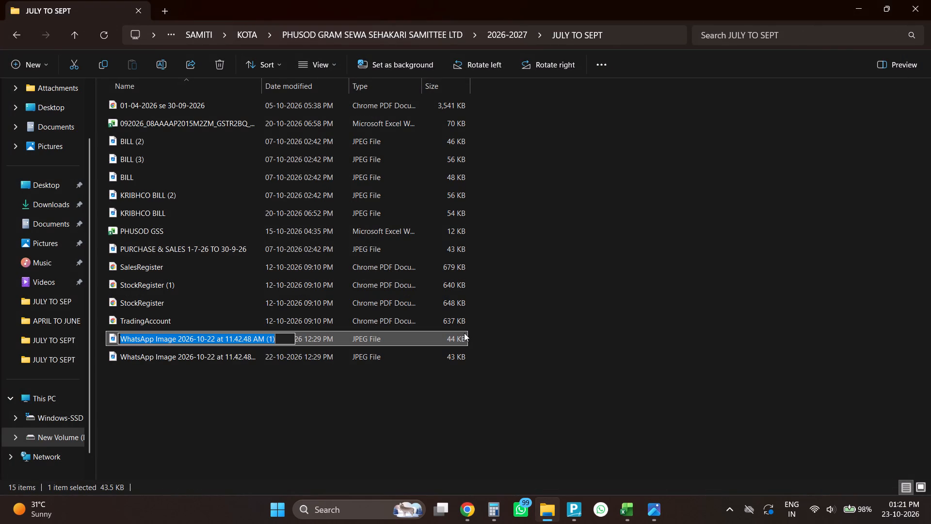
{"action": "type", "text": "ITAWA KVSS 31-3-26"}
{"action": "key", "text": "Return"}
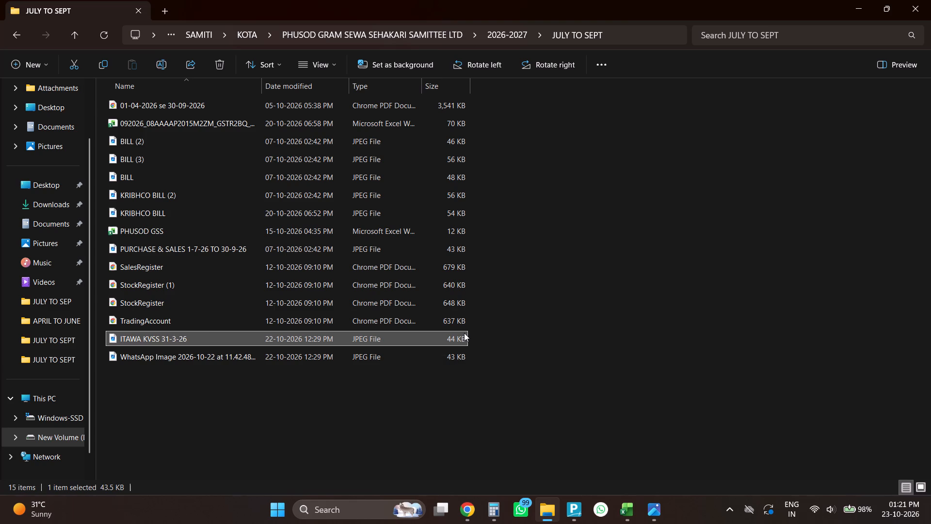
Examine the Itawa tax invoice in the image WhatsApp Image 2026-10-22 at 11.42.48 AM, then close it.
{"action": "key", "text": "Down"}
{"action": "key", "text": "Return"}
{"action": "scroll", "coordinate": [428, 184], "scroll_direction": "up", "scroll_amount": 5}
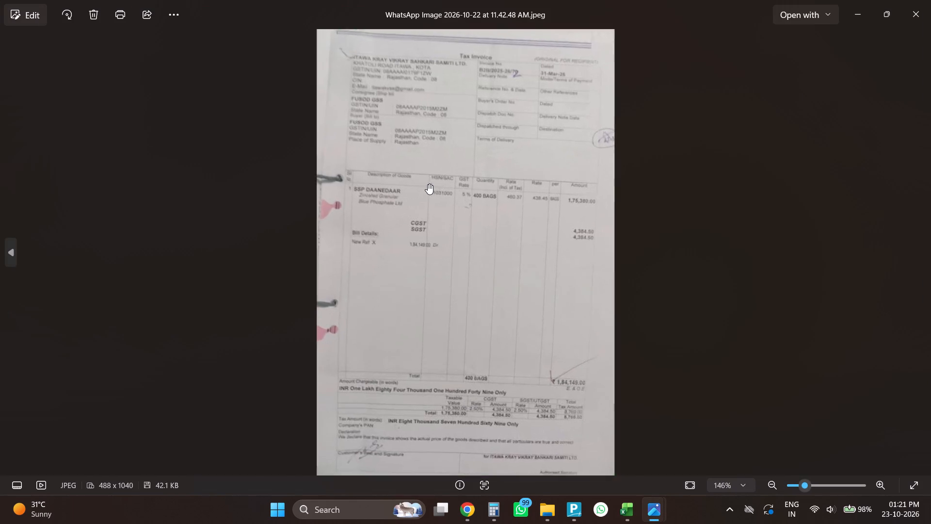
{"action": "scroll", "coordinate": [428, 184], "scroll_direction": "up", "scroll_amount": 1}
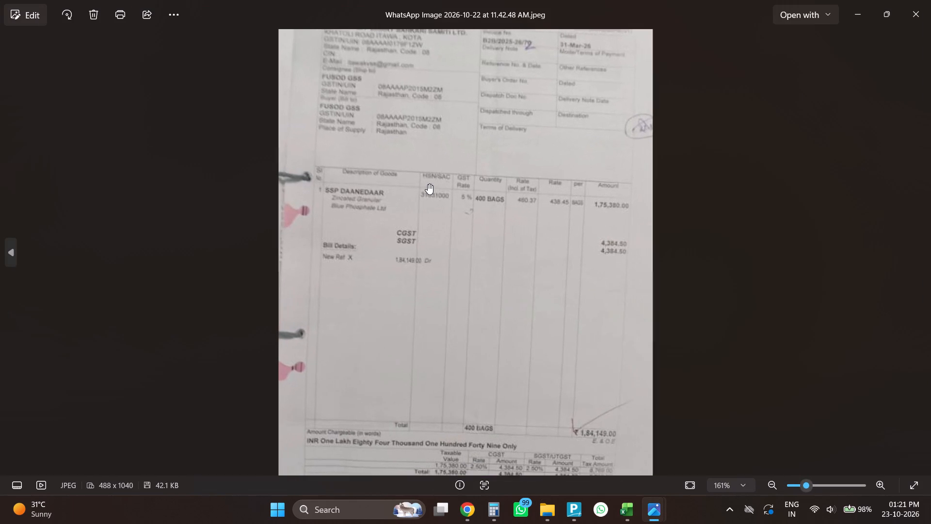
{"action": "scroll", "coordinate": [428, 184], "scroll_direction": "down", "scroll_amount": 1}
{"action": "scroll", "coordinate": [428, 184], "scroll_direction": "up", "scroll_amount": 1}
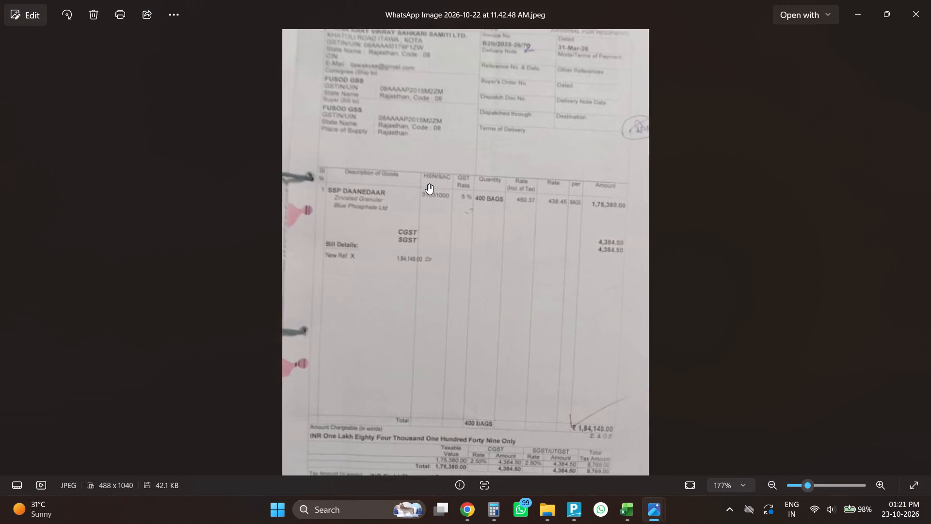
{"action": "scroll", "coordinate": [428, 184], "scroll_direction": "up", "scroll_amount": 2}
{"action": "scroll", "coordinate": [428, 184], "scroll_direction": "down", "scroll_amount": 5}
{"action": "left_click", "coordinate": [930, 0]}
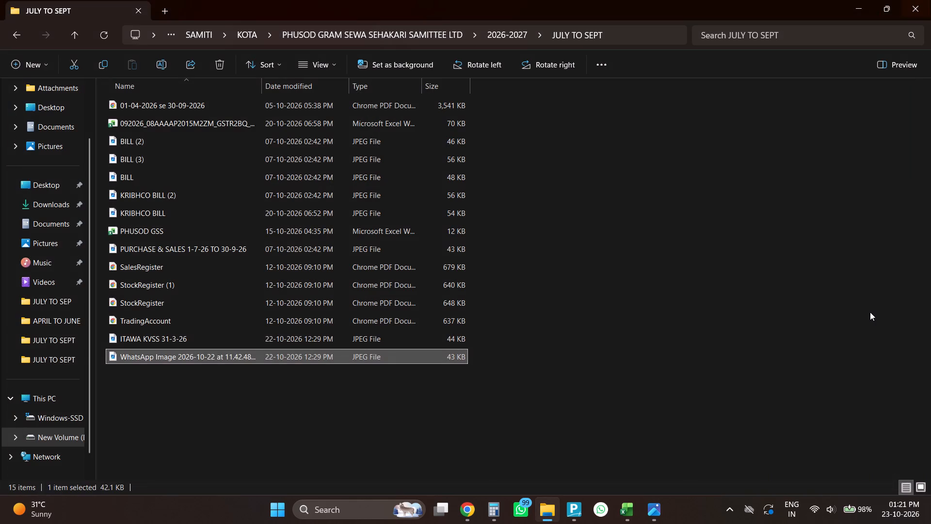
Rename the Itawa tax invoice image as ITAWA KVSS BILL.
{"action": "key", "text": "F2"}
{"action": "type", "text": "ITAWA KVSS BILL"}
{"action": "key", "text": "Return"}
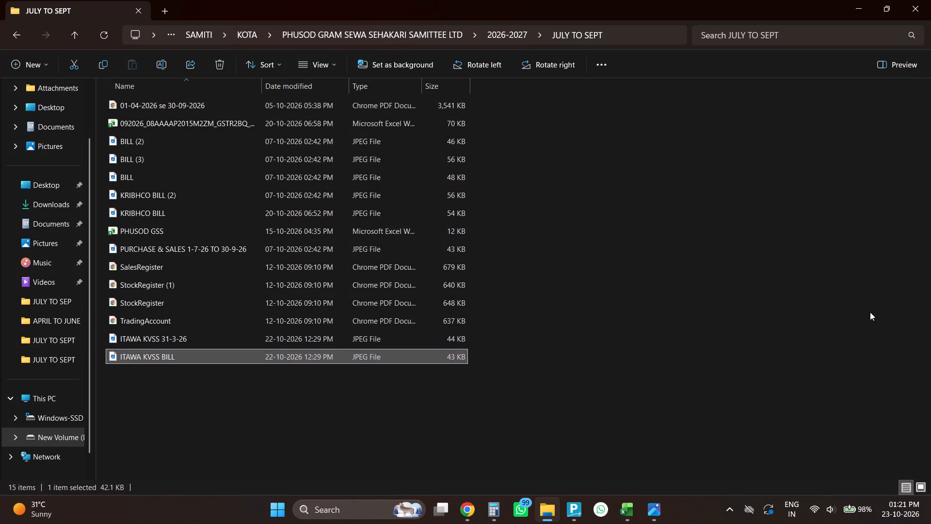
Open the SalesRegister PDF from PHUSOD's JULY TO SEPT folder.
{"action": "double_click", "coordinate": [127, 272]}
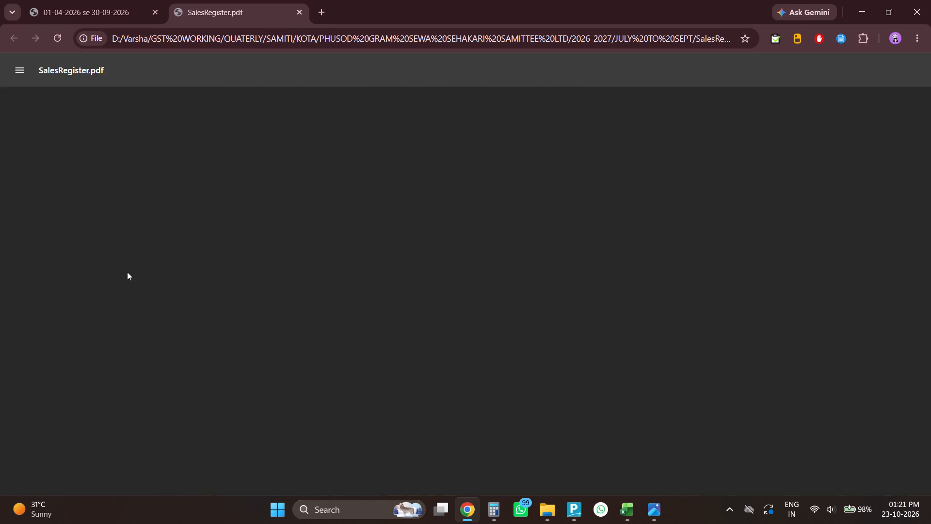
Rename the SalesRegister PDF in the JULY TO SEPT folder as SalesRegister 31-3-26.
{"action": "key", "text": "alt+Tab"}
{"action": "key", "text": "F2"}
{"action": "key", "text": "Right"}
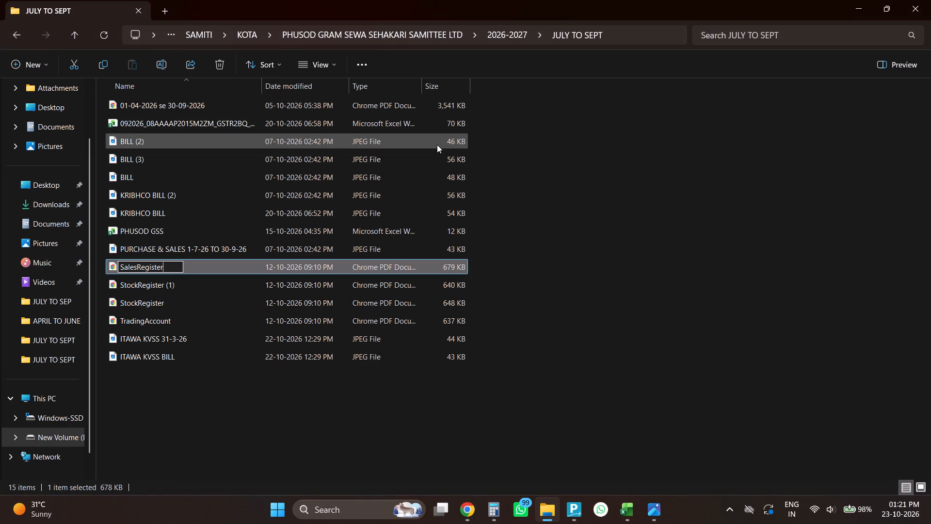
{"action": "key", "text": "space"}
{"action": "type", "text": "-31-3-"}
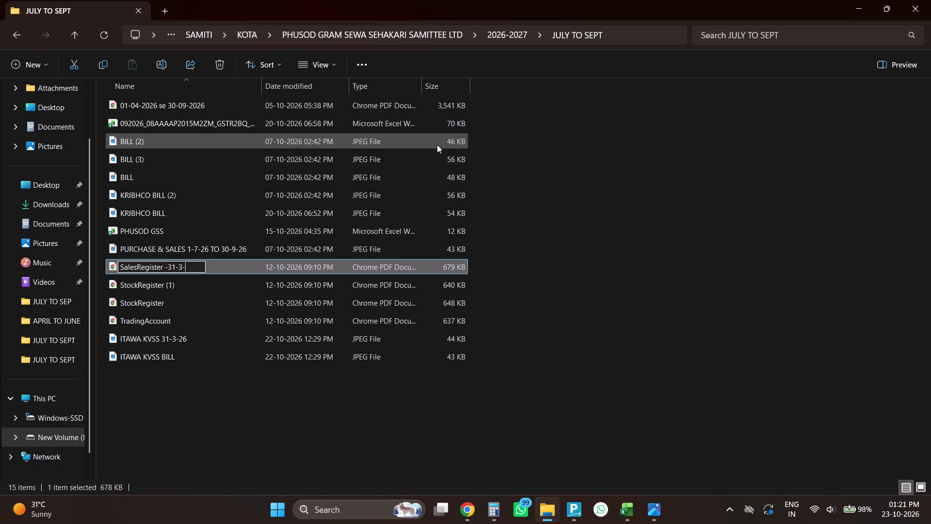
{"action": "key", "text": "BackSpace"}
{"action": "key", "text": "BackSpace"}
{"action": "key", "text": "BackSpace"}
{"action": "key", "text": "BackSpace"}
{"action": "key", "text": "BackSpace"}
{"action": "key", "text": "BackSpace"}
{"action": "type", "text": "31-3-26"}
{"action": "key", "text": "Return"}
Check the StockRegister (1) PDF's period and rename the file as StockRegister 1-4-26 TO 30-9-26.
{"action": "key", "text": "Down"}
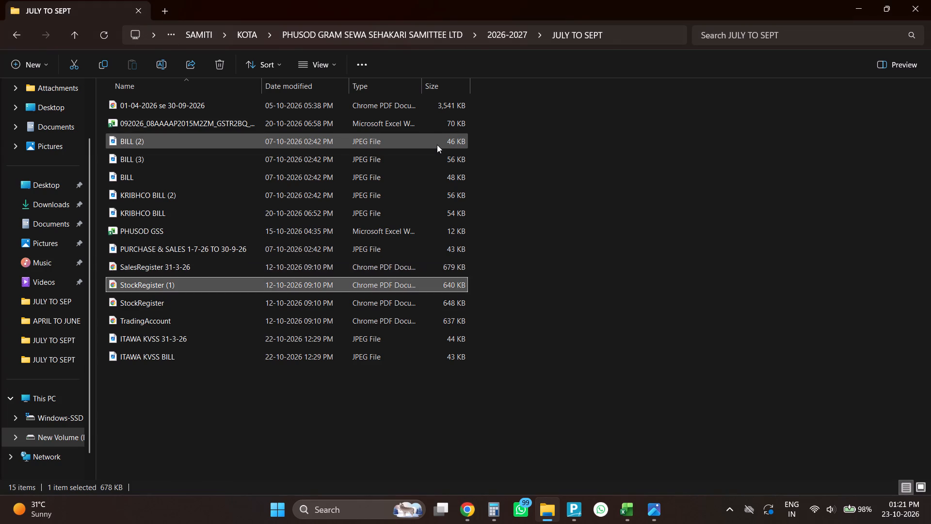
{"action": "key", "text": "Return"}
{"action": "key", "text": "alt+Tab"}
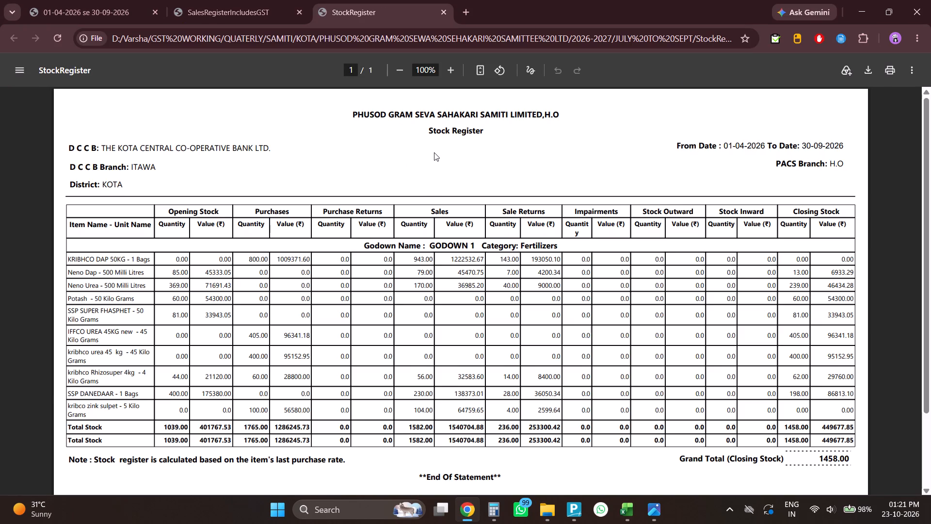
{"action": "key", "text": "F2"}
{"action": "key", "text": "Right"}
{"action": "key", "text": "BackSpace"}
{"action": "key", "text": "BackSpace"}
{"action": "key", "text": "BackSpace"}
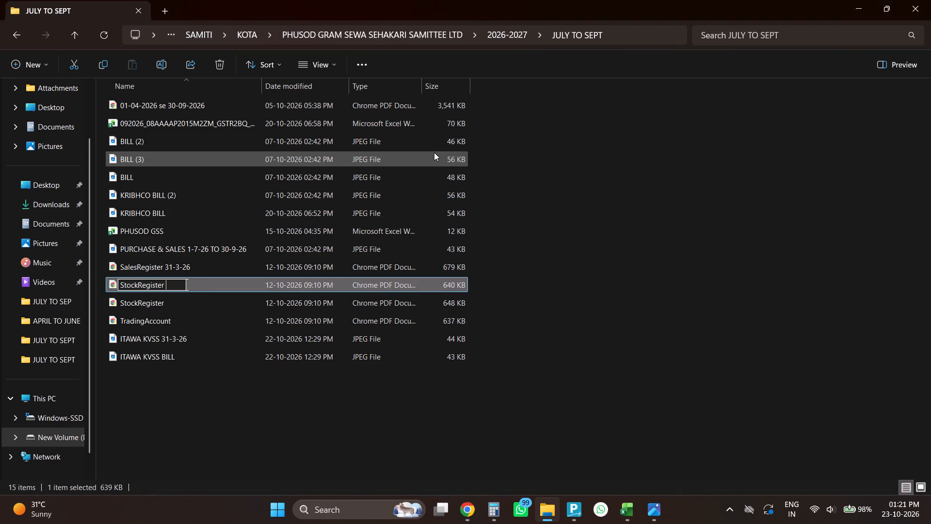
{"action": "type", "text": "1-4-22"}
{"action": "key", "text": "BackSpace"}
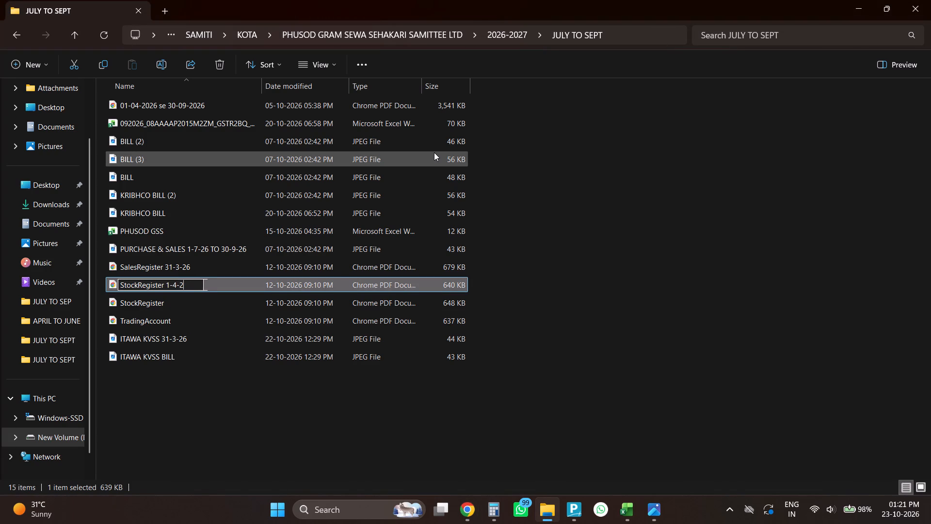
{"action": "type", "text": "6 TO 30-9-26"}
{"action": "key", "text": "Return"}
{"action": "key", "text": "alt+Tab"}
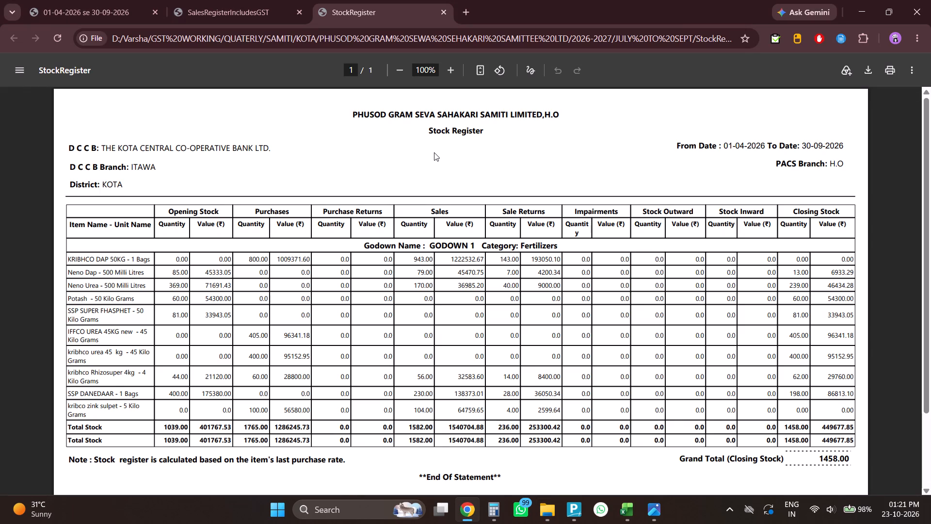
{"action": "key", "text": "alt+Tab"}
{"action": "key", "text": "alt+Tab"}
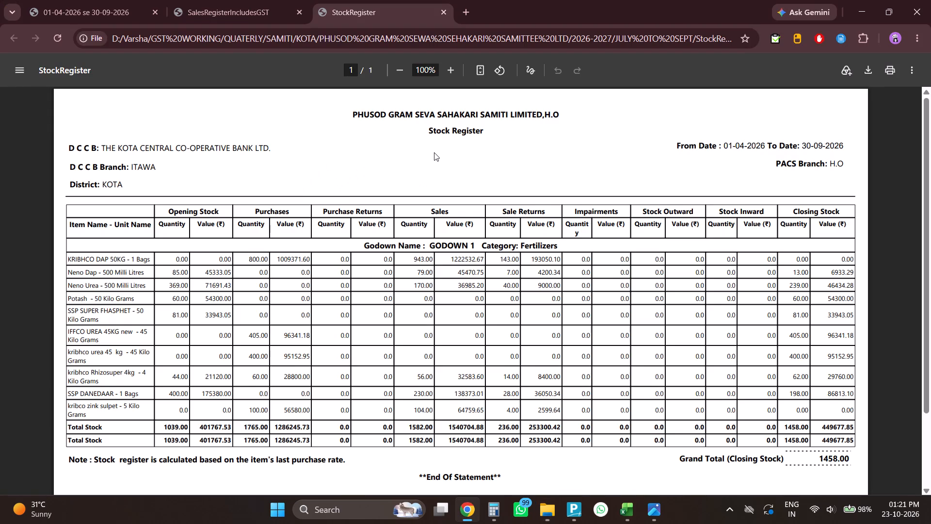
{"action": "key", "text": "alt+Tab"}
Check the remaining undated StockRegister PDF's period and rename the file as StockRegister 31-3-26.
{"action": "key", "text": "Down"}
{"action": "key", "text": "Return"}
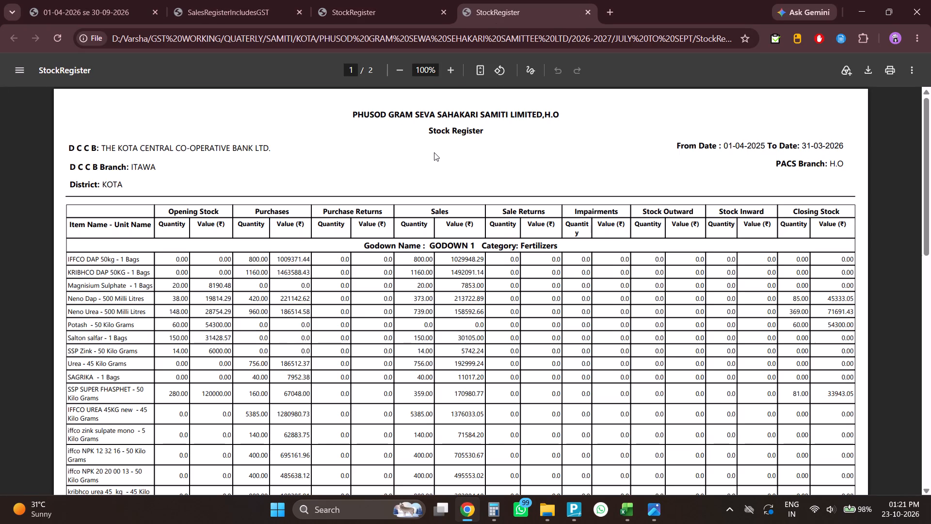
{"action": "key", "text": "alt+Tab"}
{"action": "key", "text": "F2"}
{"action": "key", "text": "Right"}
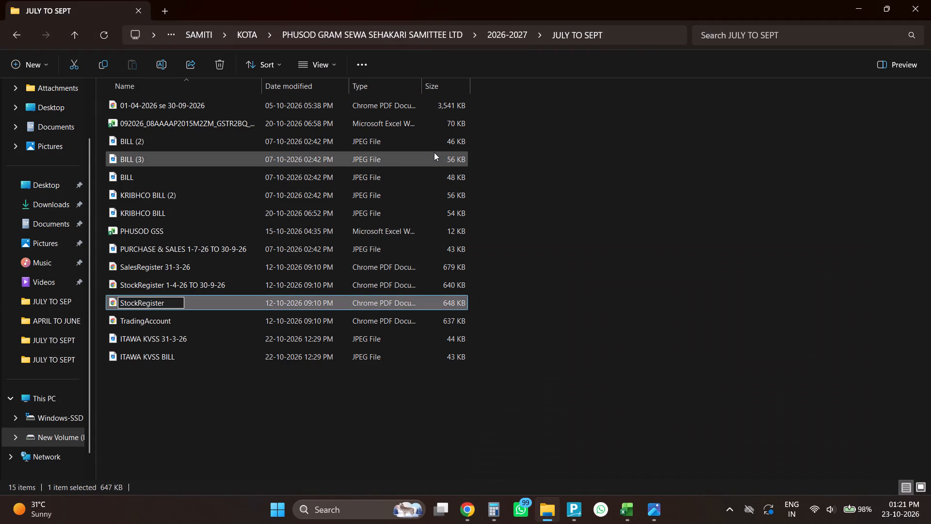
{"action": "key", "text": "space"}
{"action": "type", "text": "31-3-26"}
{"action": "key", "text": "Return"}
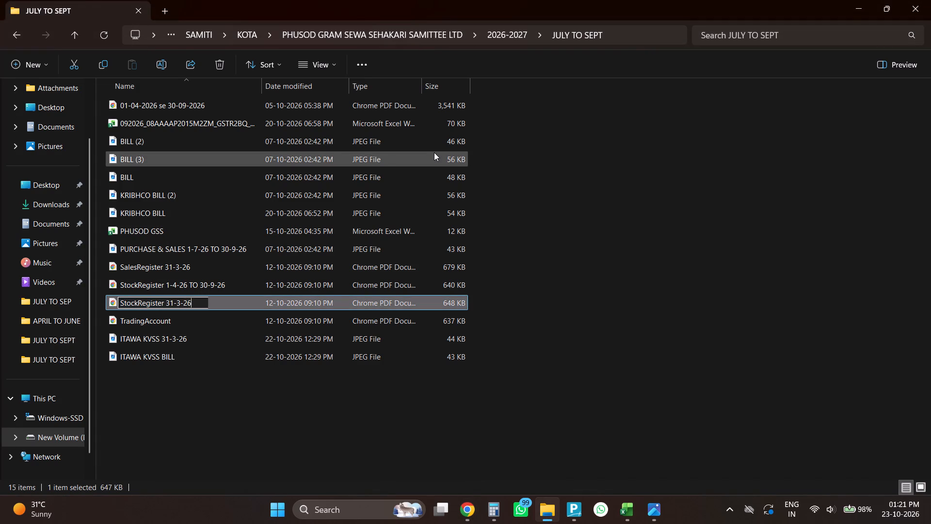
Open the TradingAccount PDF and rename its file in the JULY TO SEPT folder as TradingAccount 31-3-26.
{"action": "key", "text": "alt+Tab"}
{"action": "key", "text": "alt+Tab"}
{"action": "key", "text": "Down"}
{"action": "key", "text": "Return"}
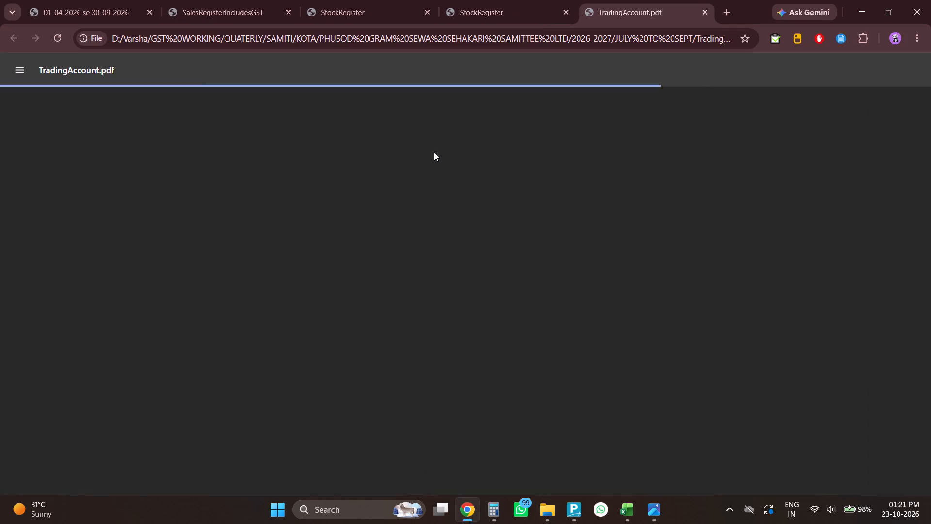
{"action": "key", "text": "alt+Tab"}
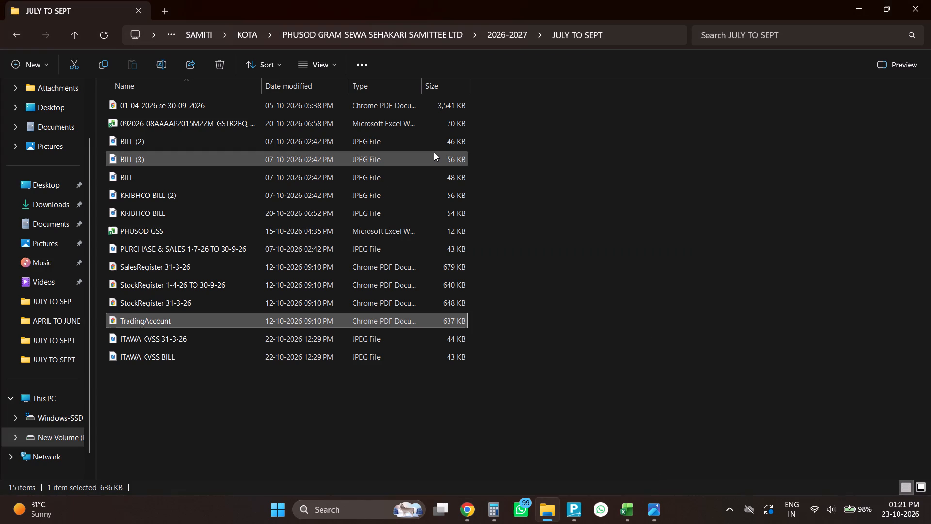
{"action": "key", "text": "F2"}
{"action": "key", "text": "Right"}
{"action": "key", "text": "space"}
{"action": "type", "text": "31-3-26"}
{"action": "key", "text": "Return"}
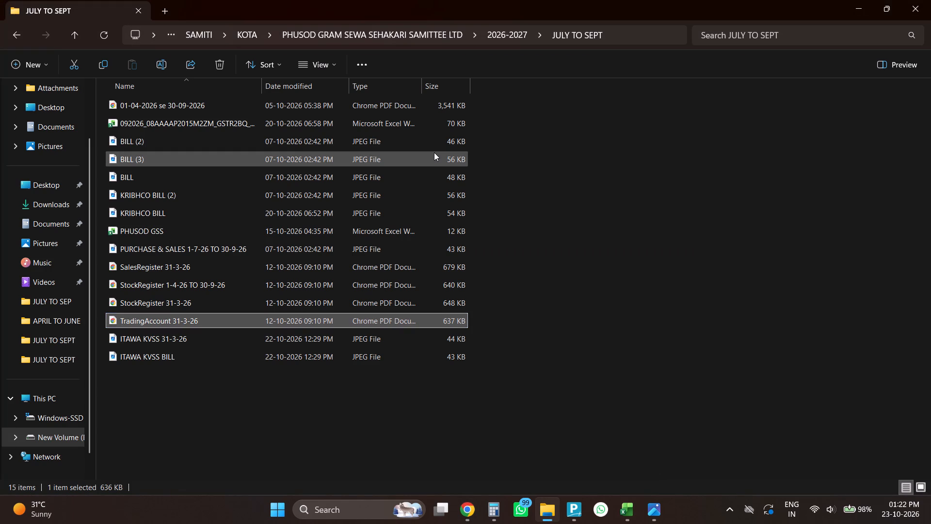
Close the sales register, both stock register and trading account PDFs in Chrome, keeping 01-04-2026 se 30-09-2026 open.
{"action": "key", "text": "alt+Tab"}
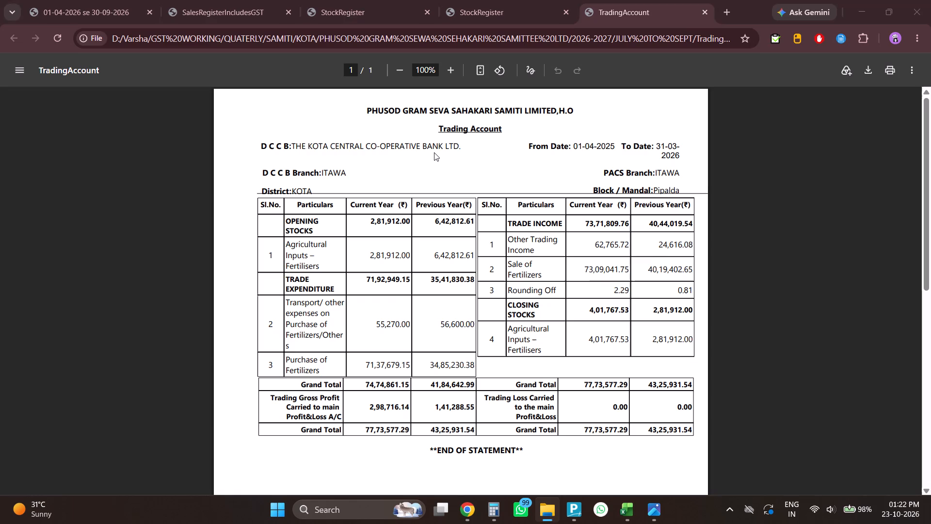
{"action": "left_click", "coordinate": [212, 0]}
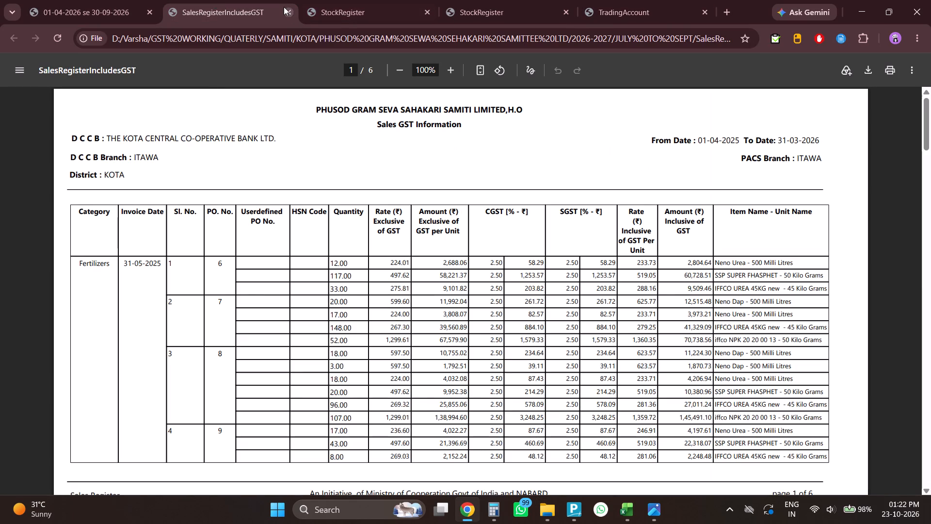
{"action": "left_click", "coordinate": [284, 7]}
{"action": "left_click", "coordinate": [288, 8]}
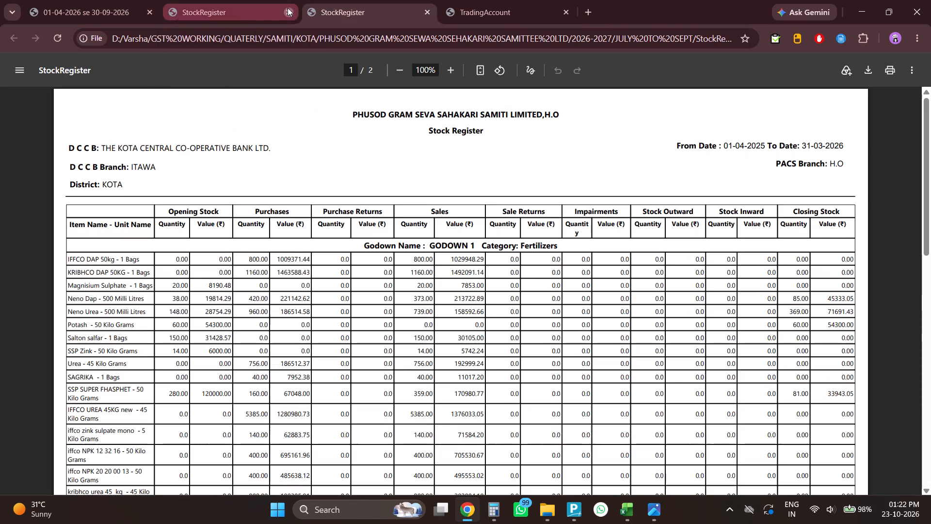
{"action": "left_click", "coordinate": [288, 8]}
{"action": "left_click", "coordinate": [288, 8]}
Review the JULY TO SEPT files and the handwritten PURCHASE & SALES 1-7-26 TO 30-9-26 sheet, then close that image.
{"action": "key", "text": "alt+Tab"}
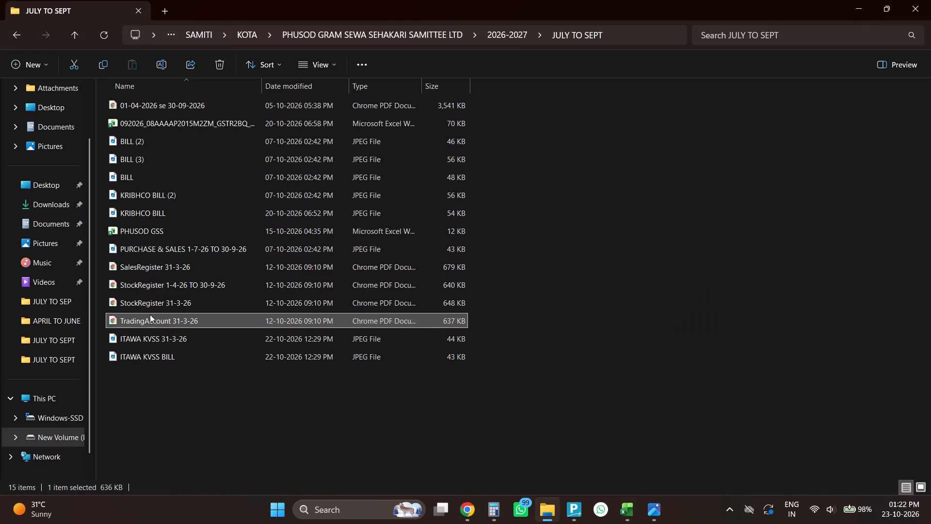
{"action": "left_click", "coordinate": [152, 342]}
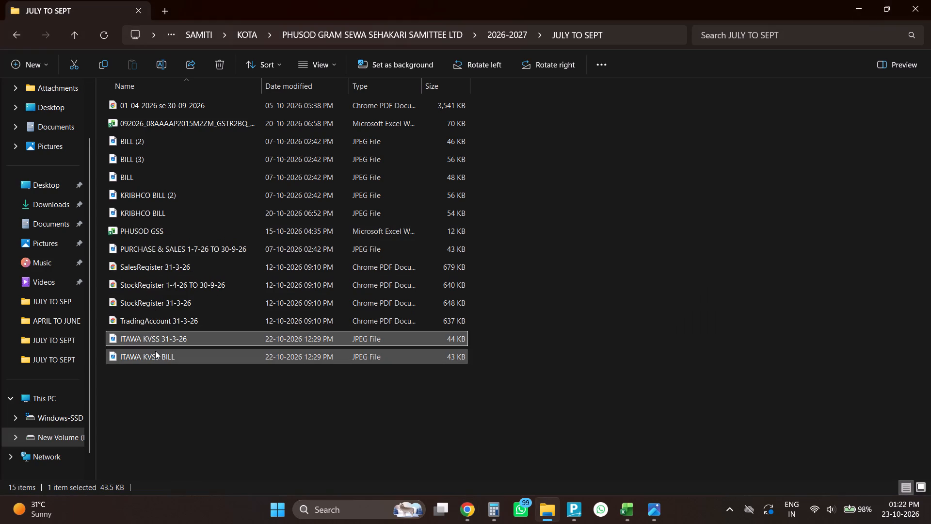
{"action": "left_click", "coordinate": [155, 351]}
{"action": "left_click", "coordinate": [140, 111]}
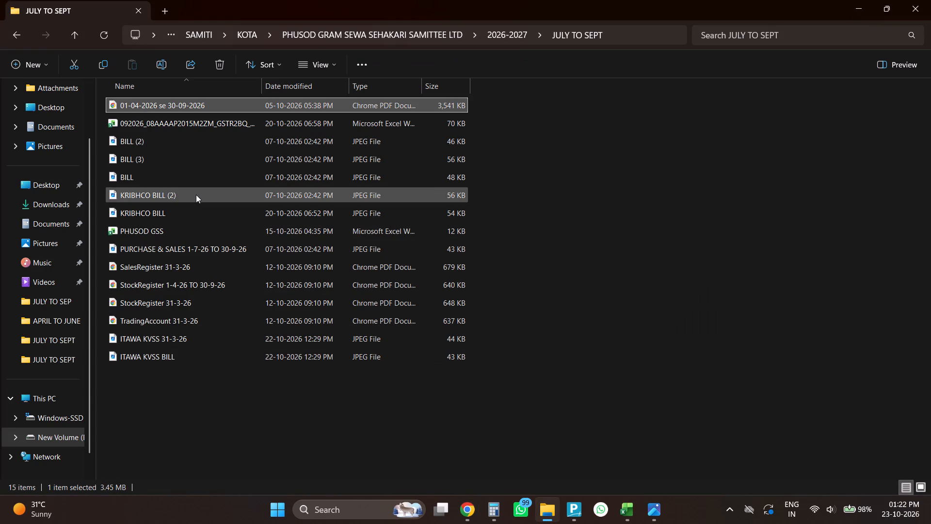
{"action": "key", "text": "alt+Tab"}
{"action": "scroll", "coordinate": [233, 313], "scroll_direction": "up", "scroll_amount": 3}
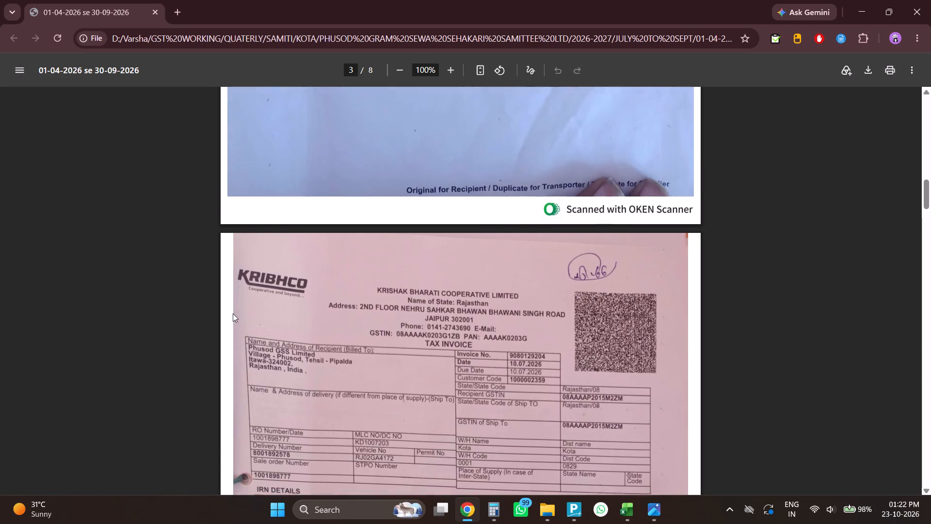
{"action": "scroll", "coordinate": [233, 313], "scroll_direction": "up", "scroll_amount": 20}
{"action": "scroll", "coordinate": [233, 313], "scroll_direction": "up", "scroll_amount": 9}
{"action": "key", "text": "alt+Tab"}
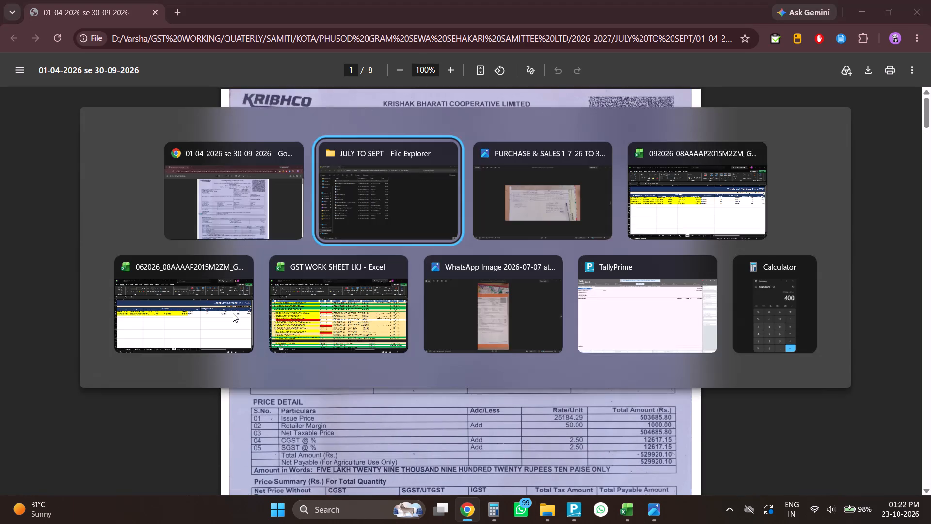
{"action": "key", "text": "alt+Tab"}
{"action": "scroll", "coordinate": [378, 350], "scroll_direction": "down", "scroll_amount": 1}
{"action": "scroll", "coordinate": [358, 263], "scroll_direction": "up", "scroll_amount": 4}
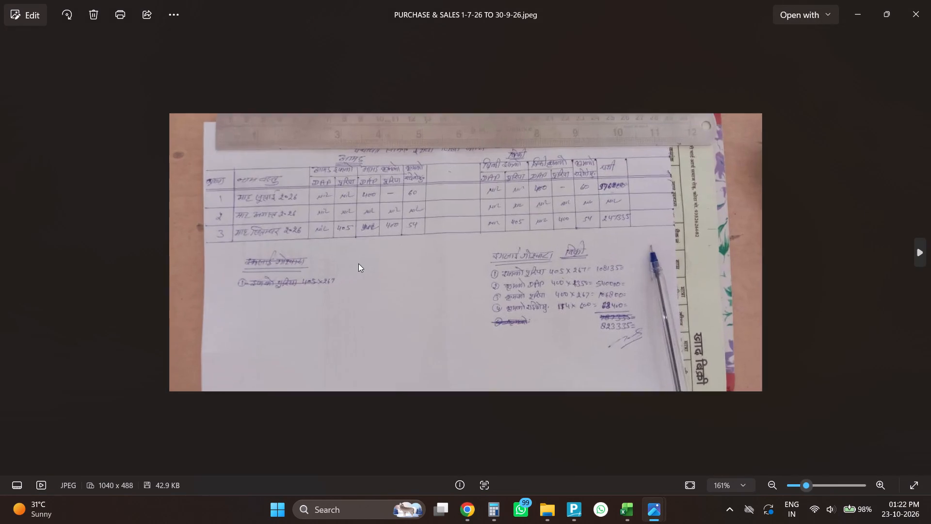
{"action": "scroll", "coordinate": [358, 263], "scroll_direction": "up", "scroll_amount": 7}
{"action": "scroll", "coordinate": [358, 263], "scroll_direction": "down", "scroll_amount": 4}
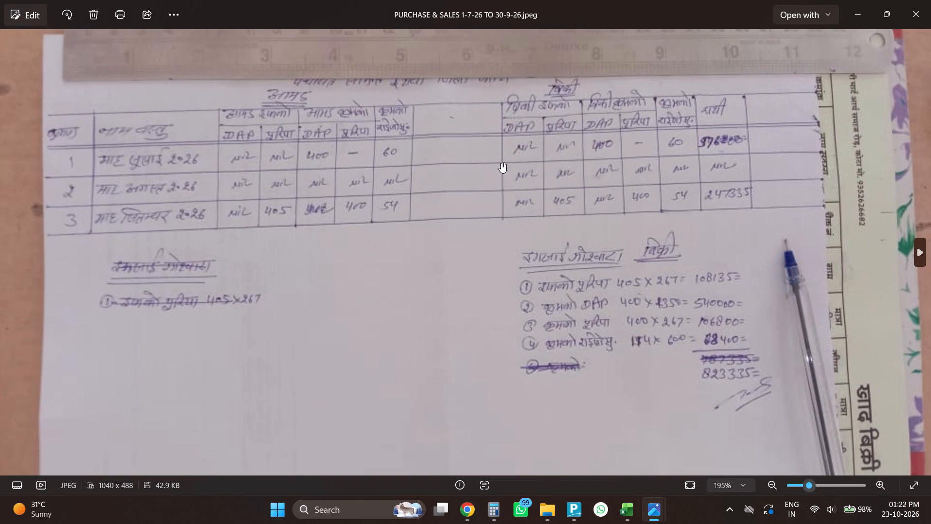
{"action": "scroll", "coordinate": [501, 163], "scroll_direction": "down", "scroll_amount": 4}
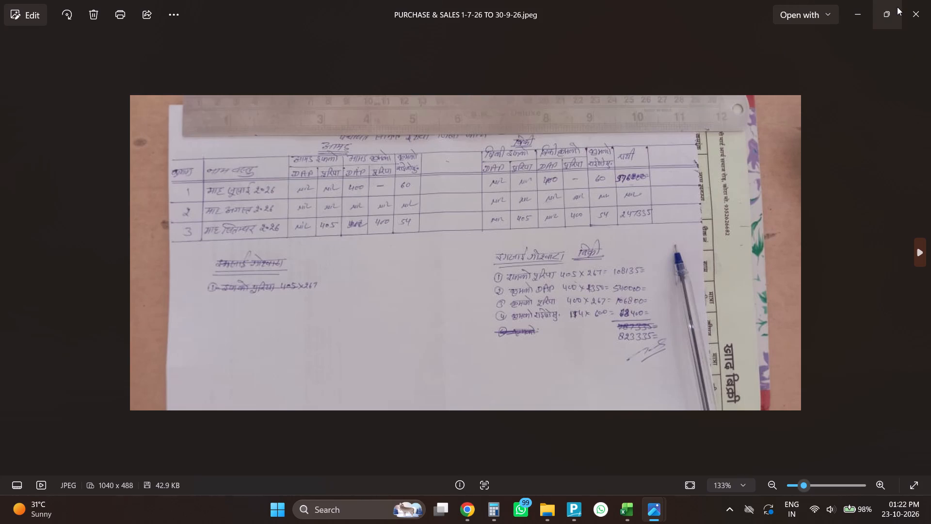
{"action": "left_click", "coordinate": [904, 7]}
Compare the WhatsApp photo of the KRIBHCO DAP invoice dated 15.06.2026 with page 1 of the 01-04-2026 se 30-09-2026 PDF.
{"action": "key", "text": "alt+Tab"}
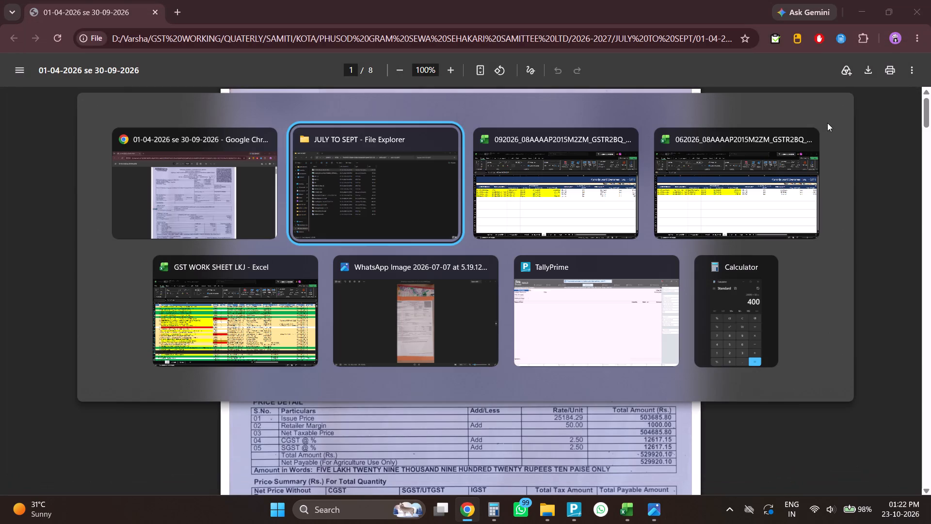
{"action": "key", "text": "alt+Tab"}
{"action": "key", "text": "alt+Tab"}
{"action": "key", "text": "alt+Tab"}
{"action": "key", "text": "alt+Tab"}
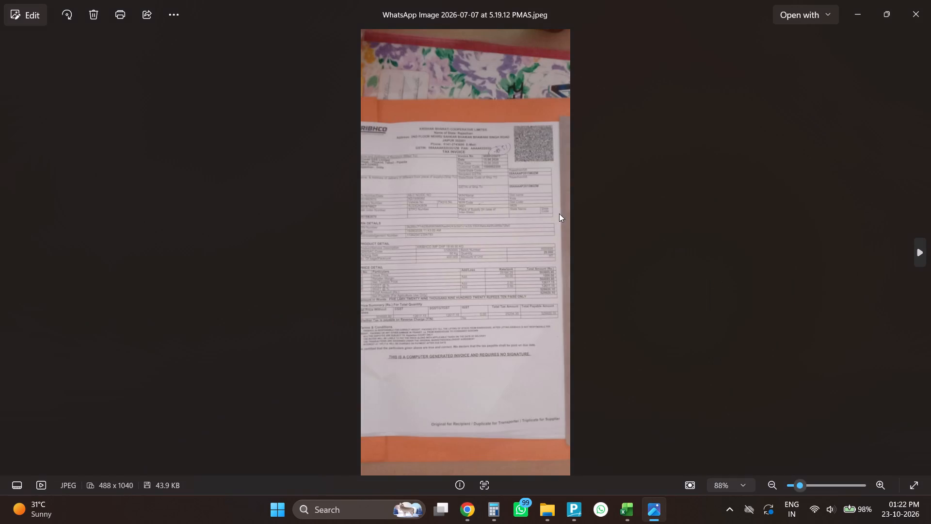
{"action": "scroll", "coordinate": [458, 162], "scroll_direction": "up", "scroll_amount": 10}
{"action": "scroll", "coordinate": [458, 162], "scroll_direction": "down", "scroll_amount": 1}
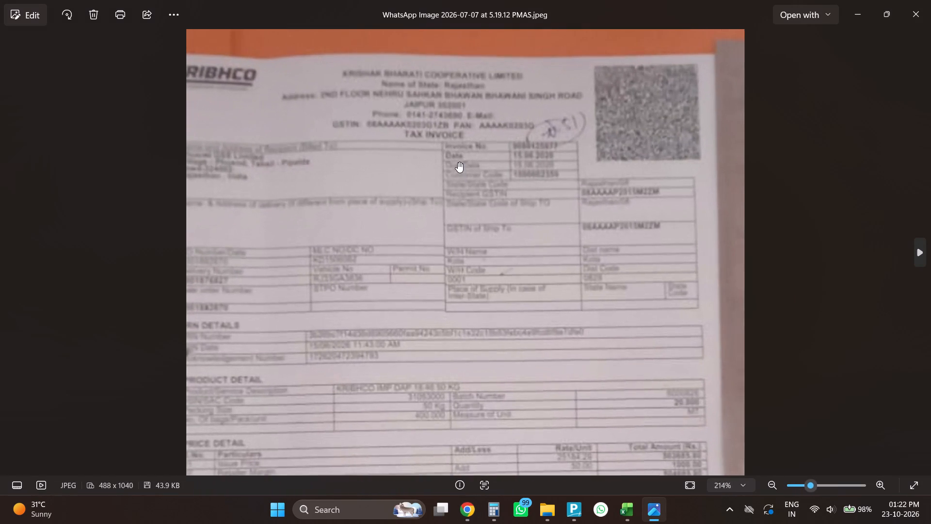
{"action": "scroll", "coordinate": [458, 162], "scroll_direction": "down", "scroll_amount": 5}
{"action": "scroll", "coordinate": [458, 162], "scroll_direction": "up", "scroll_amount": 1}
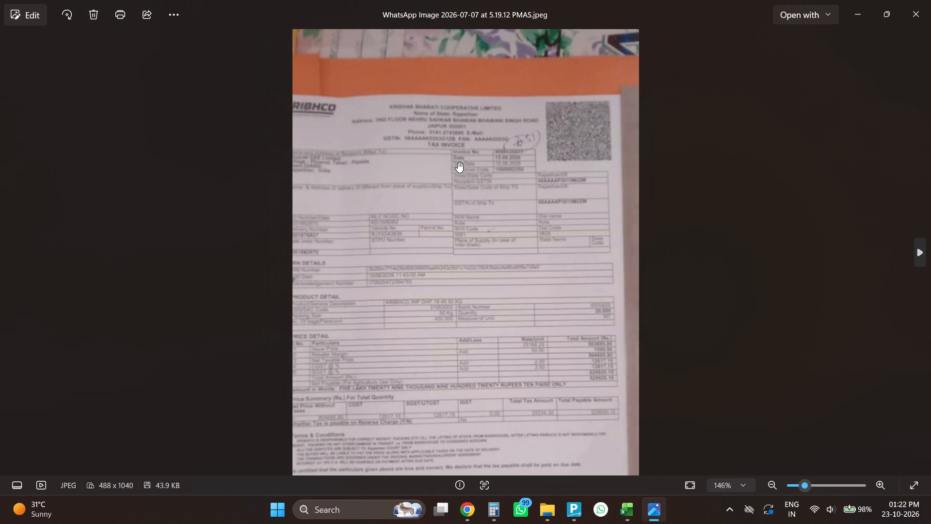
{"action": "key", "text": "alt+Tab"}
{"action": "scroll", "coordinate": [458, 162], "scroll_direction": "up", "scroll_amount": 4}
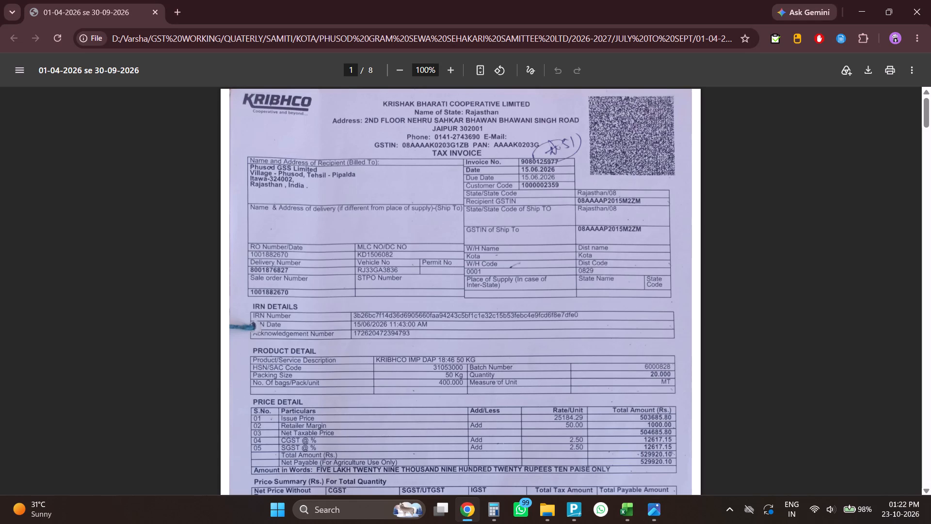
{"action": "key", "text": "alt+Tab"}
{"action": "key", "text": "alt+Tab"}
{"action": "key", "text": "alt+Tab"}
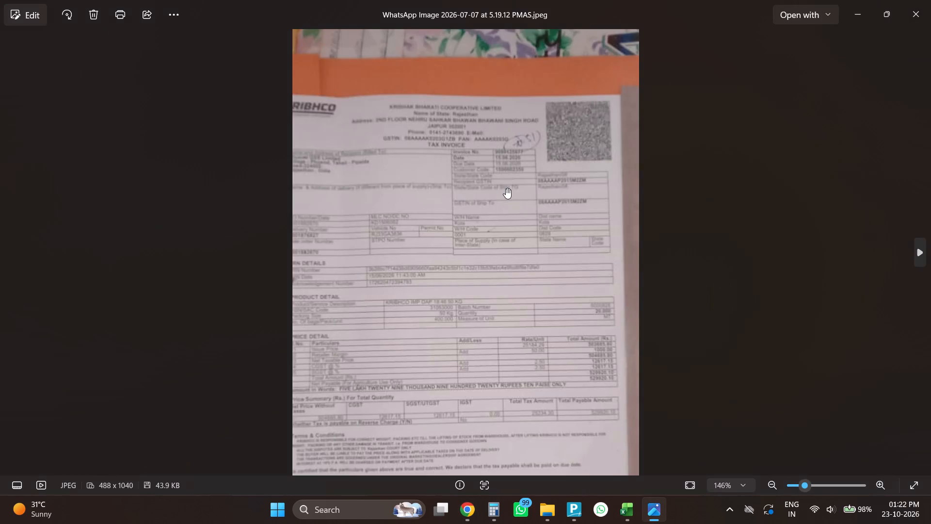
{"action": "key", "text": "alt+Tab"}
{"action": "key", "text": "alt+Tab"}
{"action": "key", "text": "alt+Tab"}
{"action": "key", "text": "alt+Tab"}
{"action": "key", "text": "alt+Tab"}
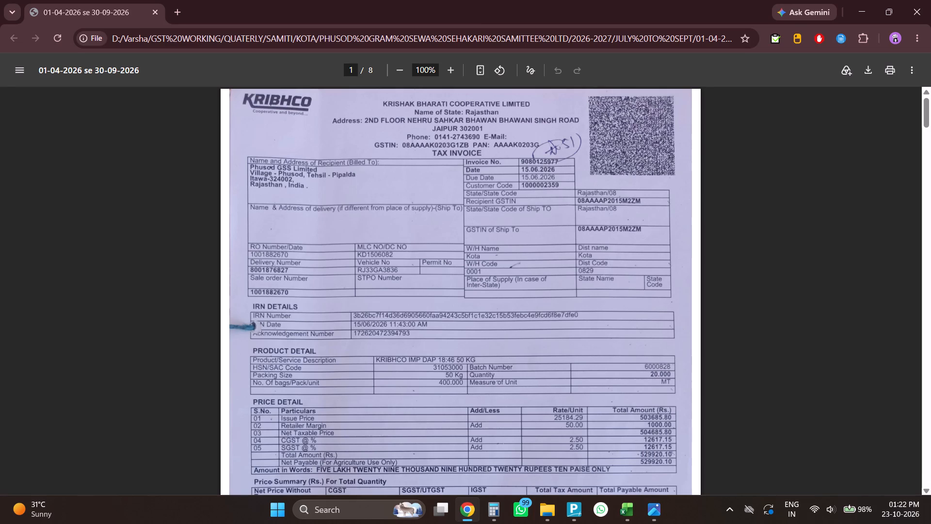
{"action": "key", "text": "alt+Tab"}
{"action": "scroll", "coordinate": [604, 394], "scroll_direction": "down", "scroll_amount": 1}
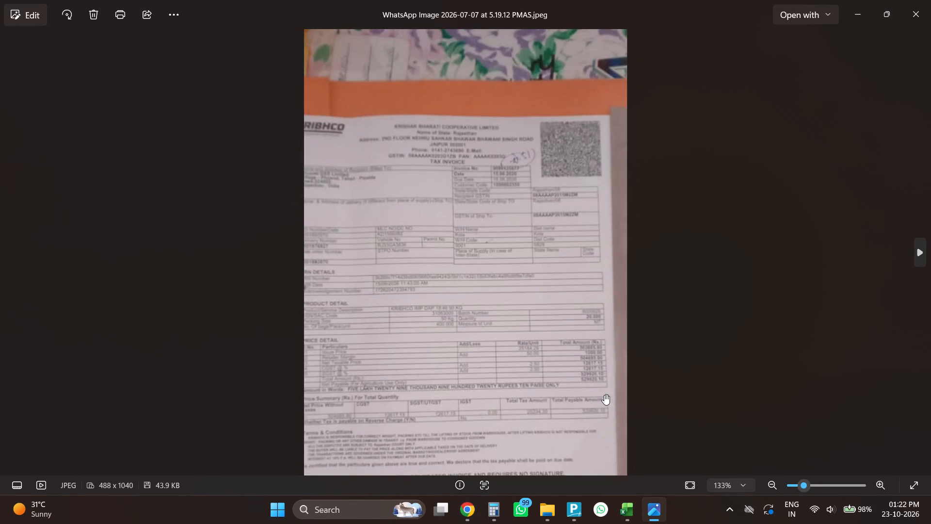
{"action": "key", "text": "alt+Tab"}
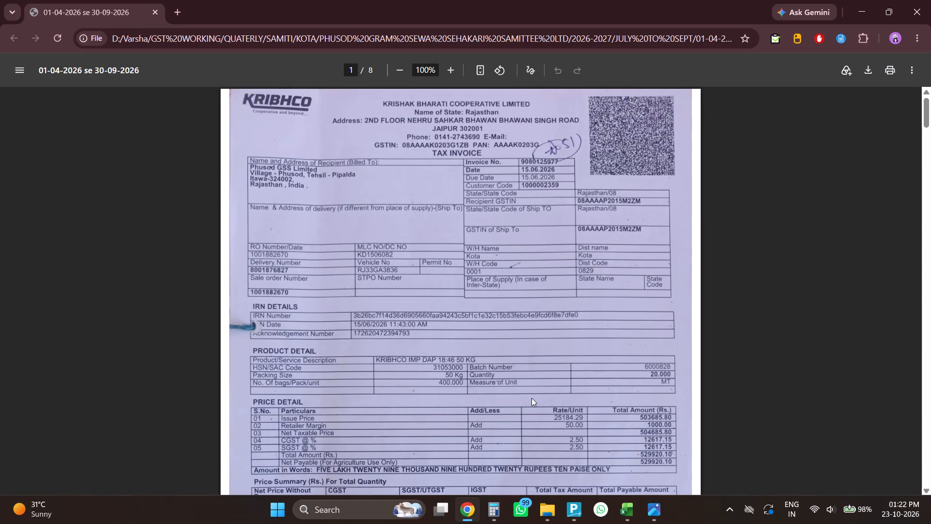
{"action": "scroll", "coordinate": [531, 398], "scroll_direction": "down", "scroll_amount": 2}
{"action": "key", "text": "alt+Tab"}
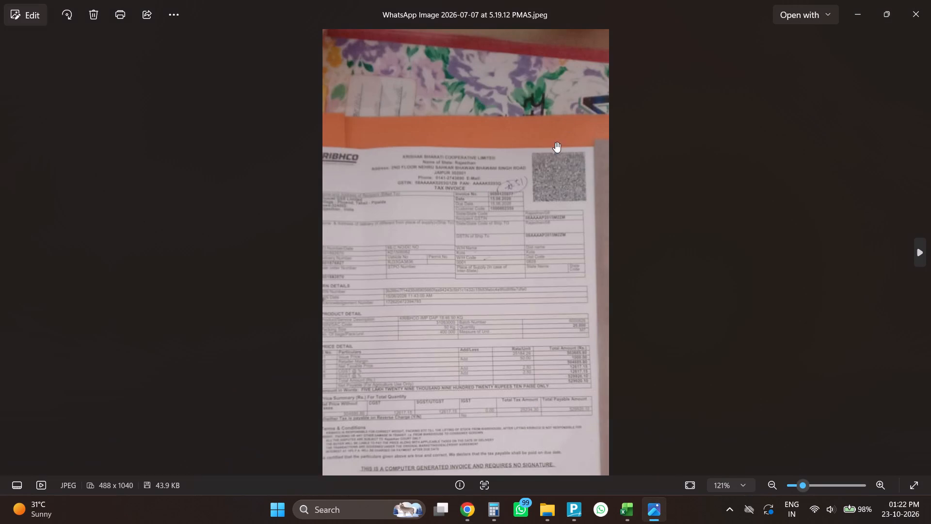
Compare the WhatsApp photo of the KRIBHCO zinc sulphate invoice with page 2 of the 01-04-2026 se 30-09-2026 PDF, then close the photo.
{"action": "left_click", "coordinate": [921, 250]}
{"action": "key", "text": "alt+Tab"}
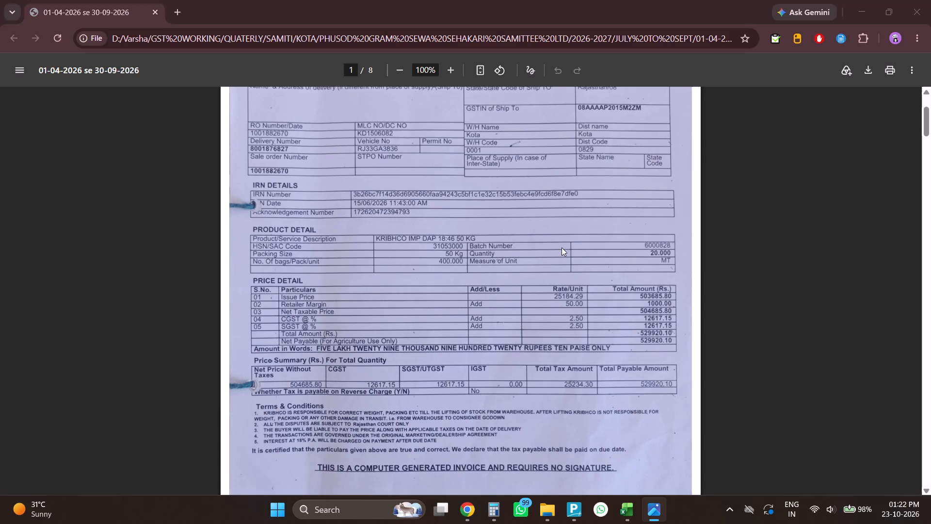
{"action": "key", "text": "alt+Tab"}
{"action": "scroll", "coordinate": [476, 201], "scroll_direction": "up", "scroll_amount": 8}
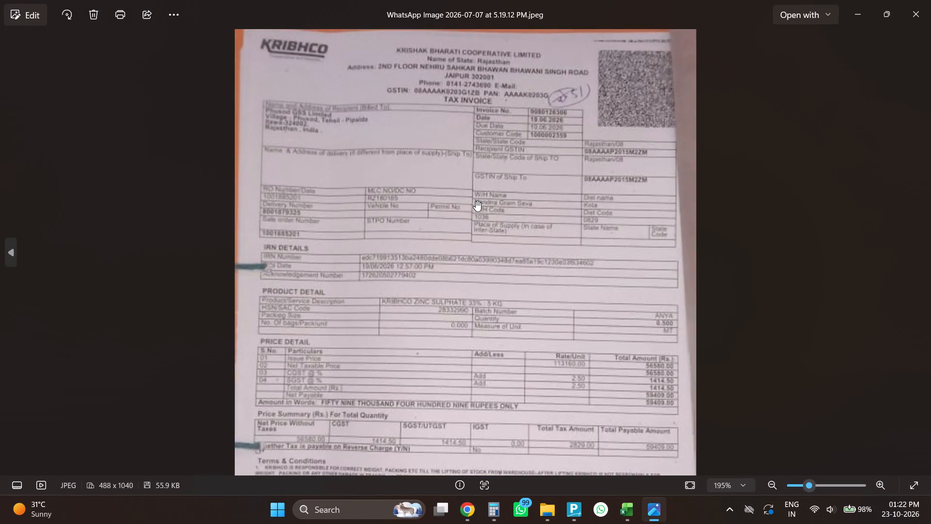
{"action": "key", "text": "alt+Tab"}
{"action": "scroll", "coordinate": [518, 267], "scroll_direction": "down", "scroll_amount": 3}
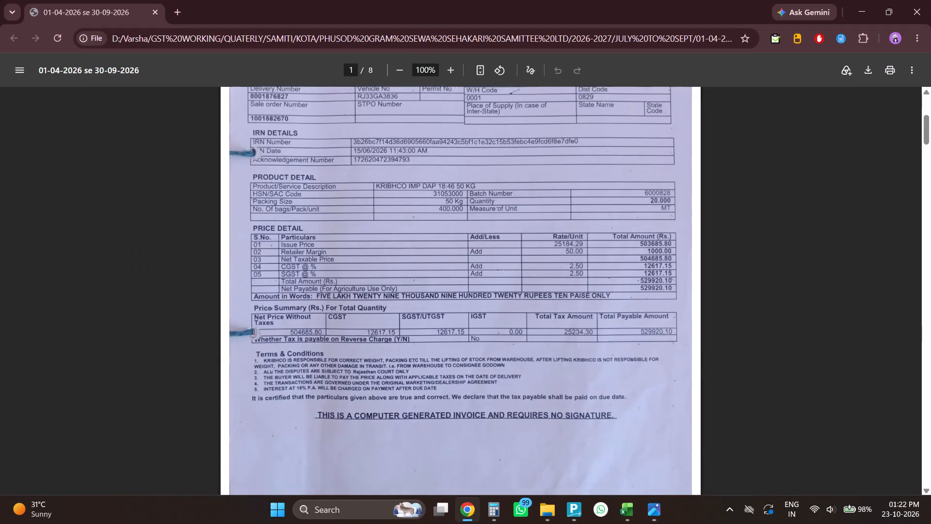
{"action": "scroll", "coordinate": [518, 267], "scroll_direction": "down", "scroll_amount": 8}
{"action": "scroll", "coordinate": [518, 267], "scroll_direction": "up", "scroll_amount": 12}
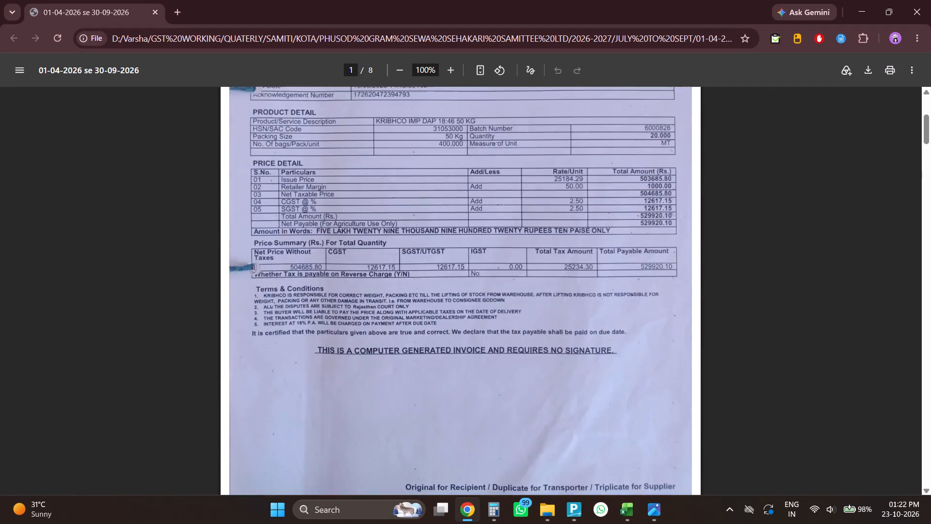
{"action": "scroll", "coordinate": [518, 267], "scroll_direction": "up", "scroll_amount": 2}
{"action": "scroll", "coordinate": [518, 267], "scroll_direction": "down", "scroll_amount": 15}
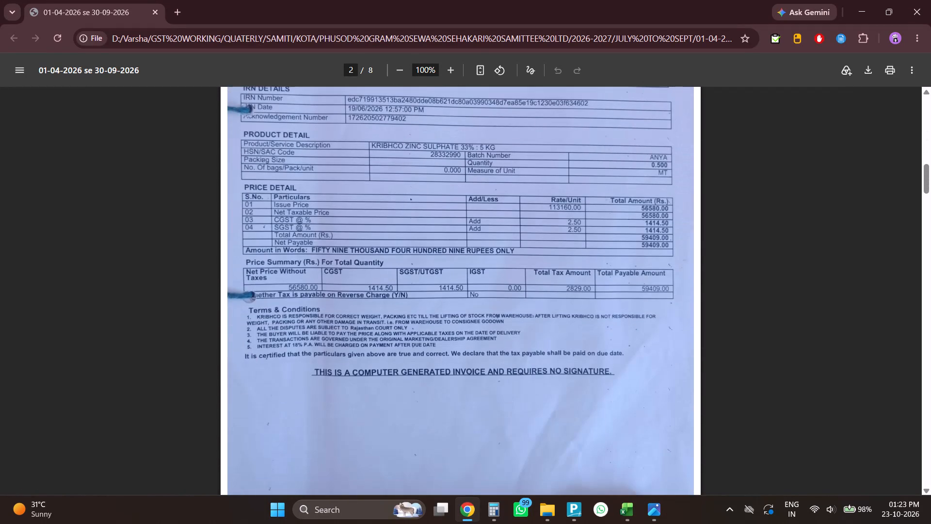
{"action": "key", "text": "alt+Tab"}
{"action": "key", "text": "alt+Tab"}
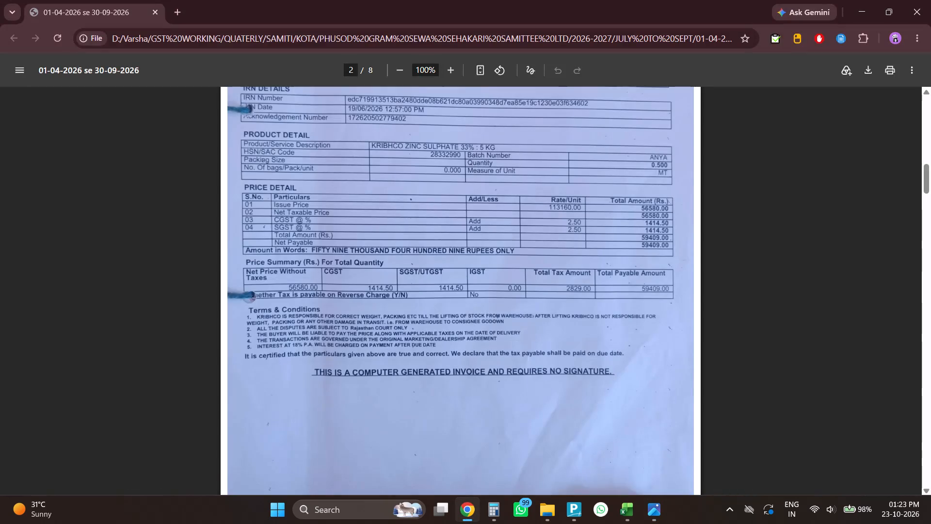
{"action": "key", "text": "alt+Tab"}
{"action": "key", "text": "alt+Tab"}
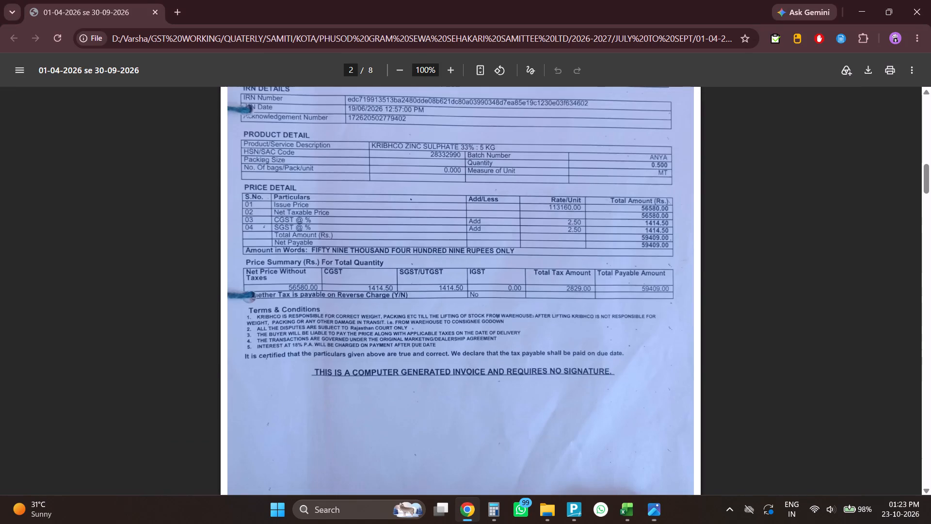
{"action": "key", "text": "alt+Tab"}
{"action": "scroll", "coordinate": [518, 267], "scroll_direction": "down", "scroll_amount": 7}
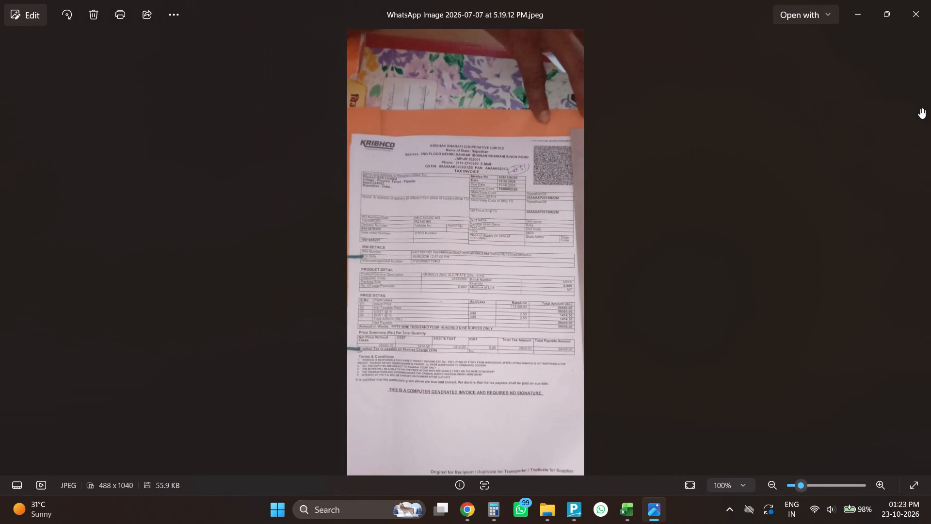
{"action": "left_click", "coordinate": [913, 0]}
Open the five bill images from BILL (2) through KRIBHCO BILL together with PURCHASE & SALES 1-7-26 TO 30-9-26 from JULY TO SEPT.
{"action": "key", "text": "alt+Tab"}
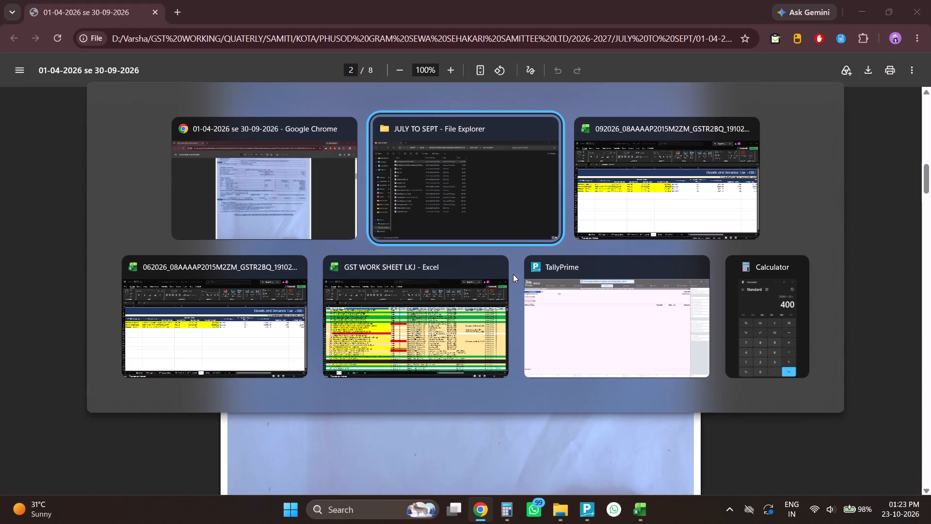
{"action": "left_click", "coordinate": [160, 140]}
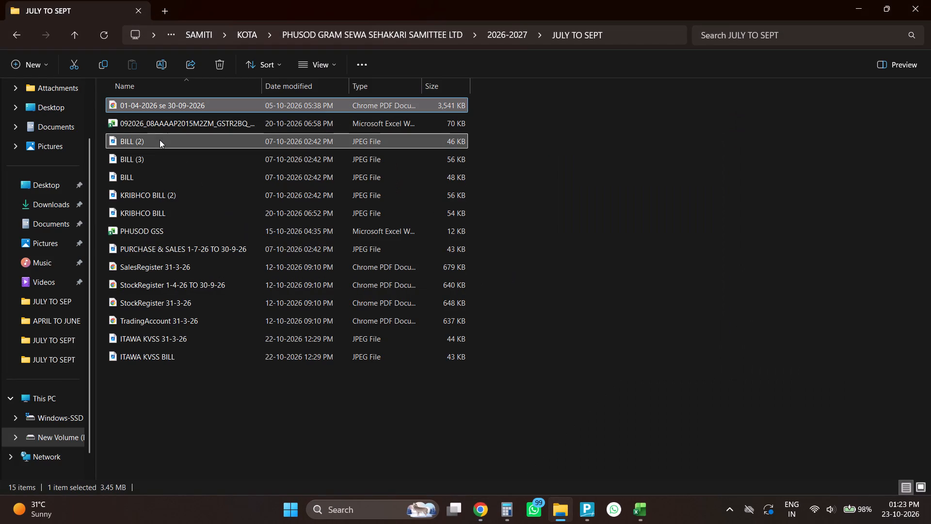
{"action": "key", "text": "shift+Down"}
{"action": "key", "text": "shift+Down"}
{"action": "key", "text": "shift+Down"}
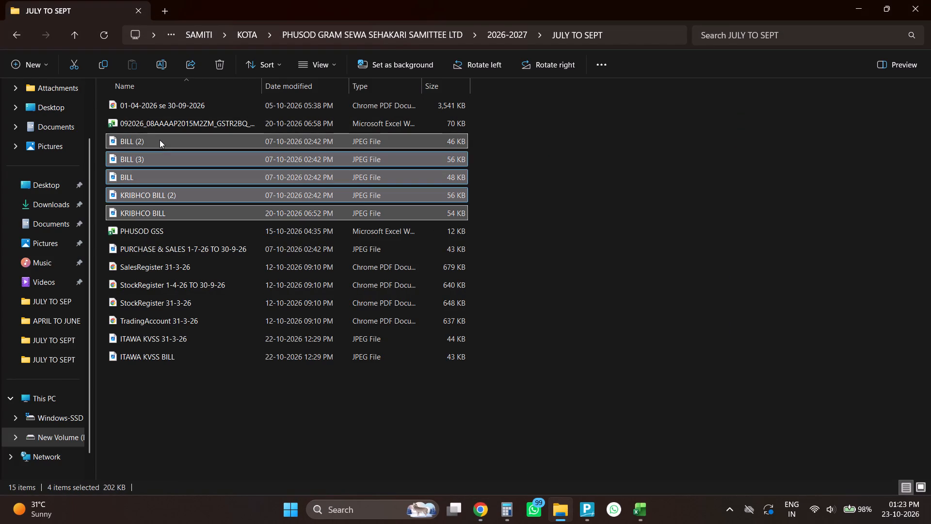
{"action": "key", "text": "shift+Down"}
{"action": "left_click", "coordinate": [167, 244], "text": "ctrl"}
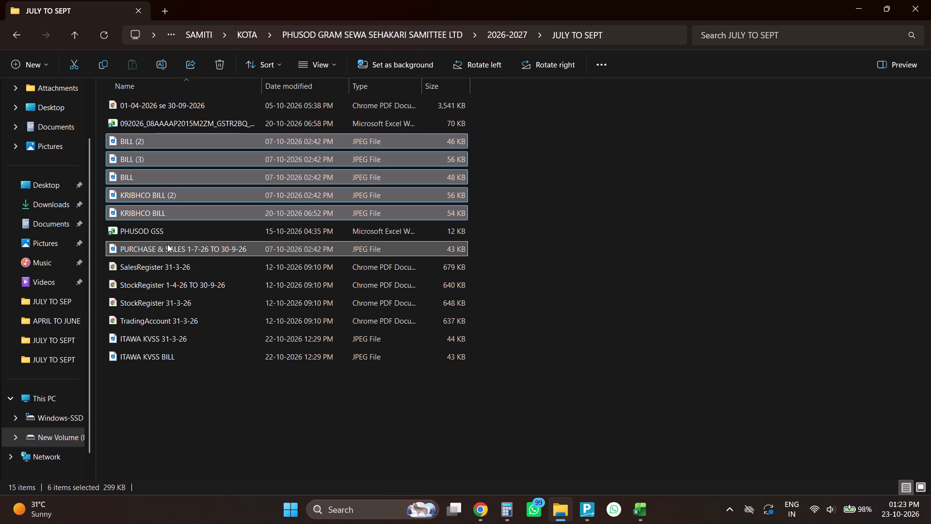
{"action": "key", "text": "Return"}
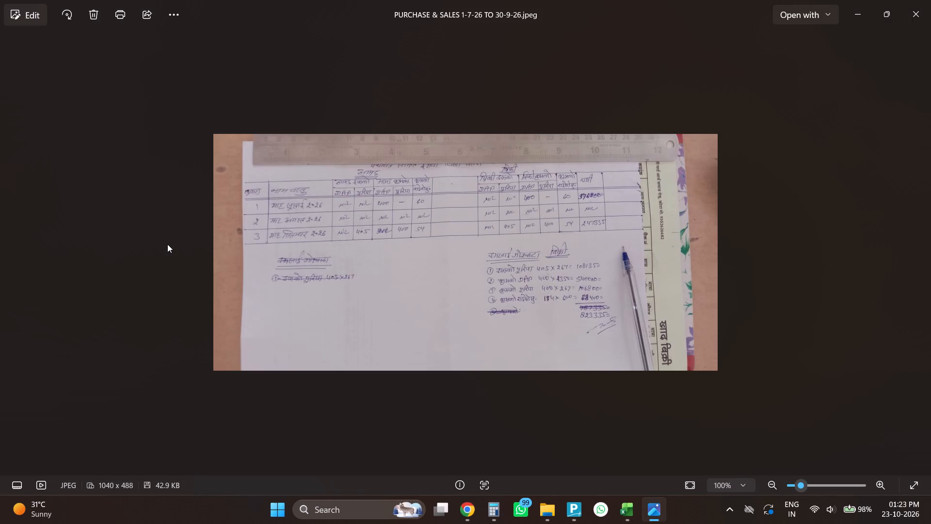
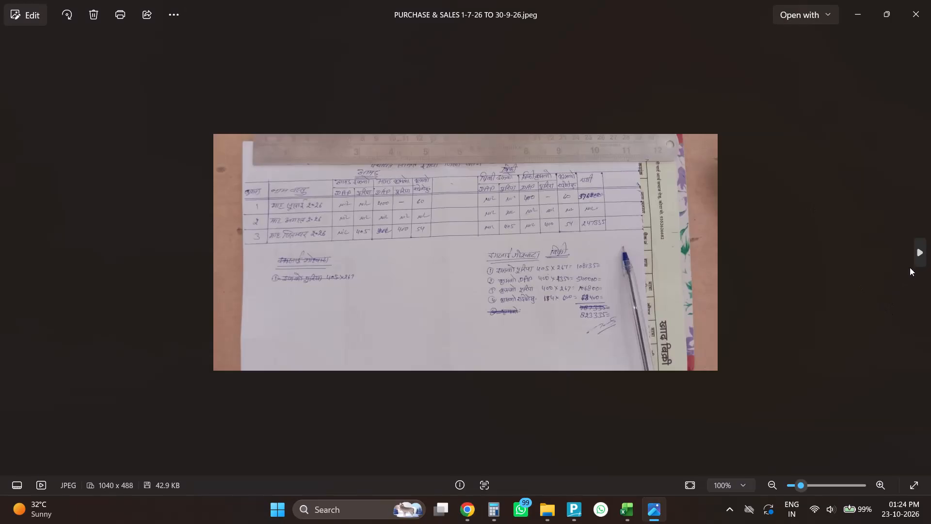
Open the BILL (2) image and check it against the invoices on pages 3 to 6 of the 01-04-2026 se 30-09-2026 PDF.
{"action": "left_click", "coordinate": [924, 248]}
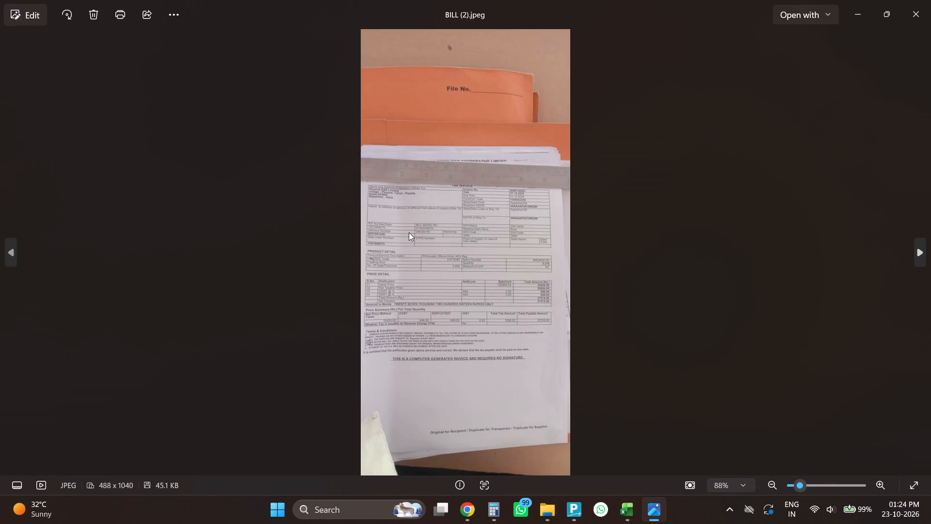
{"action": "scroll", "coordinate": [409, 232], "scroll_direction": "up", "scroll_amount": 6}
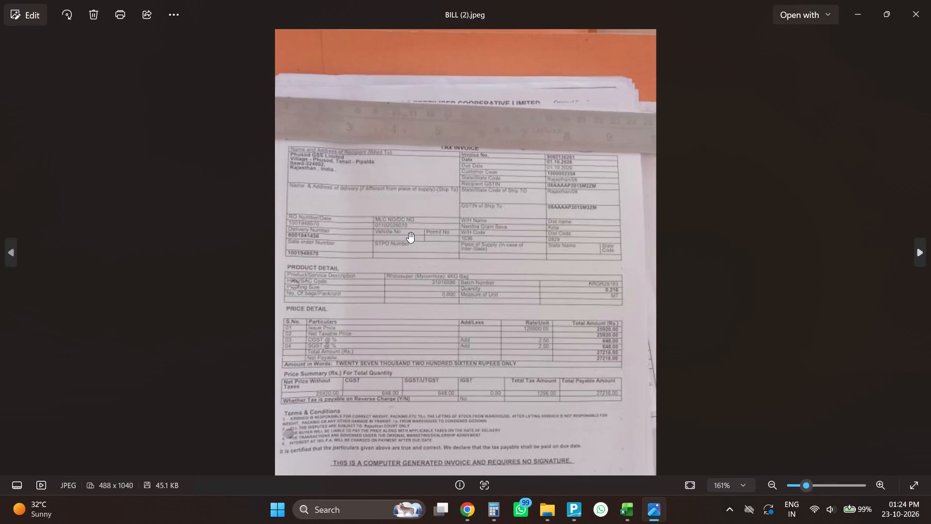
{"action": "key", "text": "alt+Tab"}
{"action": "key", "text": "alt+Tab"}
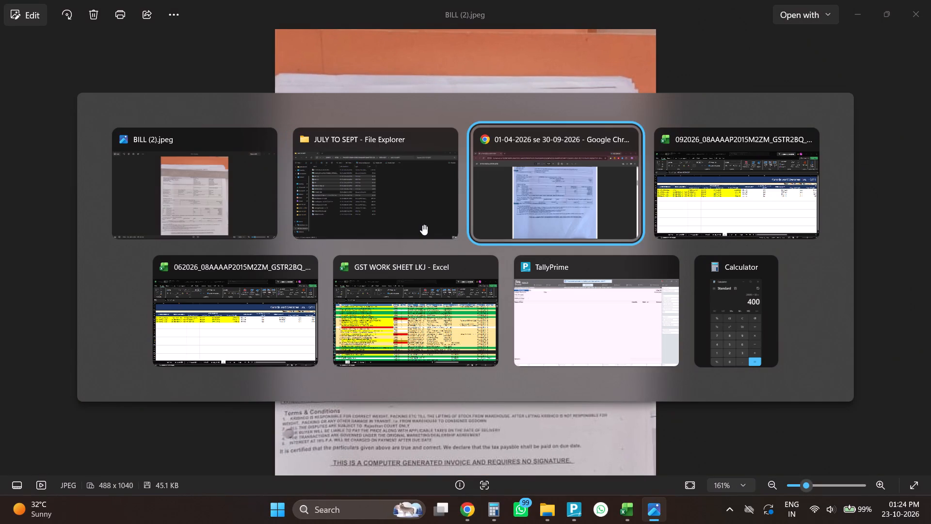
{"action": "scroll", "coordinate": [422, 225], "scroll_direction": "down", "scroll_amount": 6}
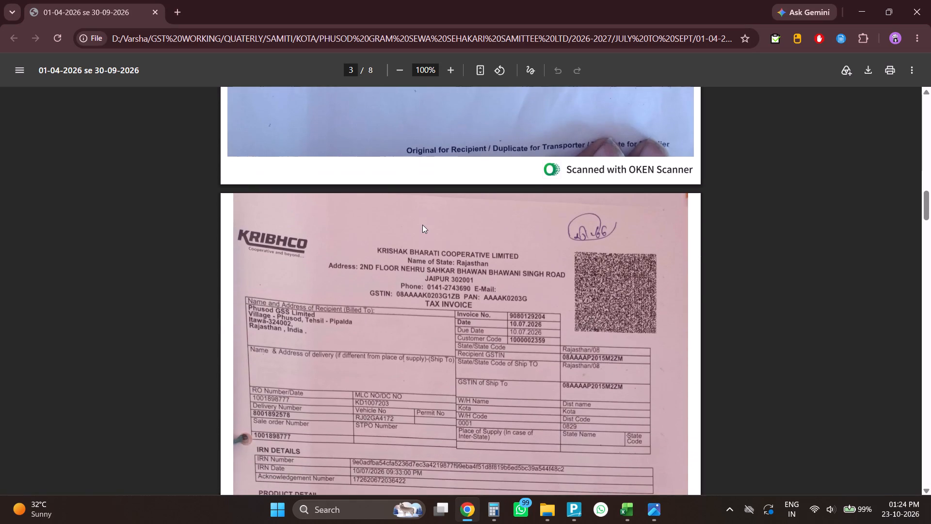
{"action": "scroll", "coordinate": [422, 225], "scroll_direction": "down", "scroll_amount": 3}
{"action": "key", "text": "alt+Tab"}
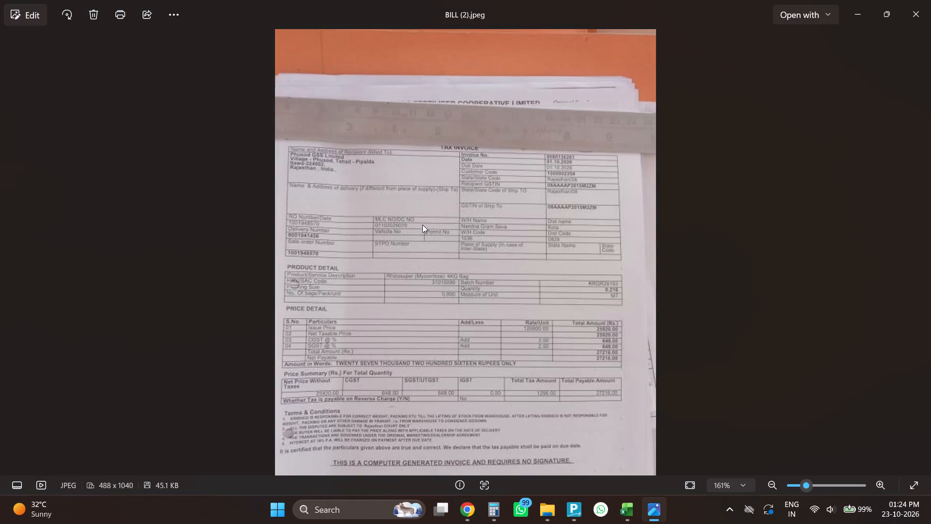
{"action": "key", "text": "alt+Tab"}
{"action": "scroll", "coordinate": [422, 225], "scroll_direction": "down", "scroll_amount": 10}
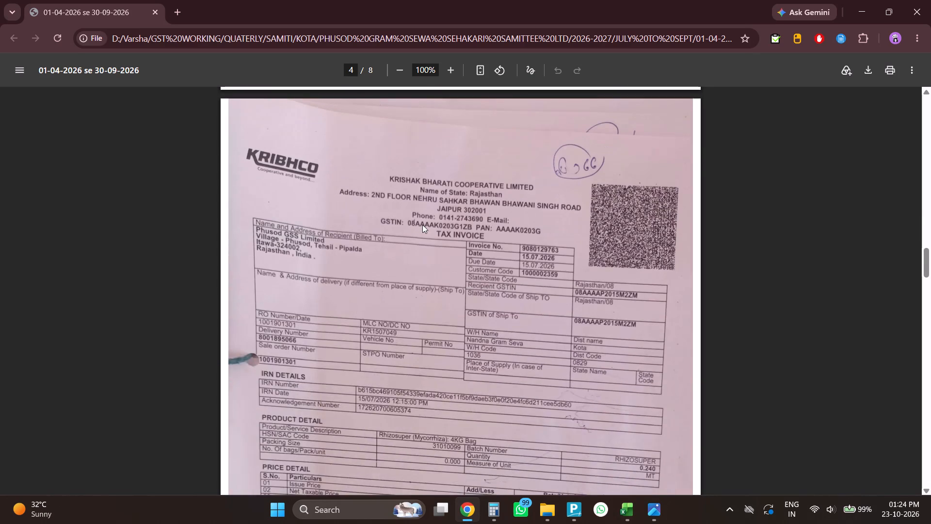
{"action": "key", "text": "alt+Tab"}
{"action": "key", "text": "alt+Tab"}
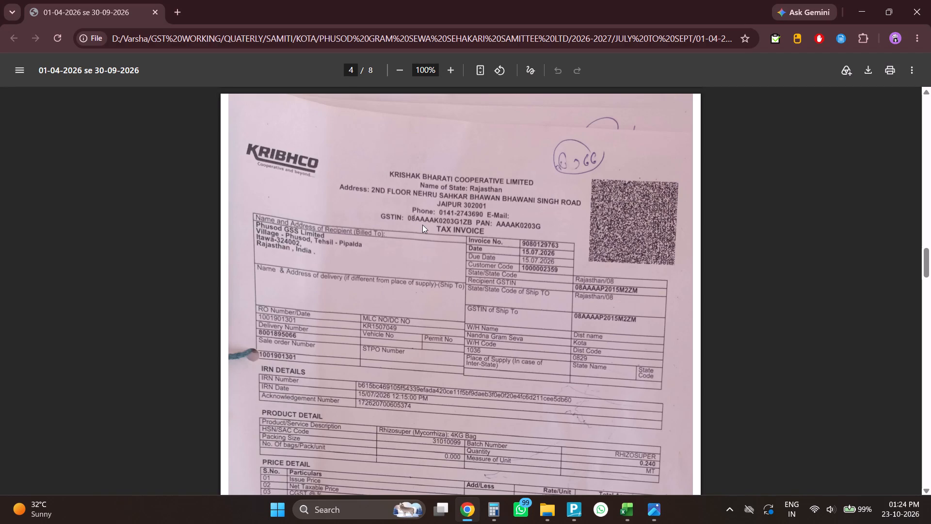
{"action": "scroll", "coordinate": [422, 225], "scroll_direction": "down", "scroll_amount": 2}
{"action": "key", "text": "alt+Tab"}
{"action": "key", "text": "alt+Tab"}
{"action": "scroll", "coordinate": [422, 225], "scroll_direction": "down", "scroll_amount": 3}
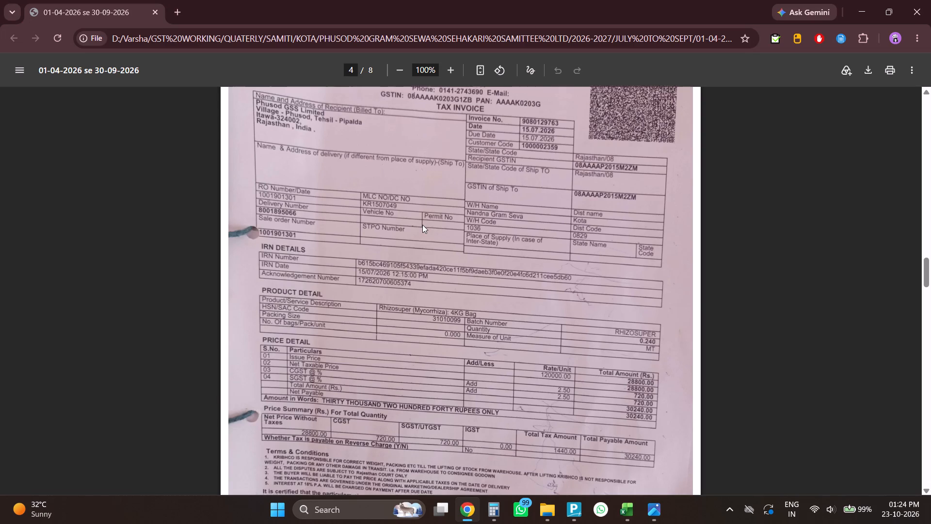
{"action": "scroll", "coordinate": [422, 225], "scroll_direction": "down", "scroll_amount": 7}
{"action": "key", "text": "alt+Tab"}
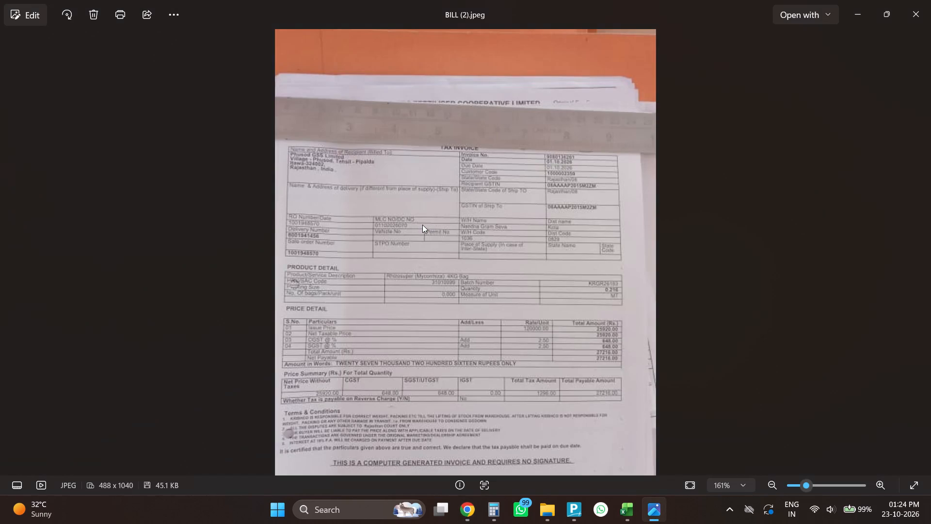
{"action": "key", "text": "alt+Tab"}
{"action": "scroll", "coordinate": [422, 225], "scroll_direction": "down", "scroll_amount": 11}
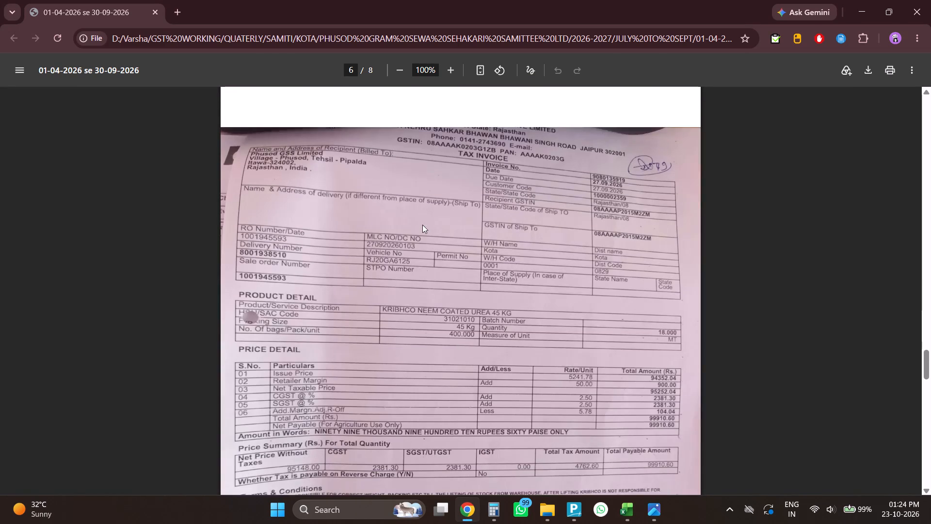
{"action": "scroll", "coordinate": [422, 225], "scroll_direction": "down", "scroll_amount": 1}
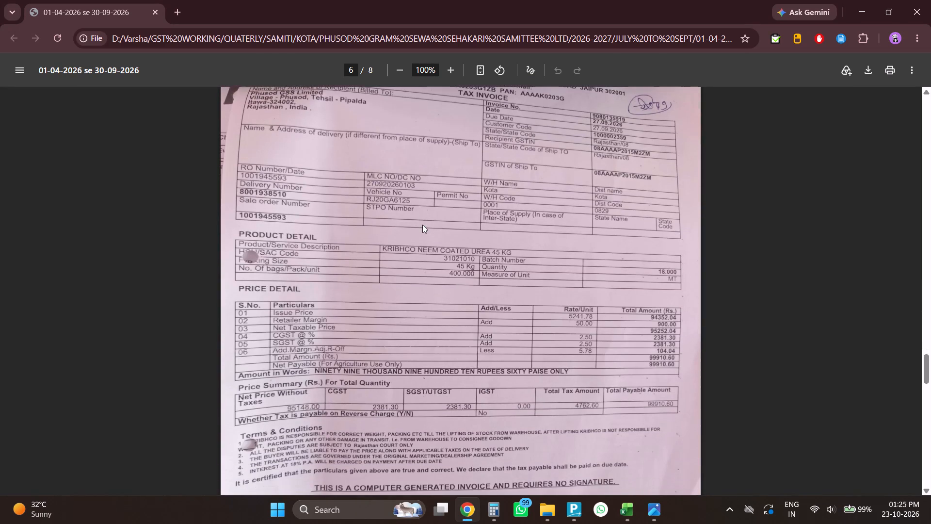
{"action": "key", "text": "alt+Tab"}
{"action": "key", "text": "alt+Tab"}
Compare the BILL (2) image with the KRIBHCO Rhizosuper (Mycorrhiza) 4KG Bag invoice on page 7 of the PDF.
{"action": "scroll", "coordinate": [422, 225], "scroll_direction": "down", "scroll_amount": 12}
{"action": "scroll", "coordinate": [422, 225], "scroll_direction": "up", "scroll_amount": 3}
{"action": "scroll", "coordinate": [422, 225], "scroll_direction": "down", "scroll_amount": 4}
{"action": "scroll", "coordinate": [422, 225], "scroll_direction": "up", "scroll_amount": 3}
{"action": "scroll", "coordinate": [422, 225], "scroll_direction": "down", "scroll_amount": 2}
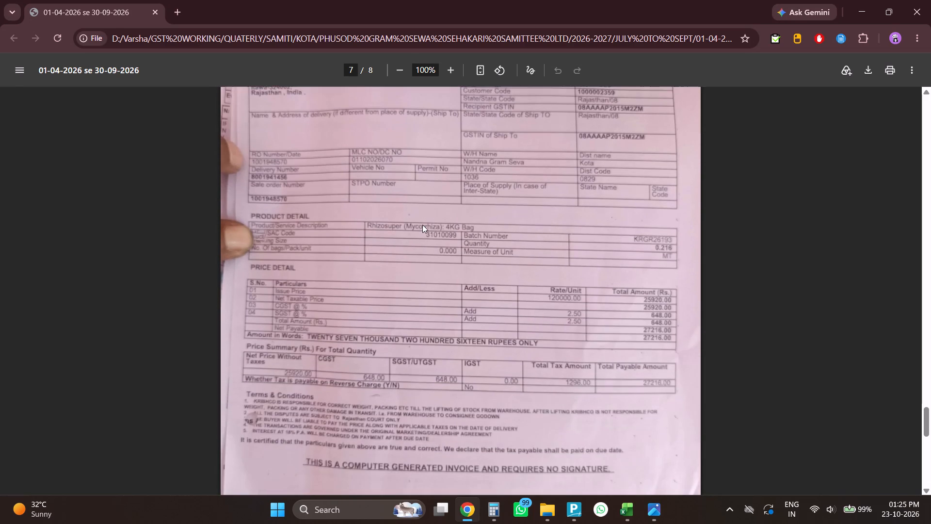
{"action": "key", "text": "alt+Tab"}
{"action": "key", "text": "alt+Tab"}
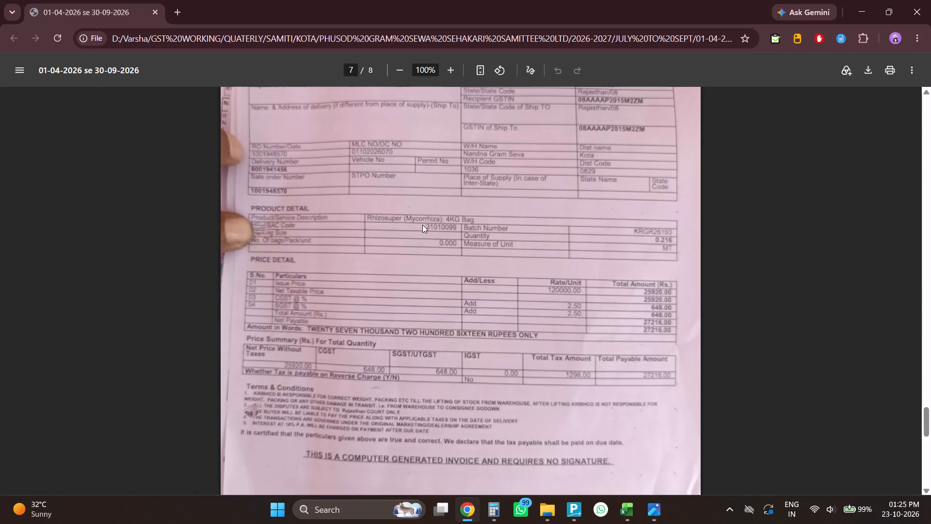
{"action": "key", "text": "alt+Tab"}
{"action": "scroll", "coordinate": [422, 225], "scroll_direction": "down", "scroll_amount": 6}
{"action": "scroll", "coordinate": [422, 225], "scroll_direction": "up", "scroll_amount": 5}
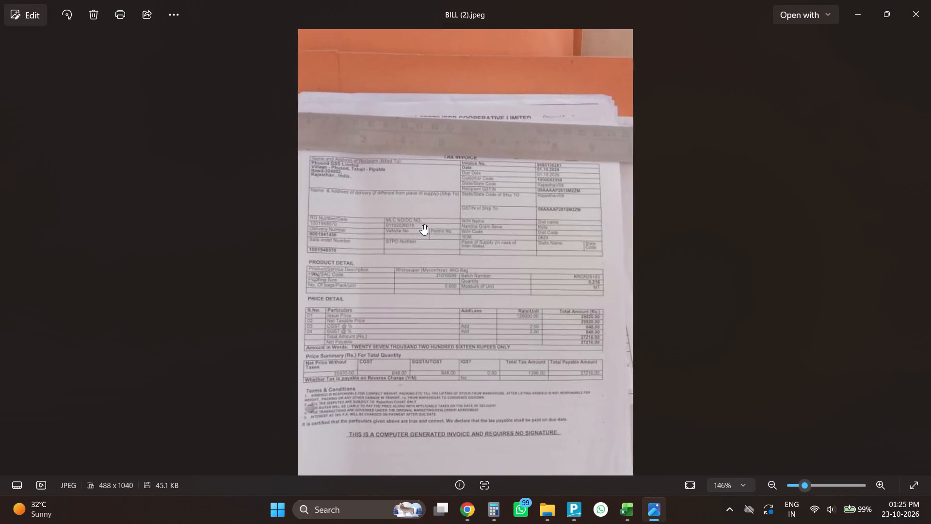
{"action": "key", "text": "alt+Tab"}
{"action": "scroll", "coordinate": [422, 225], "scroll_direction": "down", "scroll_amount": 3}
{"action": "key", "text": "alt+Tab"}
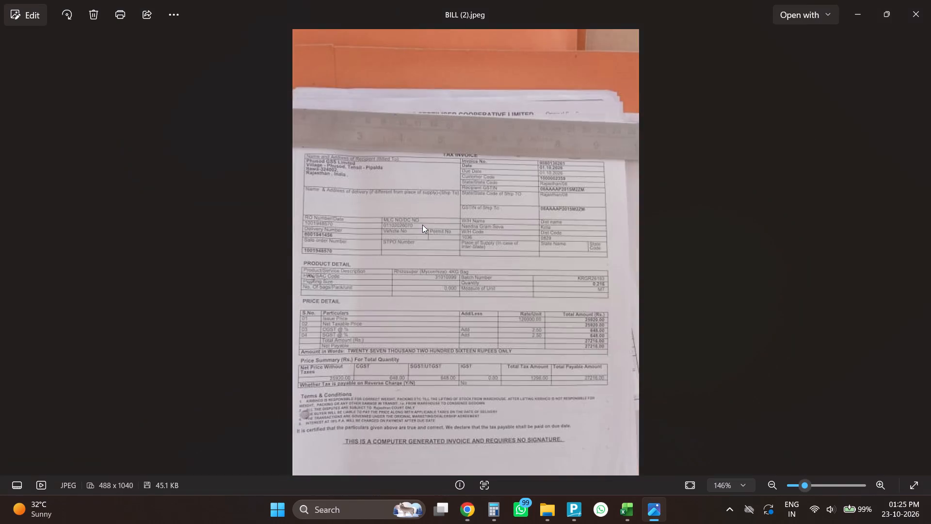
{"action": "scroll", "coordinate": [422, 225], "scroll_direction": "down", "scroll_amount": 3}
{"action": "scroll", "coordinate": [422, 225], "scroll_direction": "up", "scroll_amount": 3}
Open the BILL (3) image and compare it with the IFFCO Neem Urea invoice dated 24-SEP-26 on page 5 of the PDF.
{"action": "left_click", "coordinate": [919, 255]}
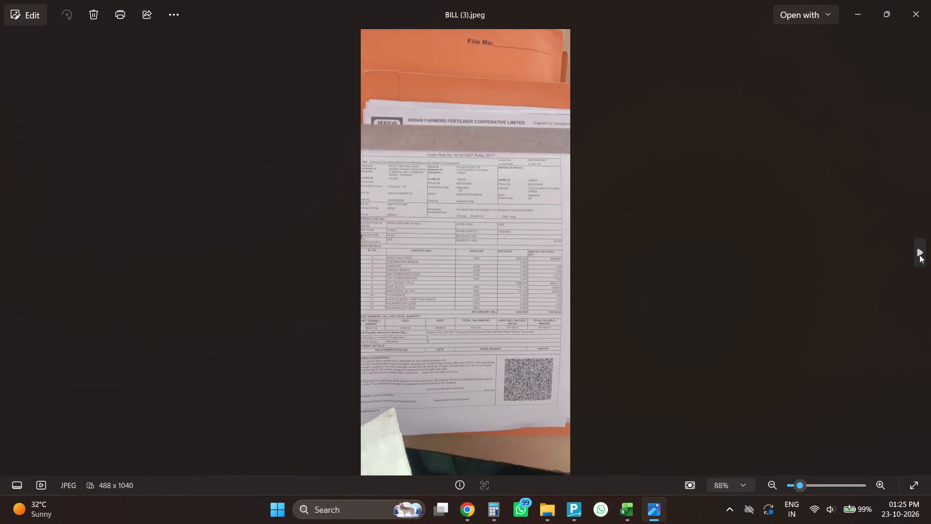
{"action": "scroll", "coordinate": [546, 242], "scroll_direction": "up", "scroll_amount": 4}
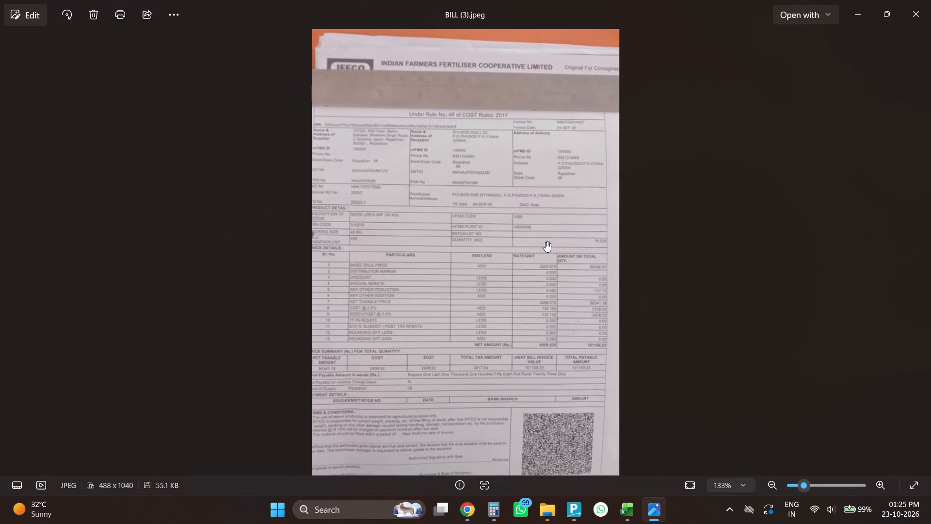
{"action": "scroll", "coordinate": [546, 242], "scroll_direction": "up", "scroll_amount": 1}
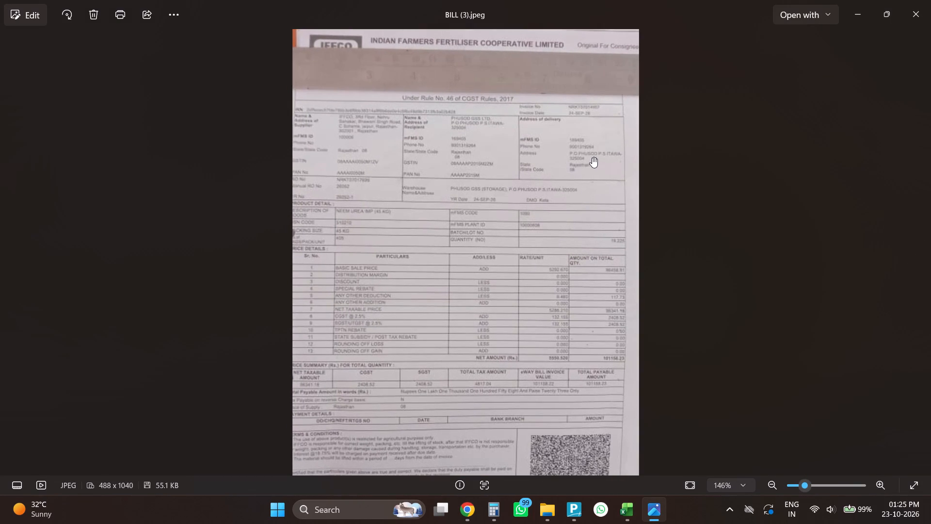
{"action": "key", "text": "alt+Tab"}
{"action": "scroll", "coordinate": [559, 301], "scroll_direction": "up", "scroll_amount": 2}
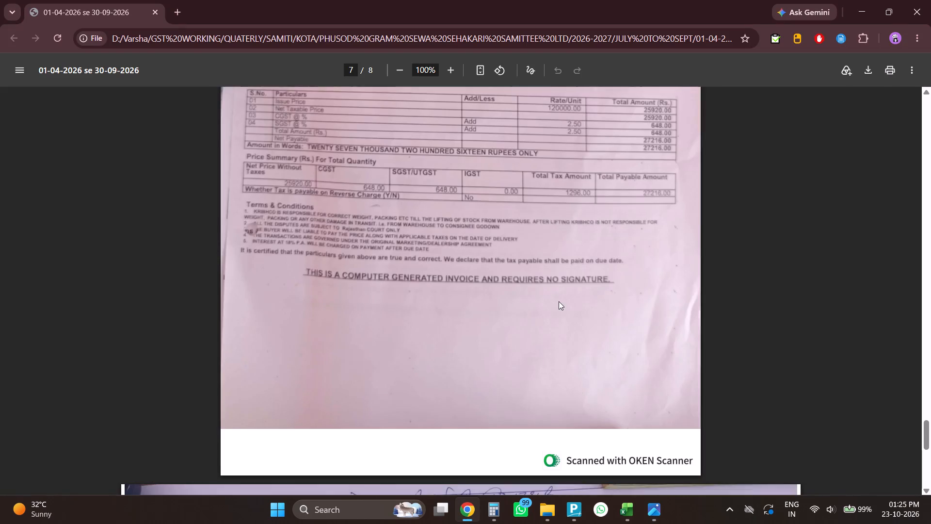
{"action": "scroll", "coordinate": [559, 301], "scroll_direction": "up", "scroll_amount": 14}
{"action": "scroll", "coordinate": [559, 301], "scroll_direction": "up", "scroll_amount": 11}
{"action": "key", "text": "alt+Tab"}
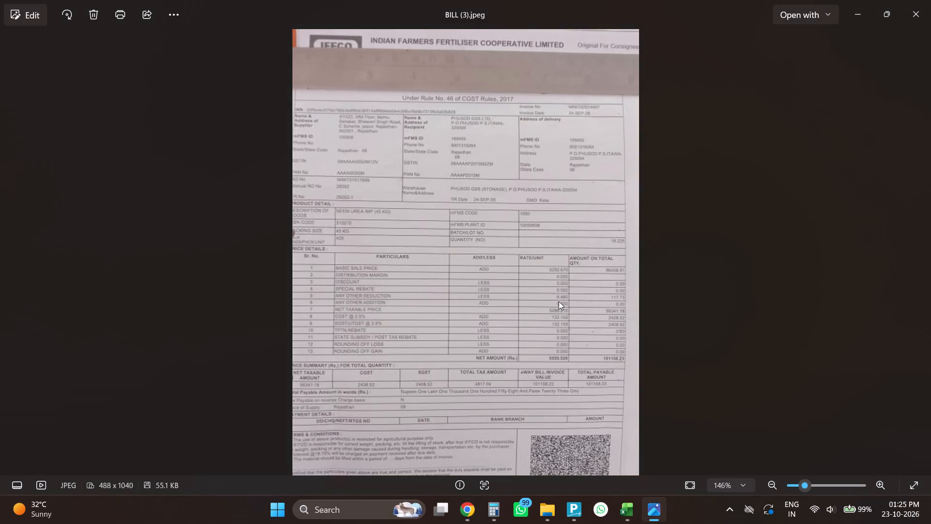
{"action": "key", "text": "alt+Tab"}
{"action": "key", "text": "alt+Tab"}
{"action": "key", "text": "alt+Tab"}
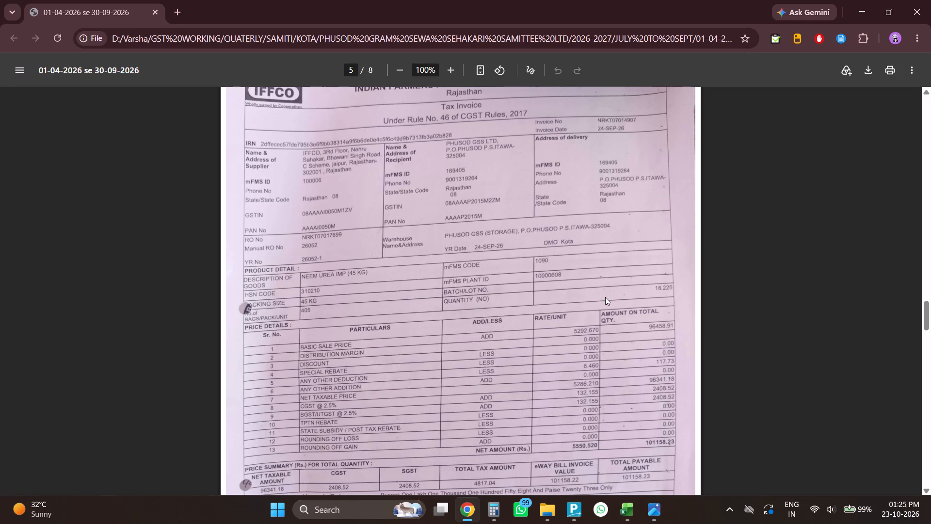
{"action": "key", "text": "alt+Tab"}
{"action": "key", "text": "alt+Tab"}
{"action": "key", "text": "alt+Tab"}
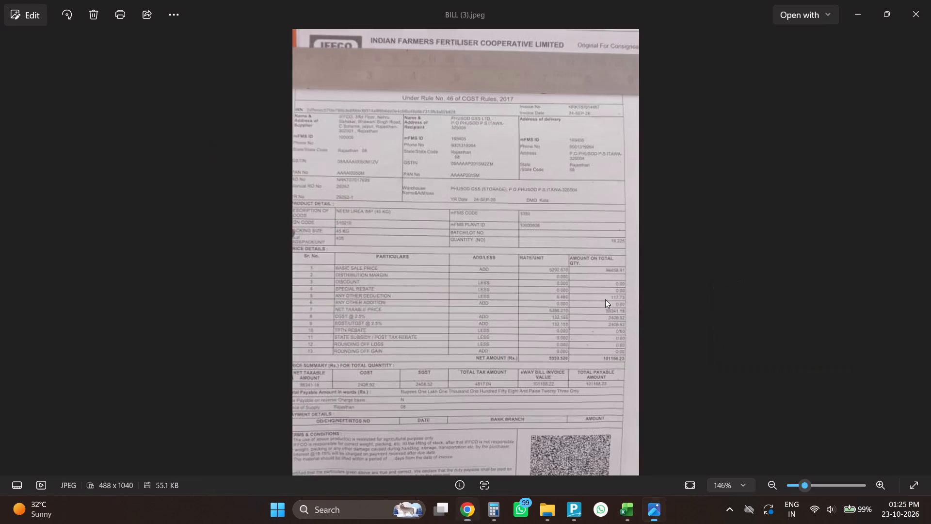
{"action": "key", "text": "alt+Tab"}
{"action": "key", "text": "alt+Tab"}
Open the BILL image and compare it with the PDF's KRIBHCO Neem Coated Urea invoice dated 27.09.2026, checking the other pages too.
{"action": "left_click", "coordinate": [919, 248]}
{"action": "scroll", "coordinate": [467, 241], "scroll_direction": "up", "scroll_amount": 3}
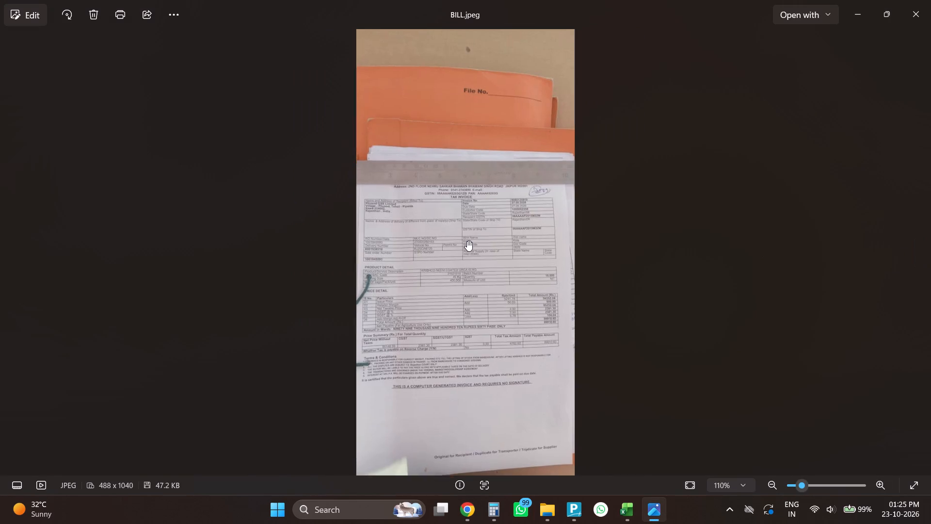
{"action": "scroll", "coordinate": [467, 241], "scroll_direction": "up", "scroll_amount": 4}
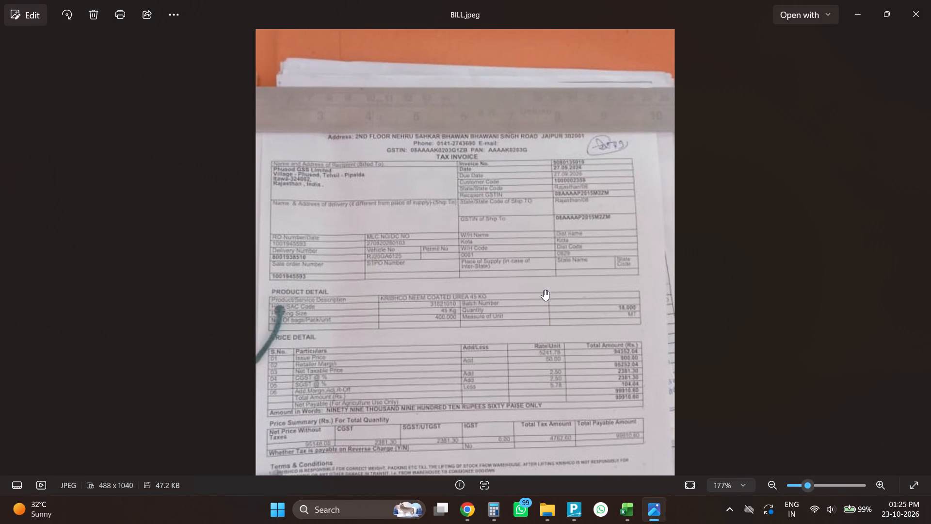
{"action": "key", "text": "alt+Tab"}
{"action": "scroll", "coordinate": [537, 307], "scroll_direction": "down", "scroll_amount": 1}
{"action": "scroll", "coordinate": [537, 307], "scroll_direction": "up", "scroll_amount": 4}
{"action": "key", "text": "alt+Tab"}
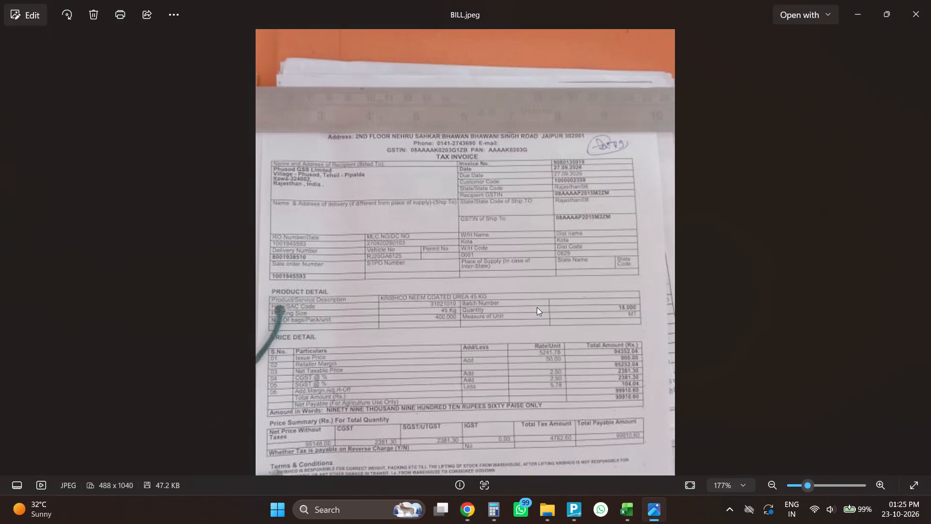
{"action": "key", "text": "alt+Tab"}
{"action": "scroll", "coordinate": [537, 307], "scroll_direction": "up", "scroll_amount": 11}
{"action": "scroll", "coordinate": [537, 307], "scroll_direction": "down", "scroll_amount": 3}
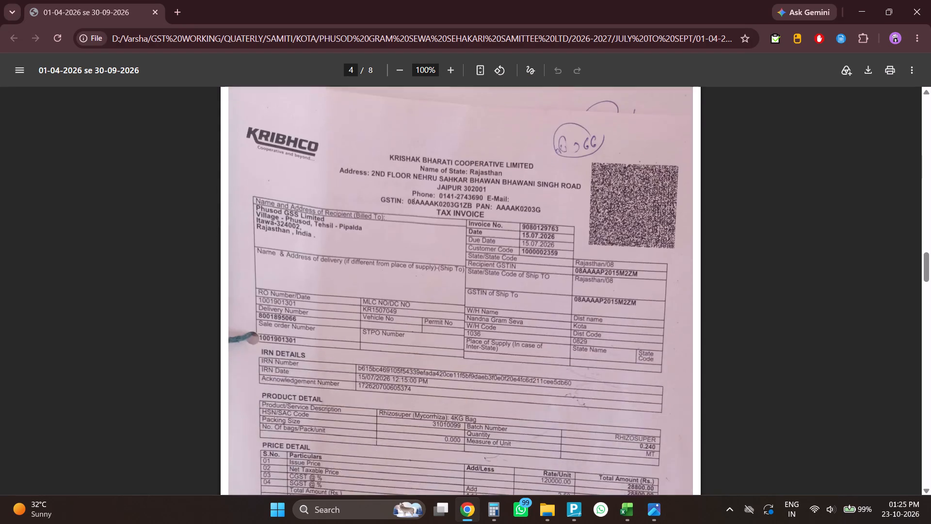
{"action": "scroll", "coordinate": [537, 307], "scroll_direction": "up", "scroll_amount": 15}
{"action": "scroll", "coordinate": [537, 307], "scroll_direction": "up", "scroll_amount": 11}
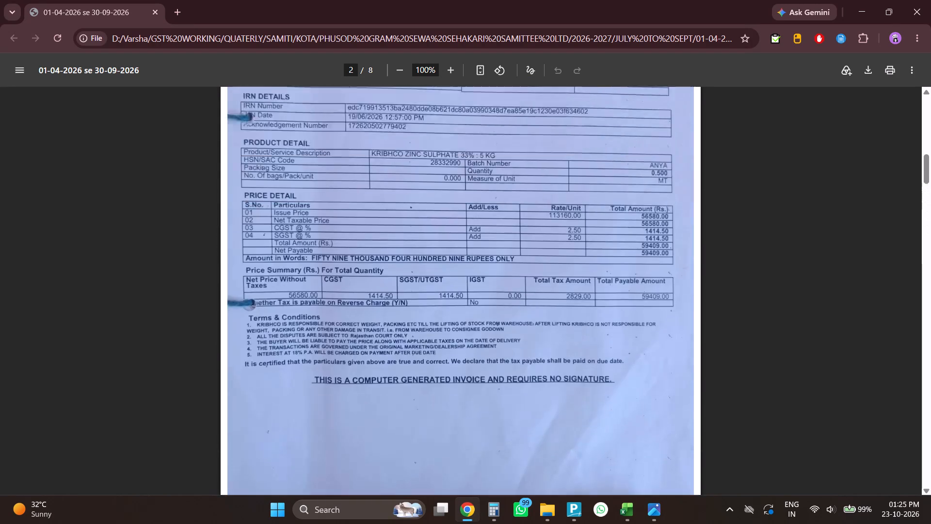
{"action": "scroll", "coordinate": [537, 307], "scroll_direction": "up", "scroll_amount": 13}
{"action": "scroll", "coordinate": [537, 307], "scroll_direction": "down", "scroll_amount": 15}
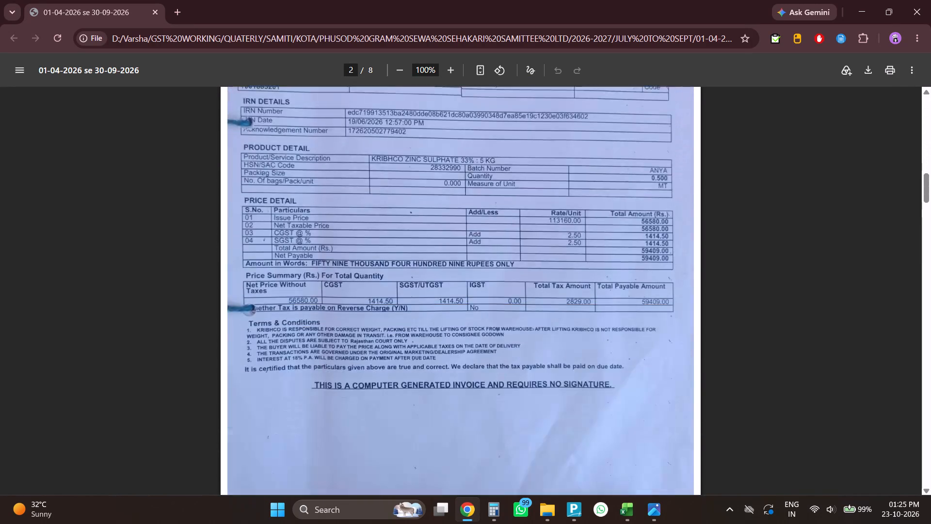
{"action": "scroll", "coordinate": [537, 307], "scroll_direction": "down", "scroll_amount": 20}
{"action": "scroll", "coordinate": [537, 307], "scroll_direction": "down", "scroll_amount": 13}
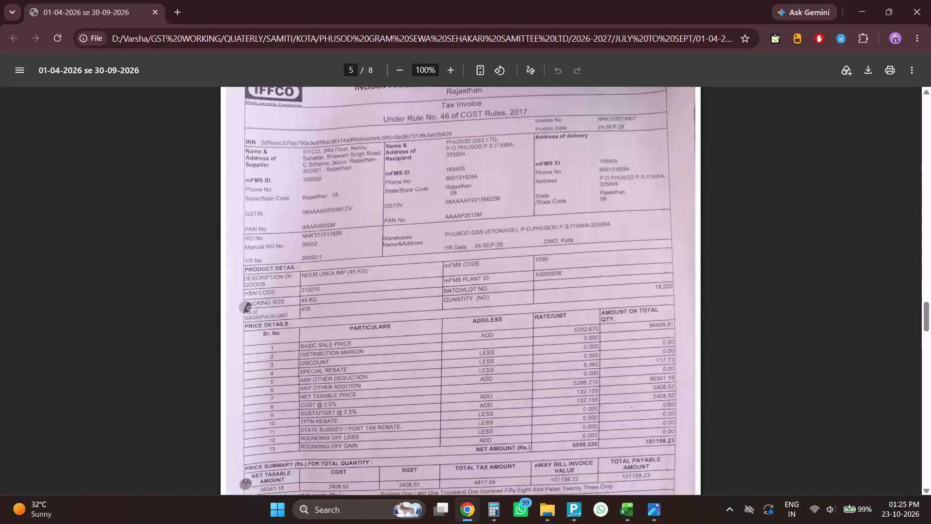
{"action": "scroll", "coordinate": [537, 307], "scroll_direction": "down", "scroll_amount": 1}
{"action": "scroll", "coordinate": [537, 307], "scroll_direction": "up", "scroll_amount": 5}
{"action": "scroll", "coordinate": [537, 307], "scroll_direction": "down", "scroll_amount": 15}
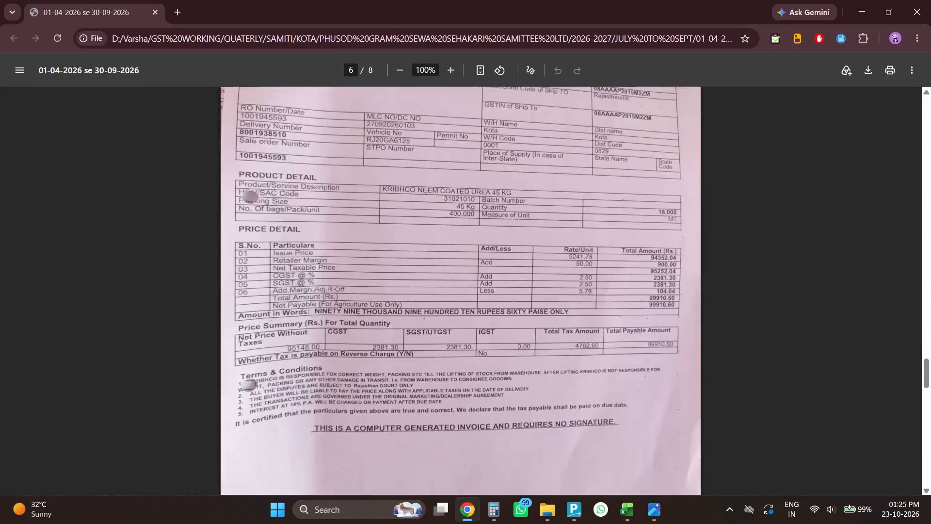
{"action": "scroll", "coordinate": [537, 307], "scroll_direction": "up", "scroll_amount": 3}
{"action": "scroll", "coordinate": [537, 307], "scroll_direction": "down", "scroll_amount": 3}
{"action": "scroll", "coordinate": [537, 307], "scroll_direction": "up", "scroll_amount": 2}
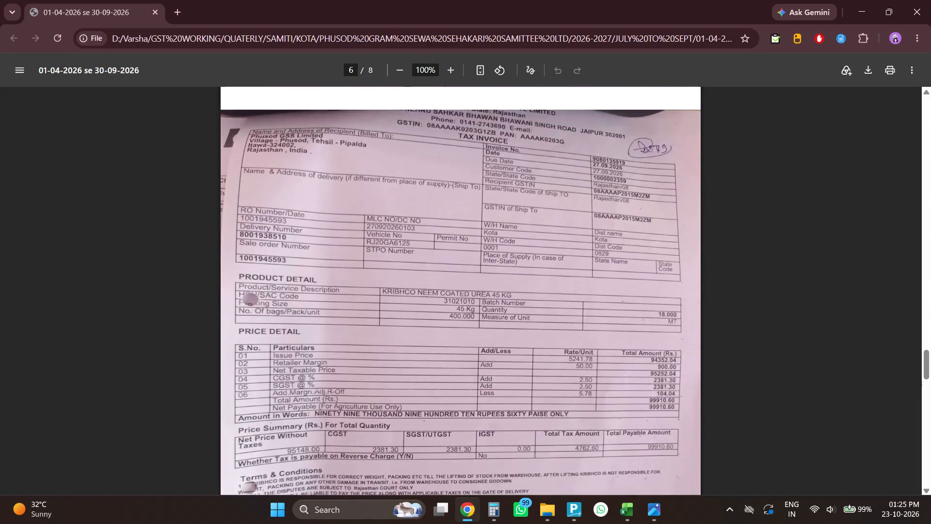
{"action": "key", "text": "alt+Tab"}
{"action": "key", "text": "alt+Tab"}
{"action": "scroll", "coordinate": [550, 404], "scroll_direction": "down", "scroll_amount": 2}
{"action": "key", "text": "alt+Tab"}
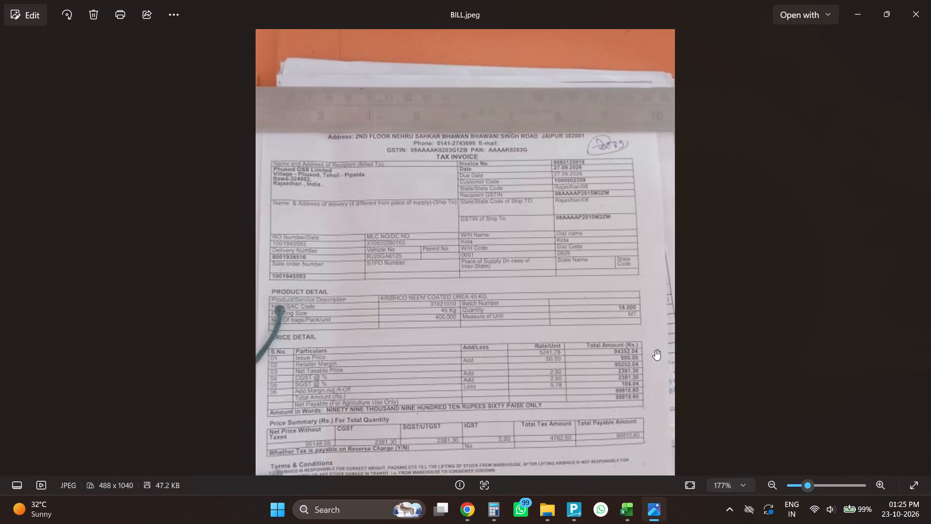
Compare the BILL image with the KRIBHCO Neem Coated Urea invoice on page 6 of the PDF.
{"action": "key", "text": "alt+Tab"}
{"action": "key", "text": "alt+Tab"}
{"action": "key", "text": "alt+Tab"}
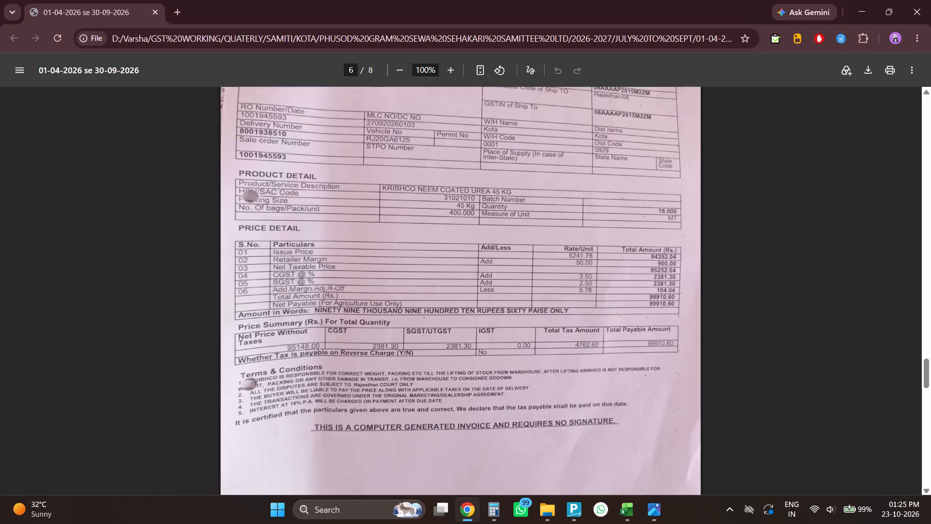
{"action": "scroll", "coordinate": [589, 224], "scroll_direction": "up", "scroll_amount": 2}
{"action": "key", "text": "alt+Tab"}
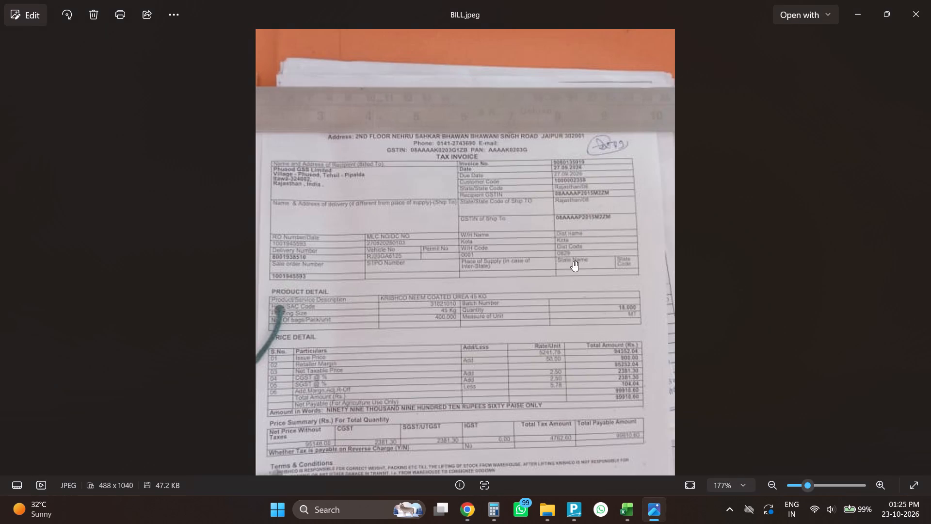
{"action": "key", "text": "alt+Tab"}
{"action": "key", "text": "alt+Tab"}
Open the KRIBHCO BILL (2) image and look through the PDF for its matching KRIBHCO IMP DAP 18:46 invoice dated 10.07.2026.
{"action": "left_click", "coordinate": [918, 250]}
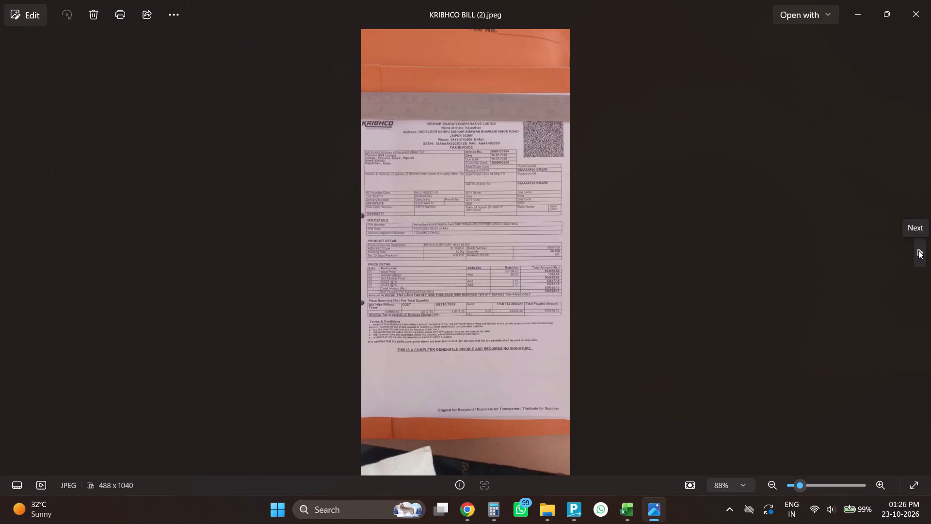
{"action": "scroll", "coordinate": [501, 231], "scroll_direction": "up", "scroll_amount": 6}
{"action": "key", "text": "alt+Tab"}
{"action": "scroll", "coordinate": [501, 231], "scroll_direction": "down", "scroll_amount": 16}
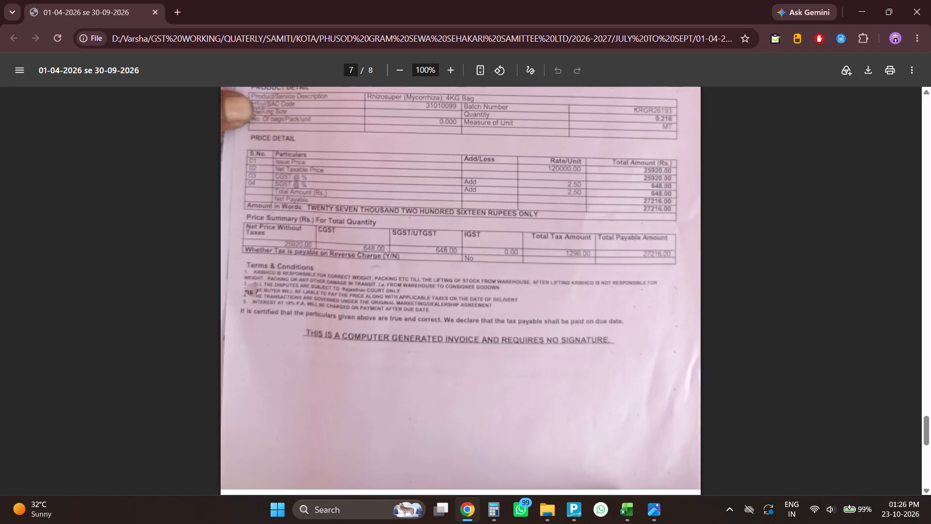
{"action": "scroll", "coordinate": [501, 231], "scroll_direction": "down", "scroll_amount": 10}
{"action": "scroll", "coordinate": [501, 231], "scroll_direction": "down", "scroll_amount": 14}
{"action": "scroll", "coordinate": [501, 231], "scroll_direction": "up", "scroll_amount": 8}
{"action": "scroll", "coordinate": [501, 231], "scroll_direction": "down", "scroll_amount": 1}
{"action": "scroll", "coordinate": [501, 231], "scroll_direction": "up", "scroll_amount": 17}
{"action": "scroll", "coordinate": [501, 231], "scroll_direction": "down", "scroll_amount": 1}
{"action": "scroll", "coordinate": [501, 231], "scroll_direction": "up", "scroll_amount": 10}
{"action": "key", "text": "alt+Tab"}
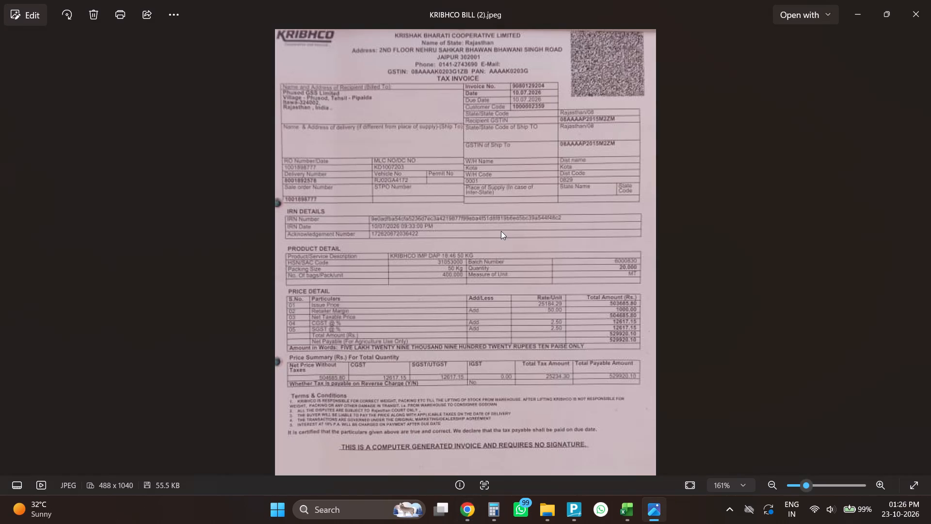
{"action": "key", "text": "alt+Tab"}
{"action": "scroll", "coordinate": [501, 231], "scroll_direction": "up", "scroll_amount": 6}
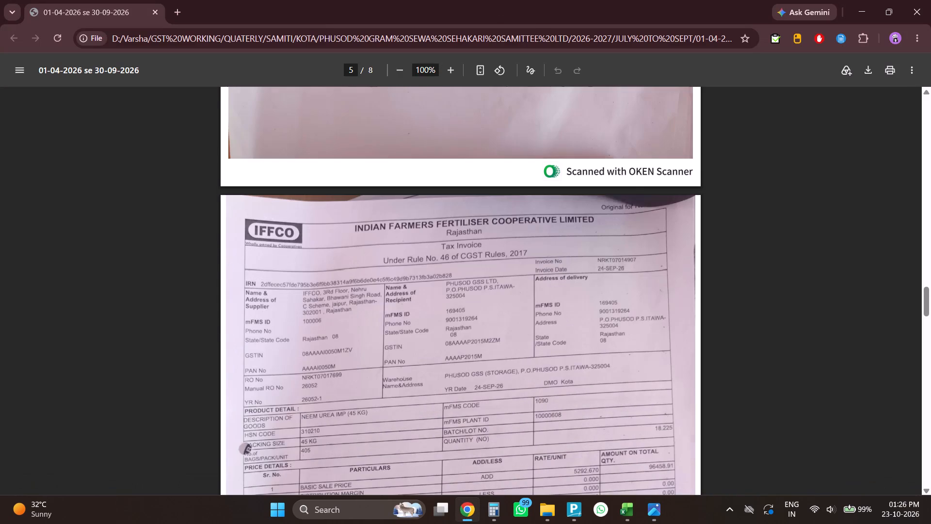
{"action": "scroll", "coordinate": [501, 231], "scroll_direction": "up", "scroll_amount": 8}
{"action": "key", "text": "alt+Tab"}
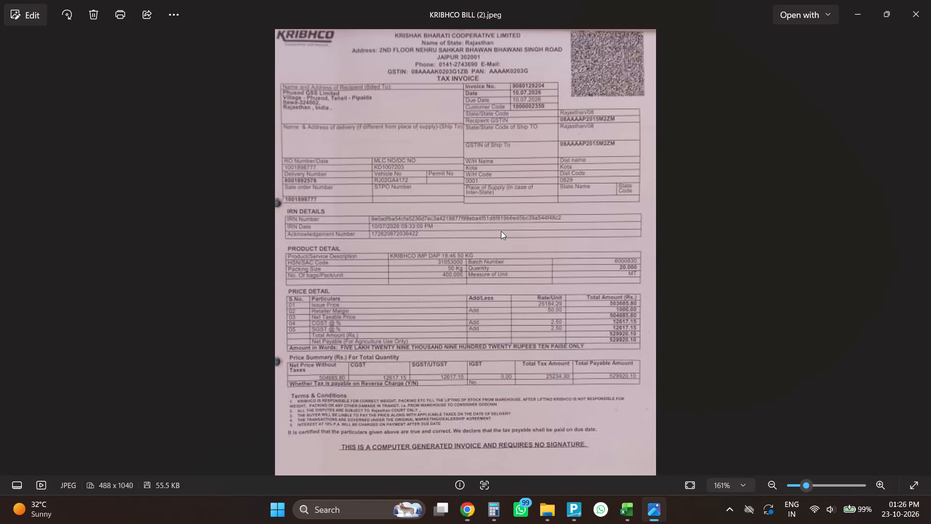
{"action": "key", "text": "alt+Tab"}
{"action": "scroll", "coordinate": [501, 231], "scroll_direction": "up", "scroll_amount": 12}
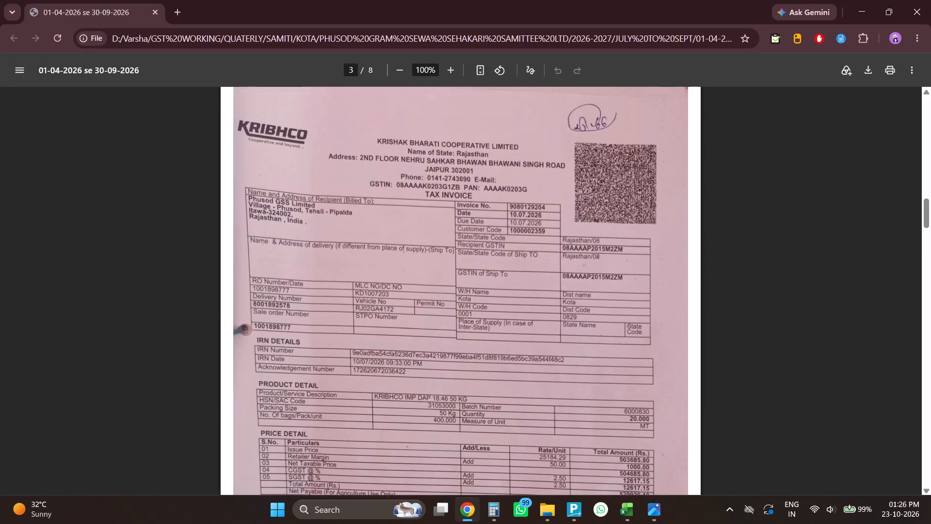
Compare the KRIBHCO BILL (2) image's invoice, product and price details with the KRIBHCO IMP DAP invoice on page 3 of the PDF.
{"action": "key", "text": "alt+Tab"}
{"action": "scroll", "coordinate": [501, 231], "scroll_direction": "up", "scroll_amount": 1}
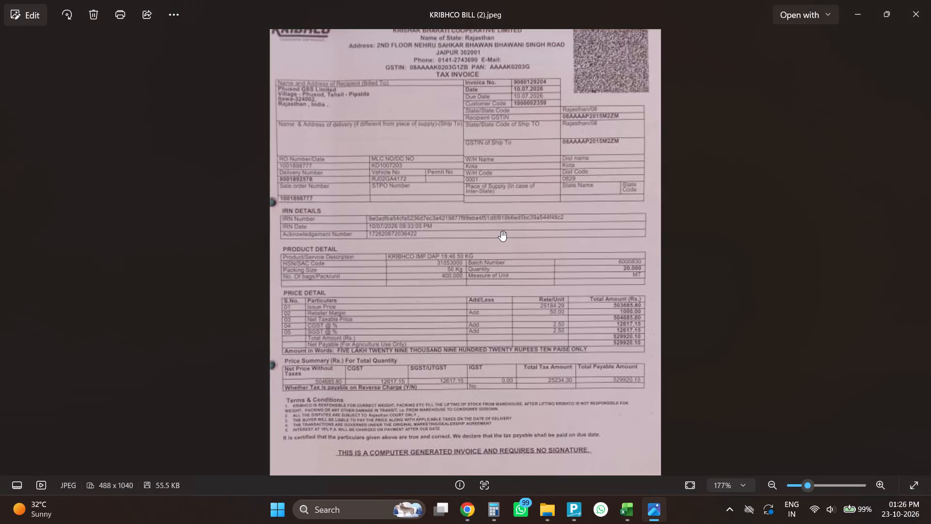
{"action": "scroll", "coordinate": [501, 231], "scroll_direction": "down", "scroll_amount": 3}
{"action": "key", "text": "alt+Tab"}
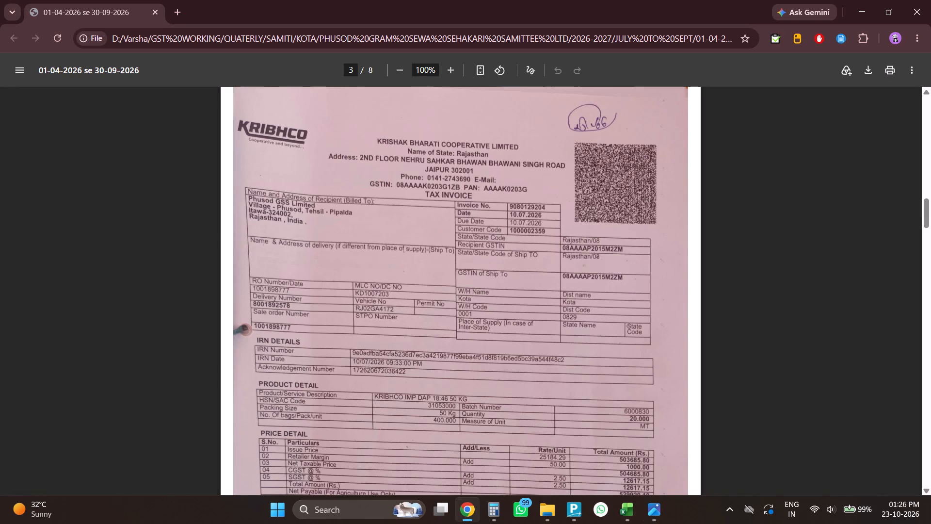
{"action": "key", "text": "alt+Tab"}
{"action": "scroll", "coordinate": [523, 270], "scroll_direction": "up", "scroll_amount": 3}
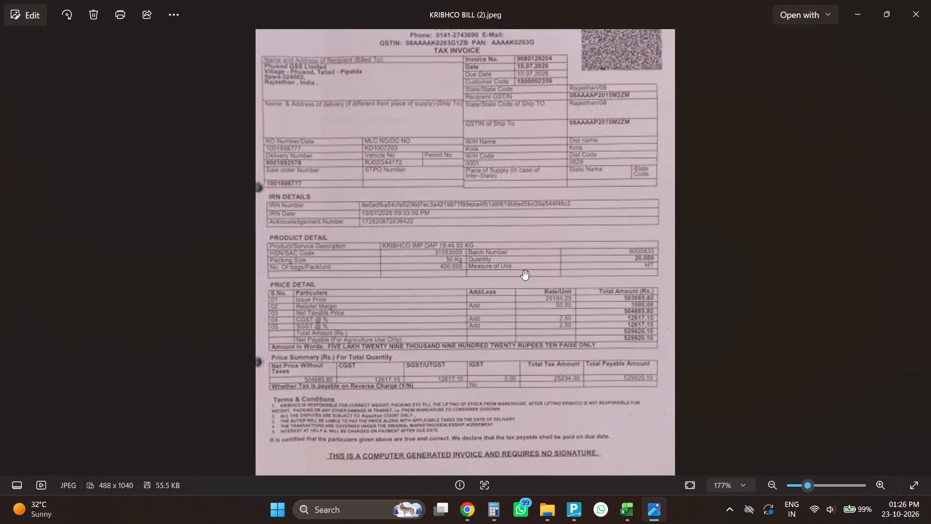
{"action": "key", "text": "alt+Tab"}
{"action": "scroll", "coordinate": [523, 270], "scroll_direction": "down", "scroll_amount": 4}
{"action": "scroll", "coordinate": [523, 270], "scroll_direction": "up", "scroll_amount": 3}
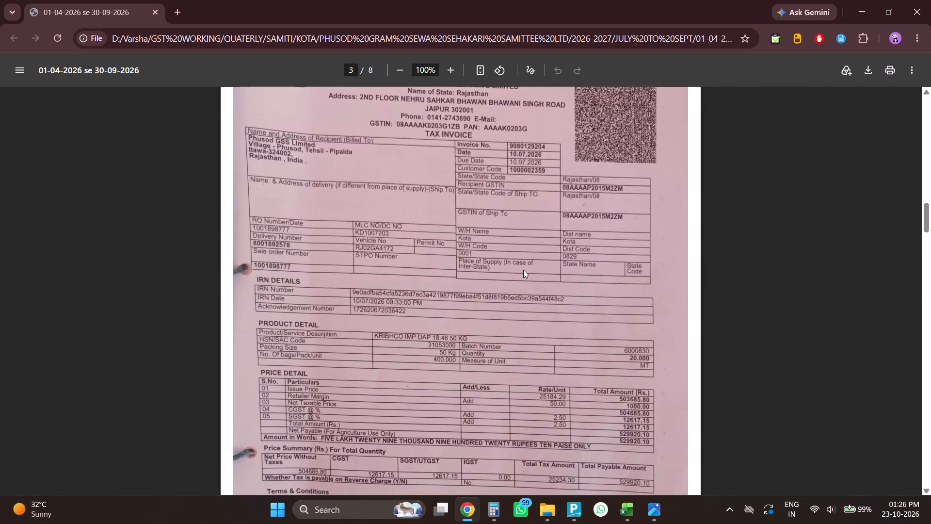
{"action": "key", "text": "alt+Tab"}
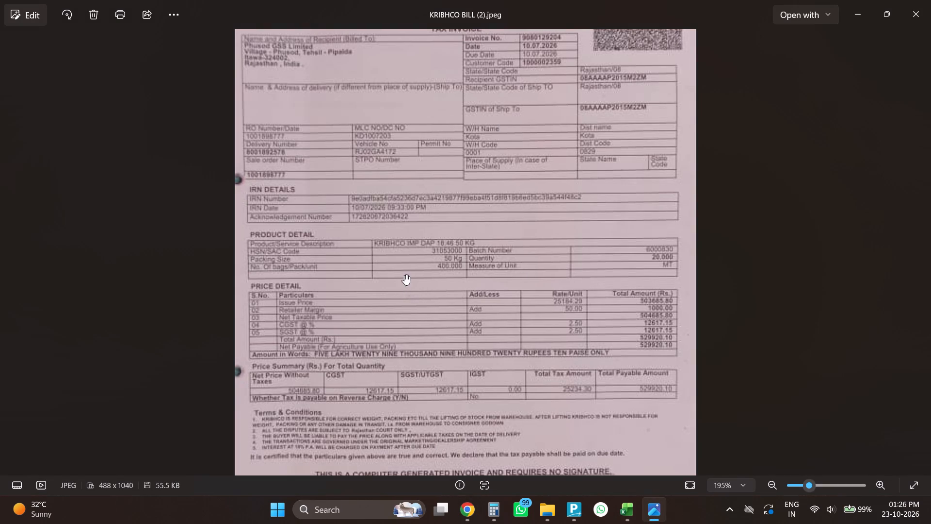
{"action": "key", "text": "alt+Tab"}
{"action": "key", "text": "alt+Tab"}
{"action": "key", "text": "alt+Tab"}
{"action": "key", "text": "alt+Tab"}
{"action": "key", "text": "alt+Tab"}
{"action": "key", "text": "alt+Tab"}
Open the KRIBHCO BILL image and compare it with the Rhizosuper (Mycorrhiza) 4KG Bag invoice dated 15.07.2026 on page 4 of the PDF.
{"action": "left_click", "coordinate": [923, 256]}
{"action": "scroll", "coordinate": [495, 220], "scroll_direction": "up", "scroll_amount": 3}
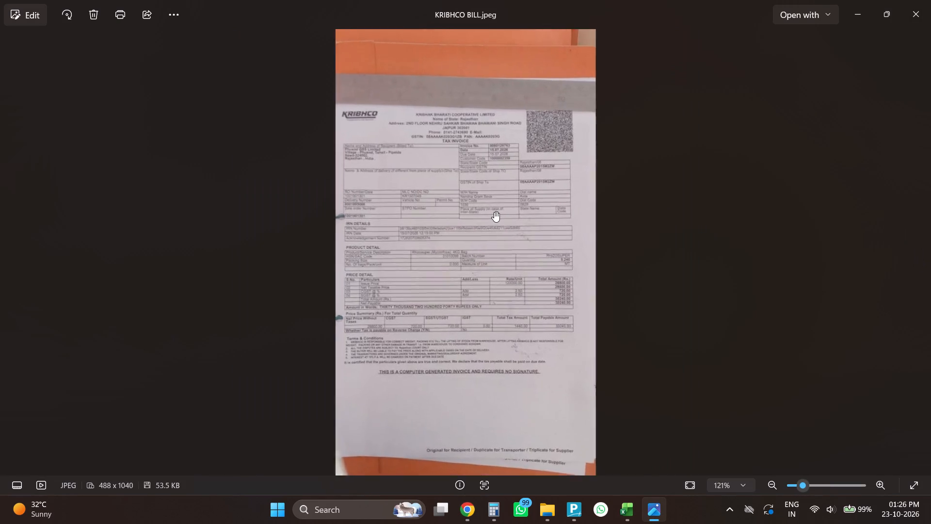
{"action": "scroll", "coordinate": [494, 212], "scroll_direction": "up", "scroll_amount": 4}
{"action": "key", "text": "alt+Tab"}
{"action": "scroll", "coordinate": [494, 211], "scroll_direction": "down", "scroll_amount": 3}
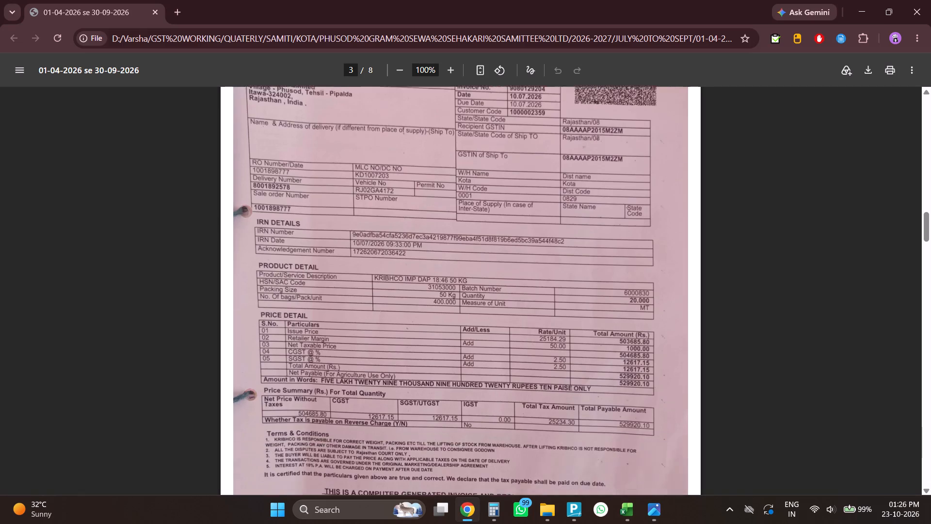
{"action": "scroll", "coordinate": [494, 211], "scroll_direction": "down", "scroll_amount": 8}
{"action": "key", "text": "alt+Tab"}
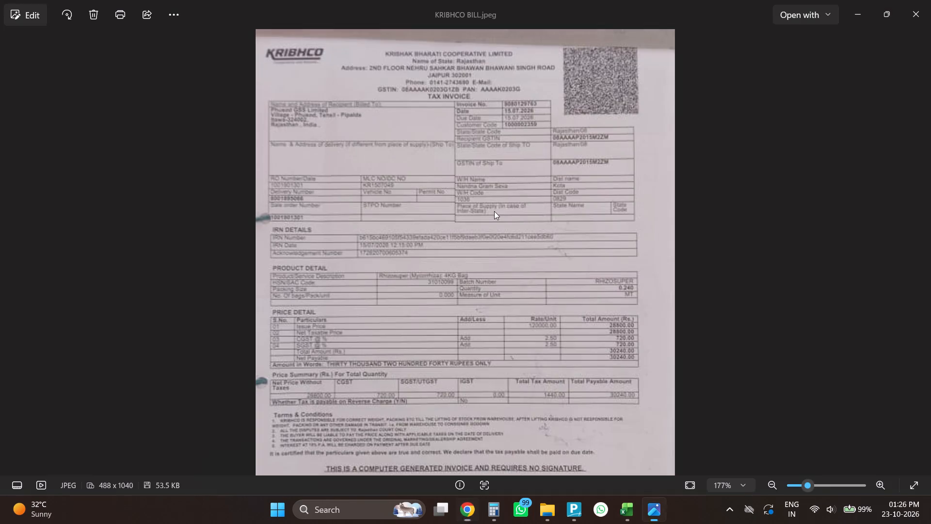
{"action": "scroll", "coordinate": [514, 295], "scroll_direction": "down", "scroll_amount": 1}
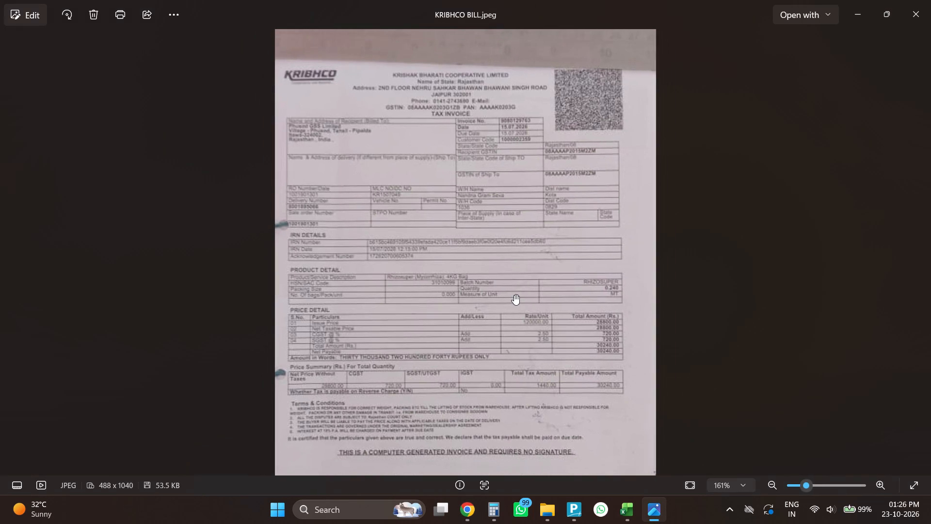
{"action": "scroll", "coordinate": [514, 295], "scroll_direction": "up", "scroll_amount": 1}
{"action": "key", "text": "alt+Tab"}
{"action": "scroll", "coordinate": [519, 319], "scroll_direction": "down", "scroll_amount": 2}
{"action": "scroll", "coordinate": [519, 319], "scroll_direction": "up", "scroll_amount": 2}
{"action": "key", "text": "alt+Tab"}
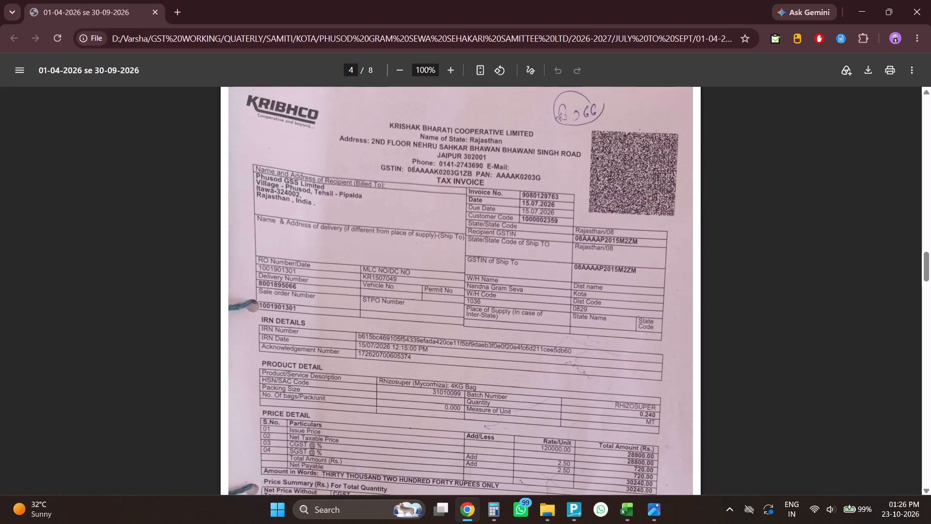
{"action": "key", "text": "alt+Tab"}
{"action": "key", "text": "alt+Tab"}
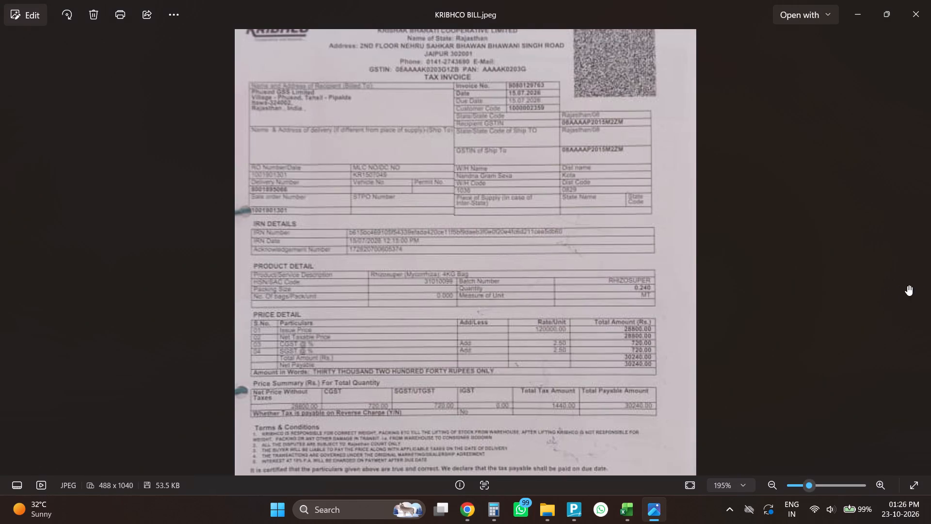
Go back through the bill images to BILL (2) and close the image viewer.
{"action": "left_click", "coordinate": [926, 267]}
{"action": "triple_click", "coordinate": [10, 252]}
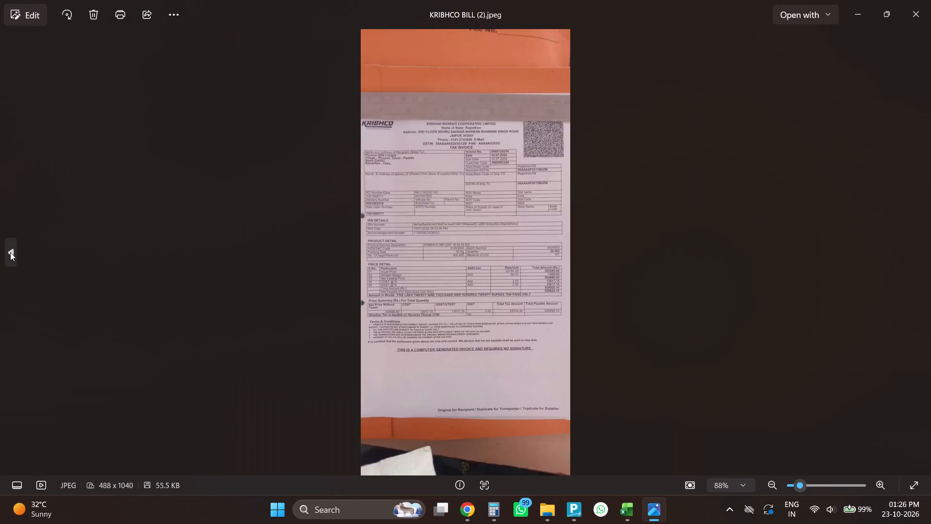
{"action": "double_click", "coordinate": [10, 252]}
{"action": "left_click", "coordinate": [895, 30]}
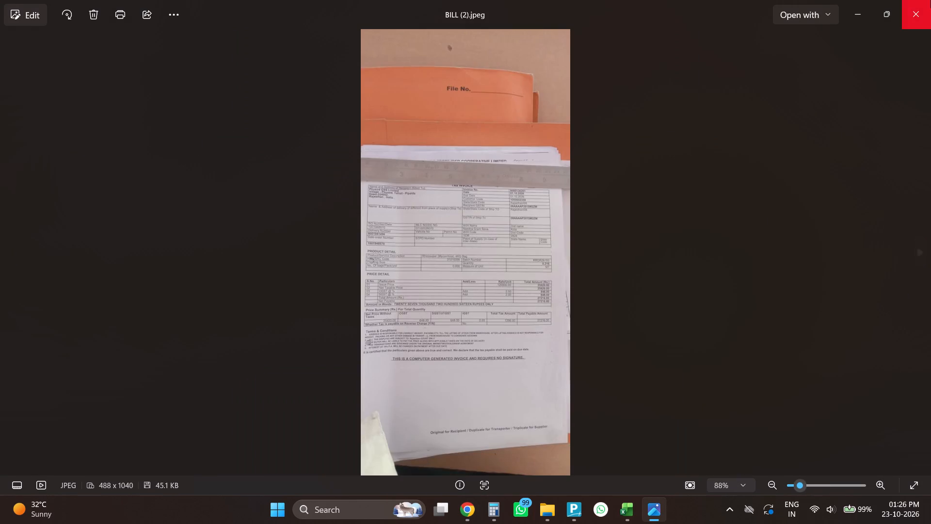
{"action": "left_click", "coordinate": [930, 0]}
Glance at the JULY TO SEPT folder's files and return to the PDF to review the KRIBHCO invoice on page 2.
{"action": "key", "text": "alt+Tab"}
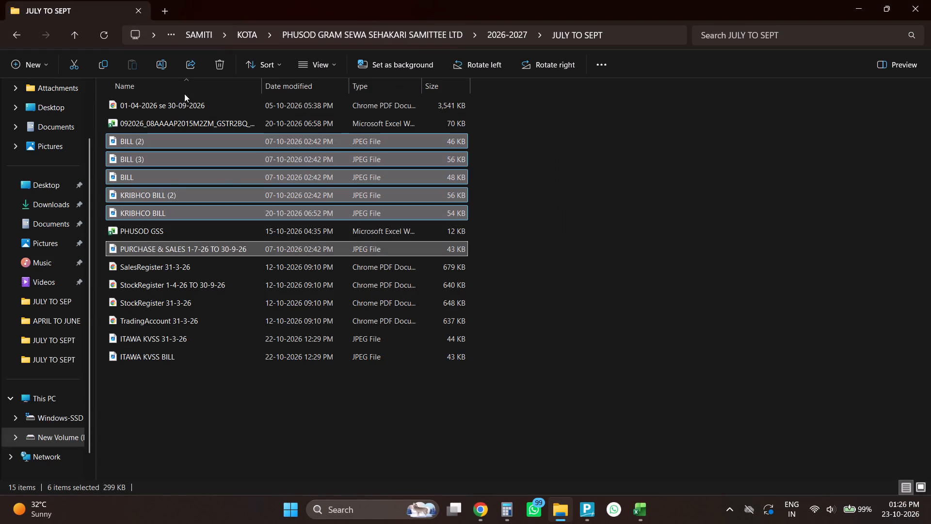
{"action": "key", "text": "alt+Tab"}
{"action": "scroll", "coordinate": [568, 207], "scroll_direction": "up", "scroll_amount": 7}
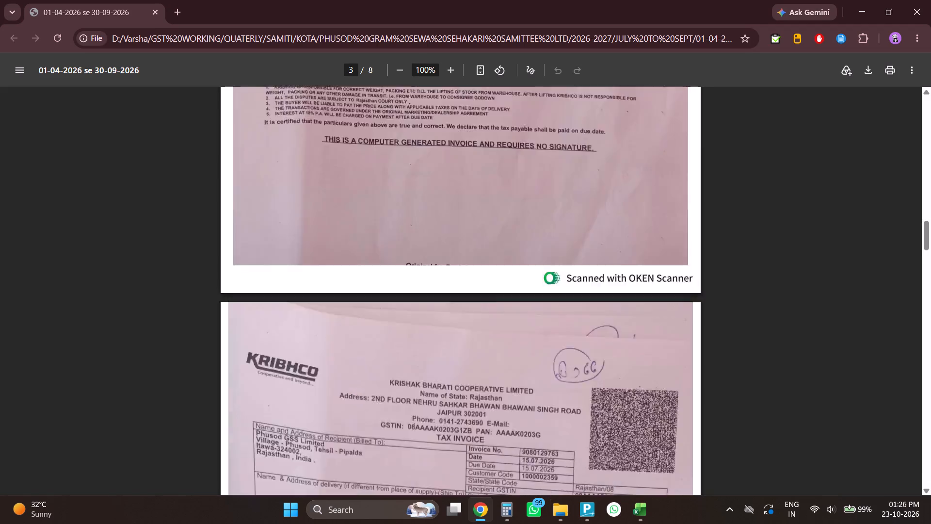
{"action": "scroll", "coordinate": [568, 207], "scroll_direction": "up", "scroll_amount": 11}
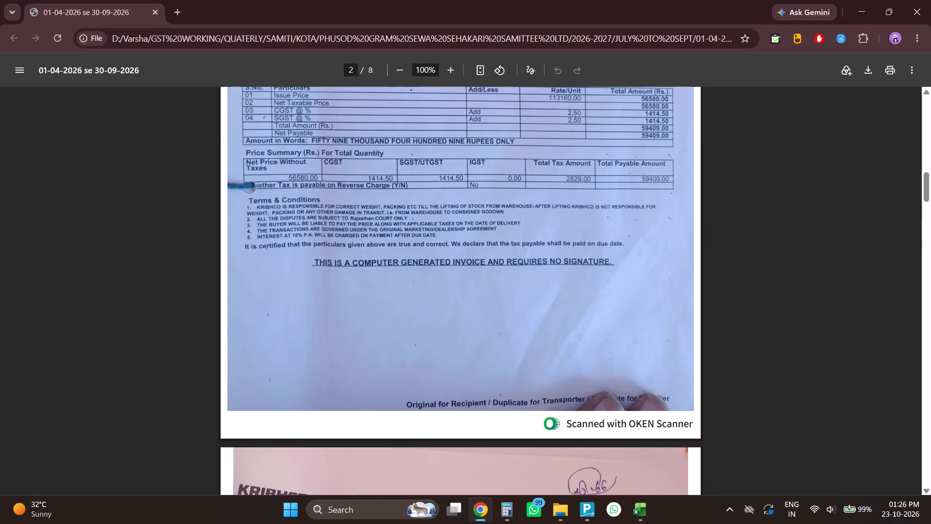